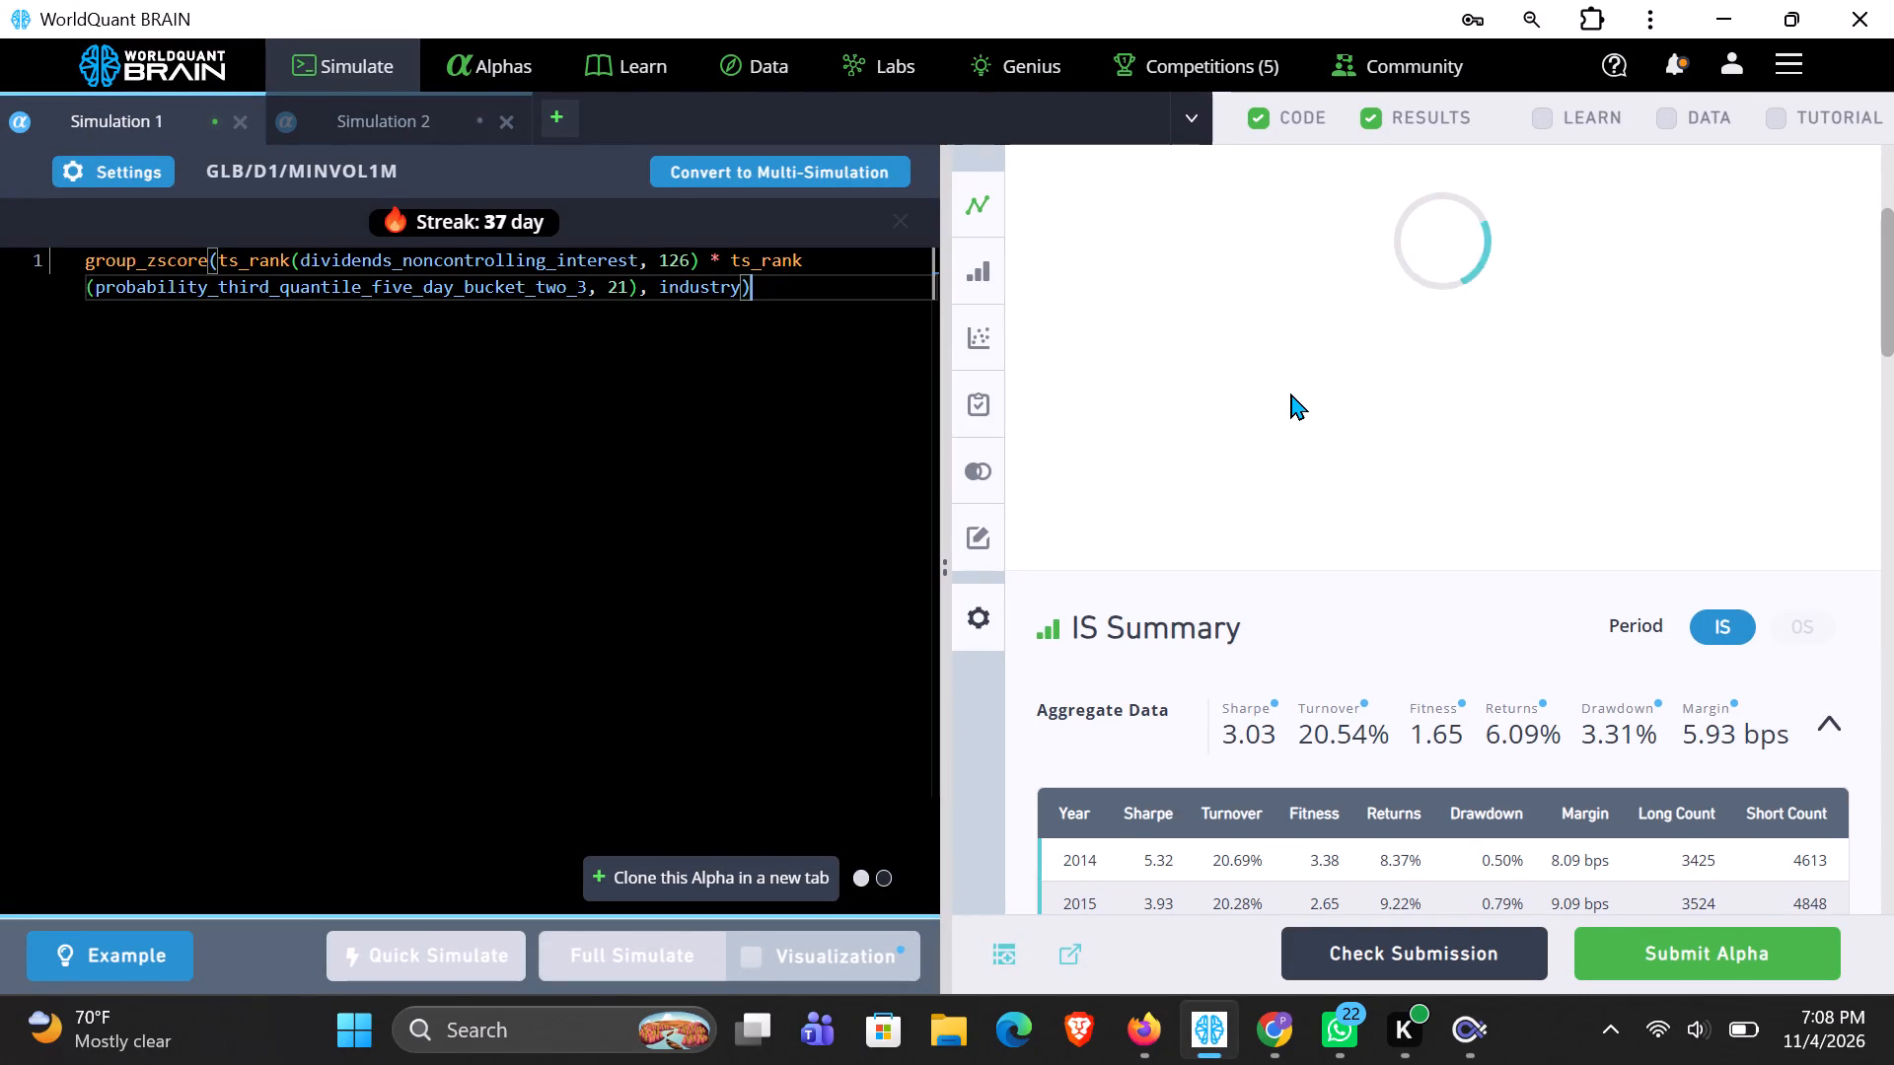
{"action": "scroll", "coordinate": [1290, 392], "scroll_direction": "up", "scroll_amount": 3}
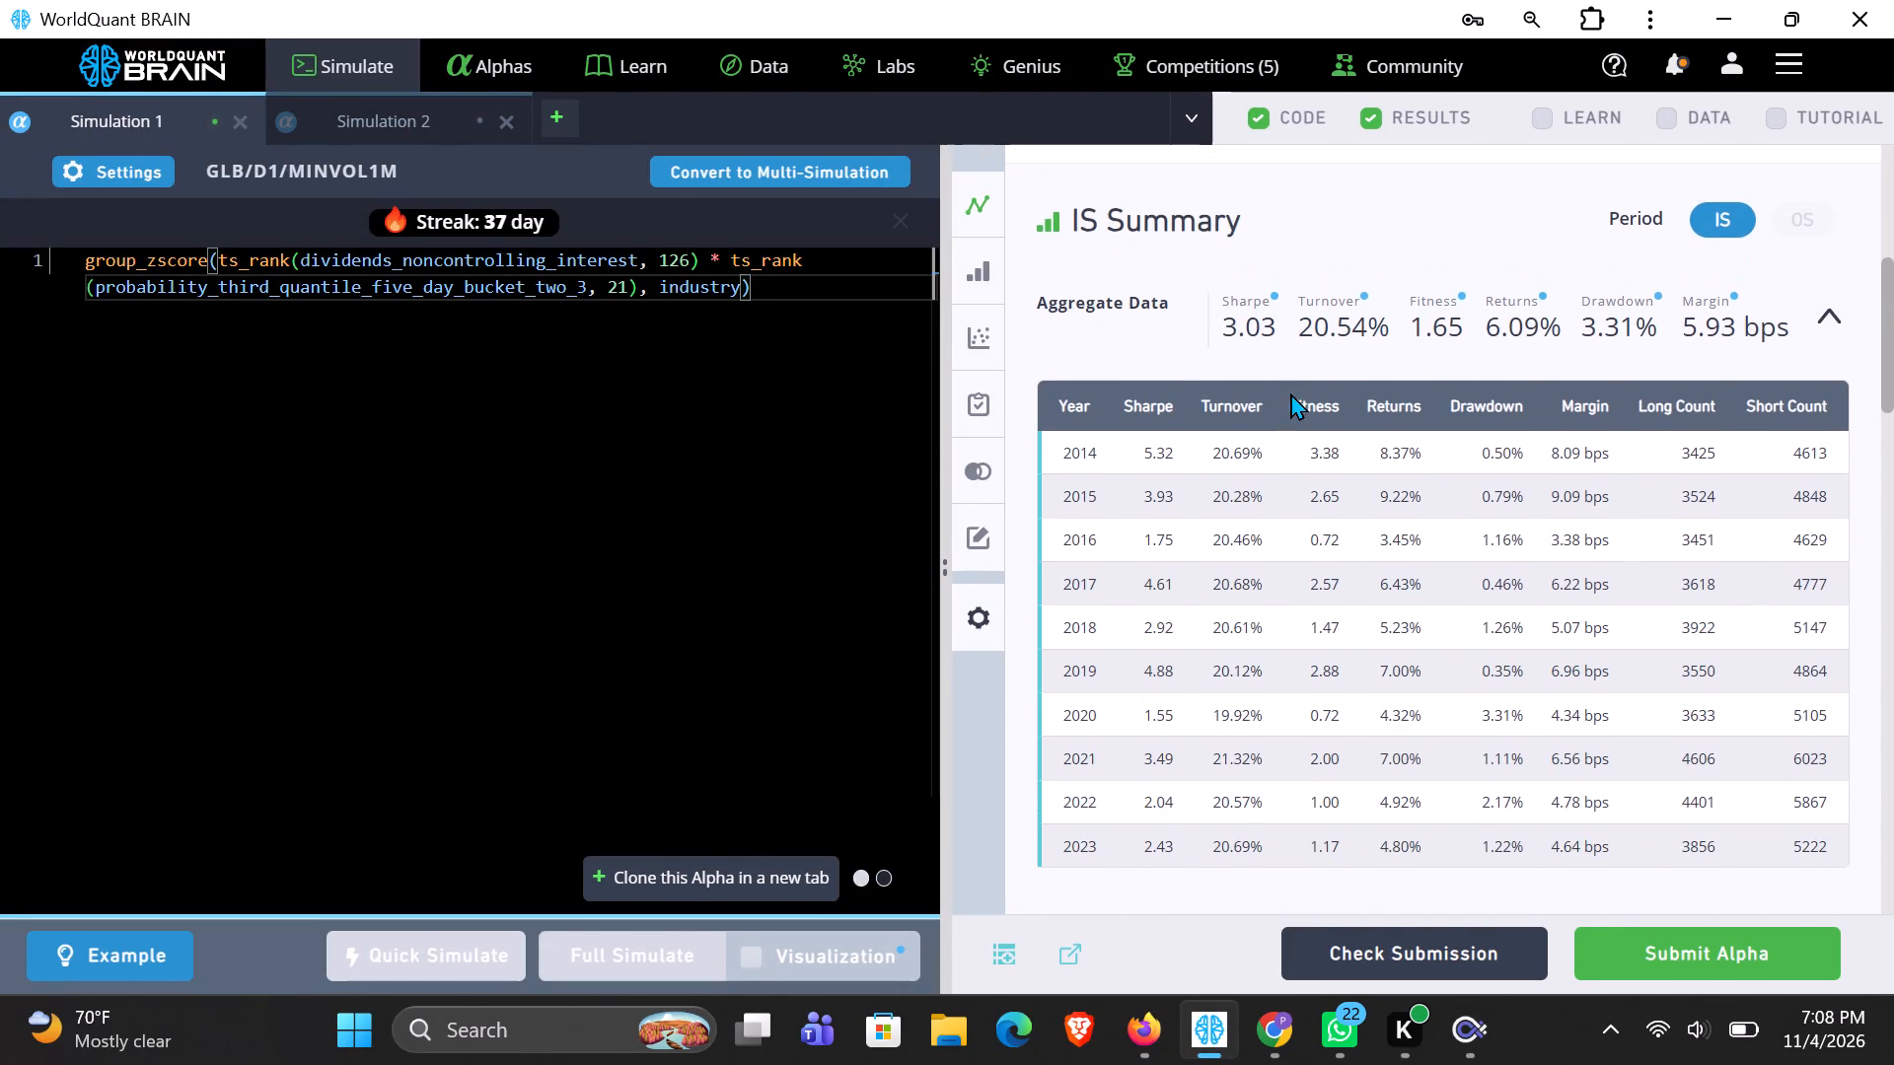
{"action": "scroll", "coordinate": [1290, 392], "scroll_direction": "up", "scroll_amount": 4}
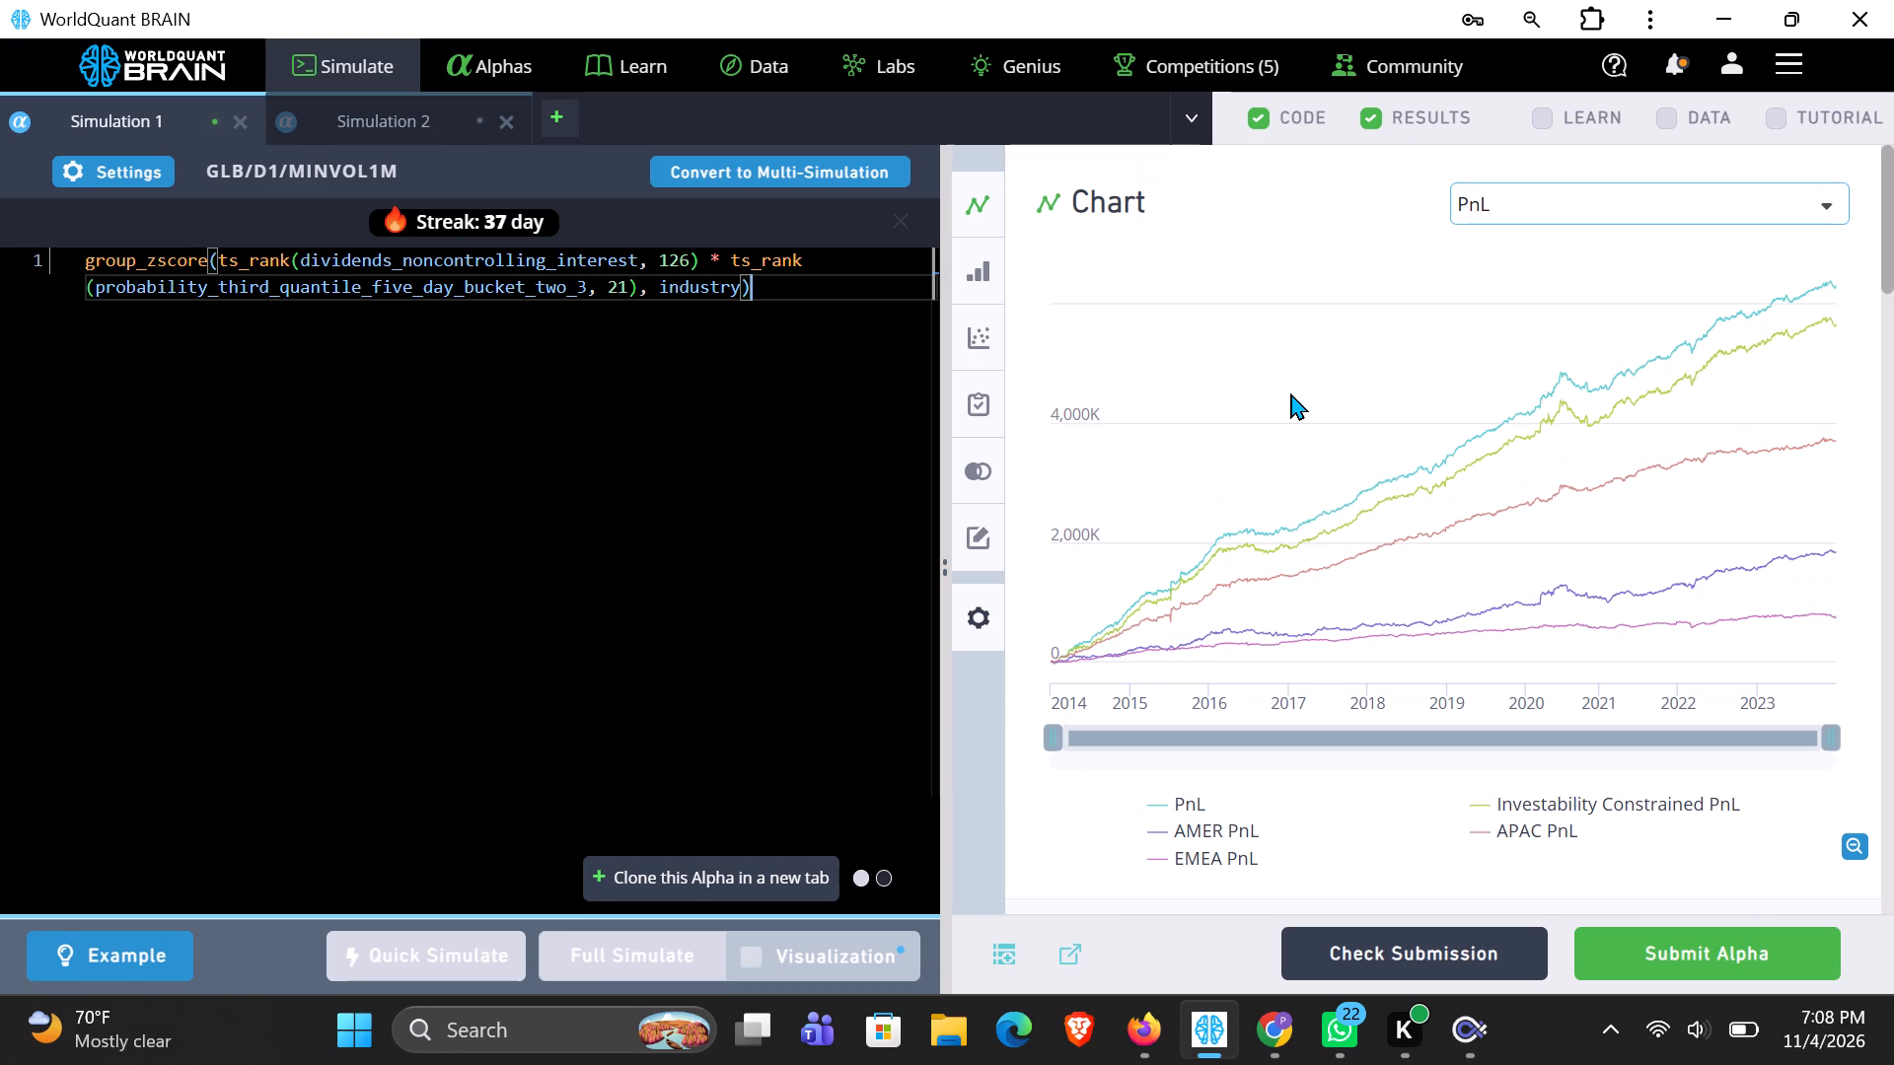
{"action": "scroll", "coordinate": [1290, 392], "scroll_direction": "down", "scroll_amount": 2}
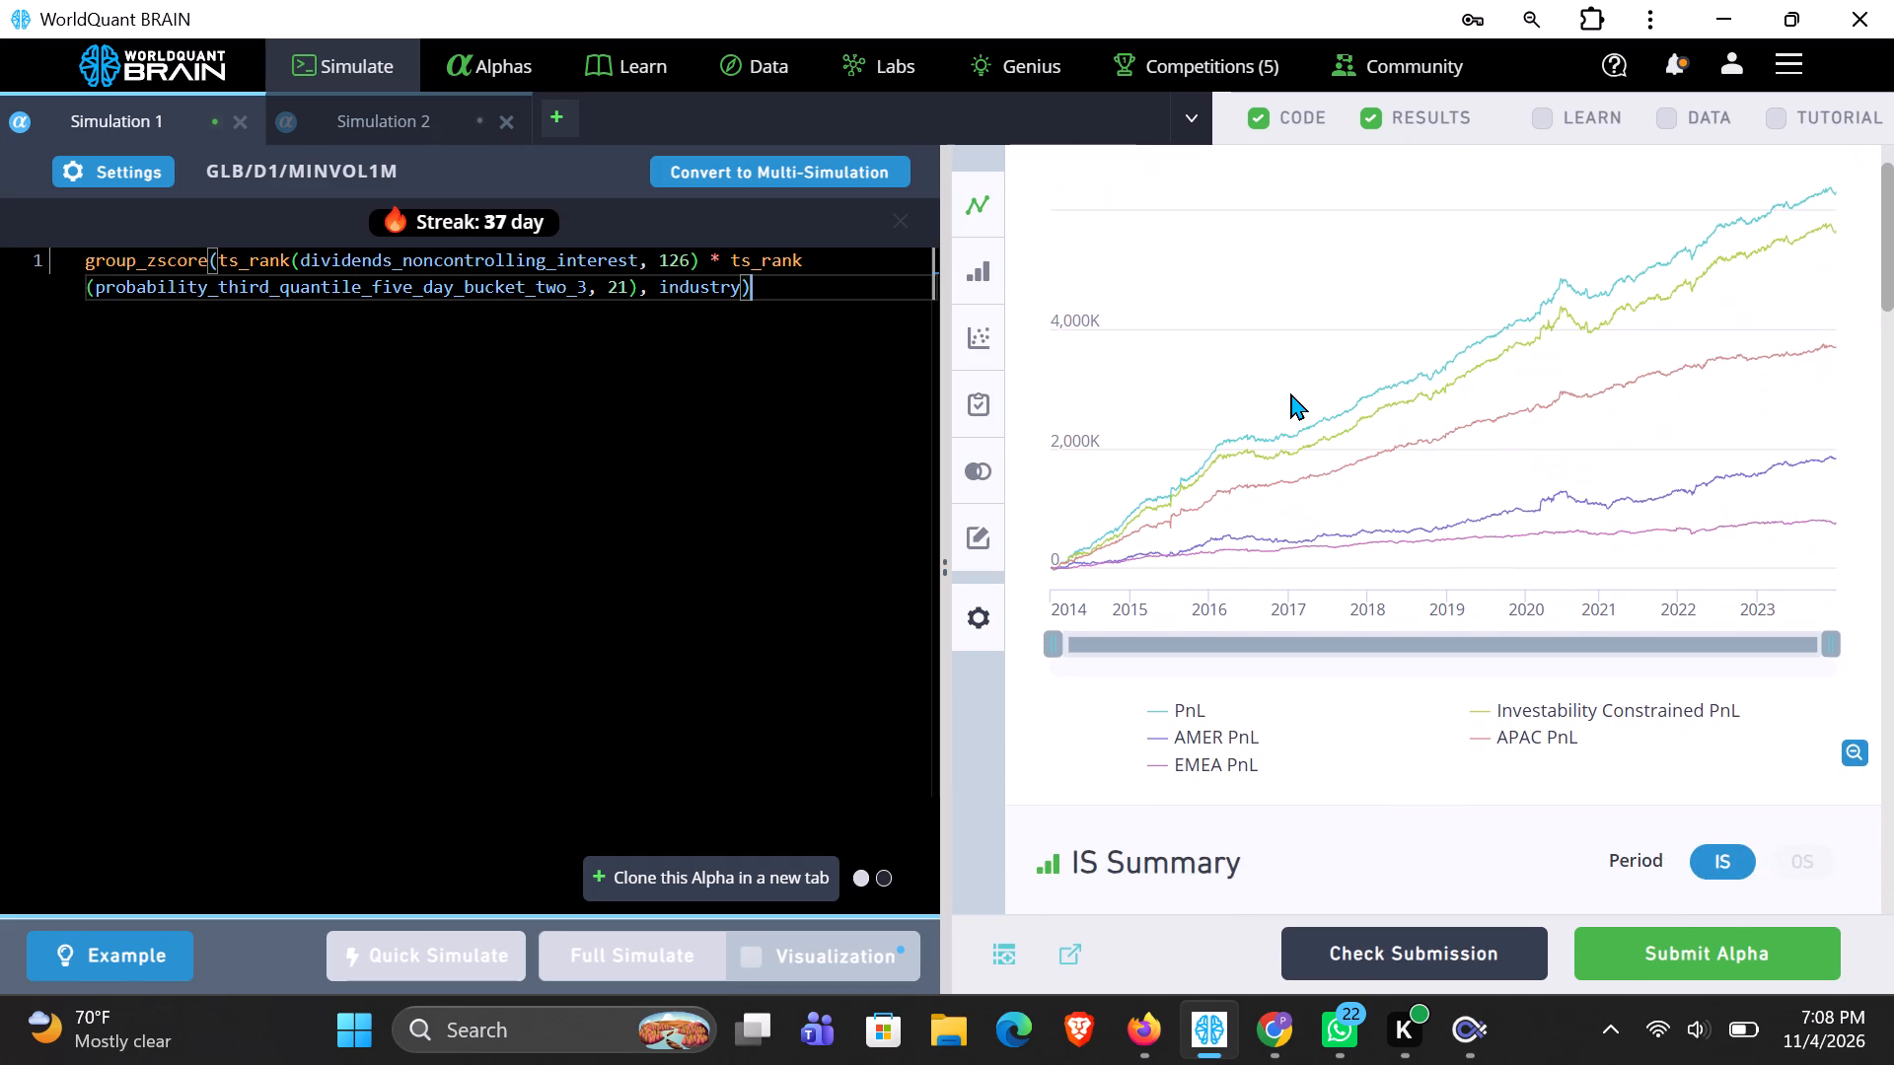
{"action": "scroll", "coordinate": [1290, 392], "scroll_direction": "down", "scroll_amount": 3}
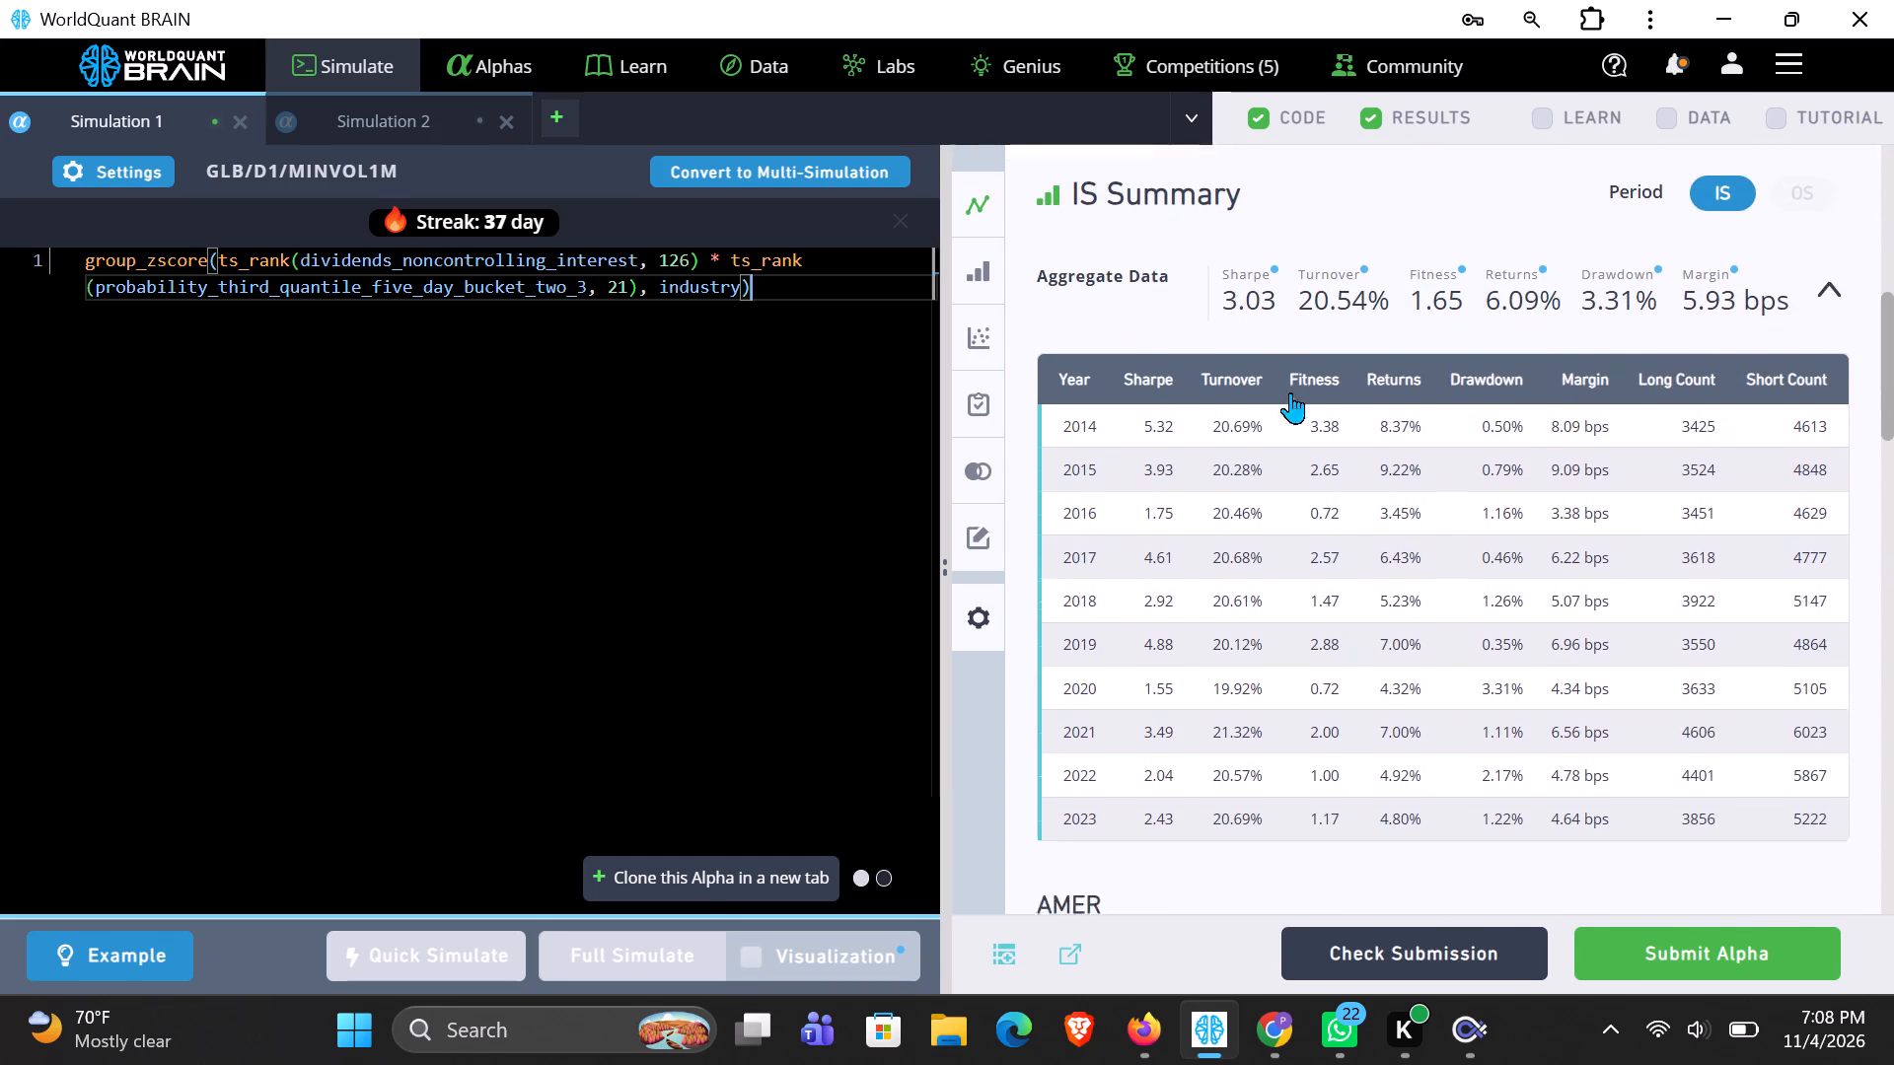
{"action": "scroll", "coordinate": [1290, 392], "scroll_direction": "down", "scroll_amount": 3}
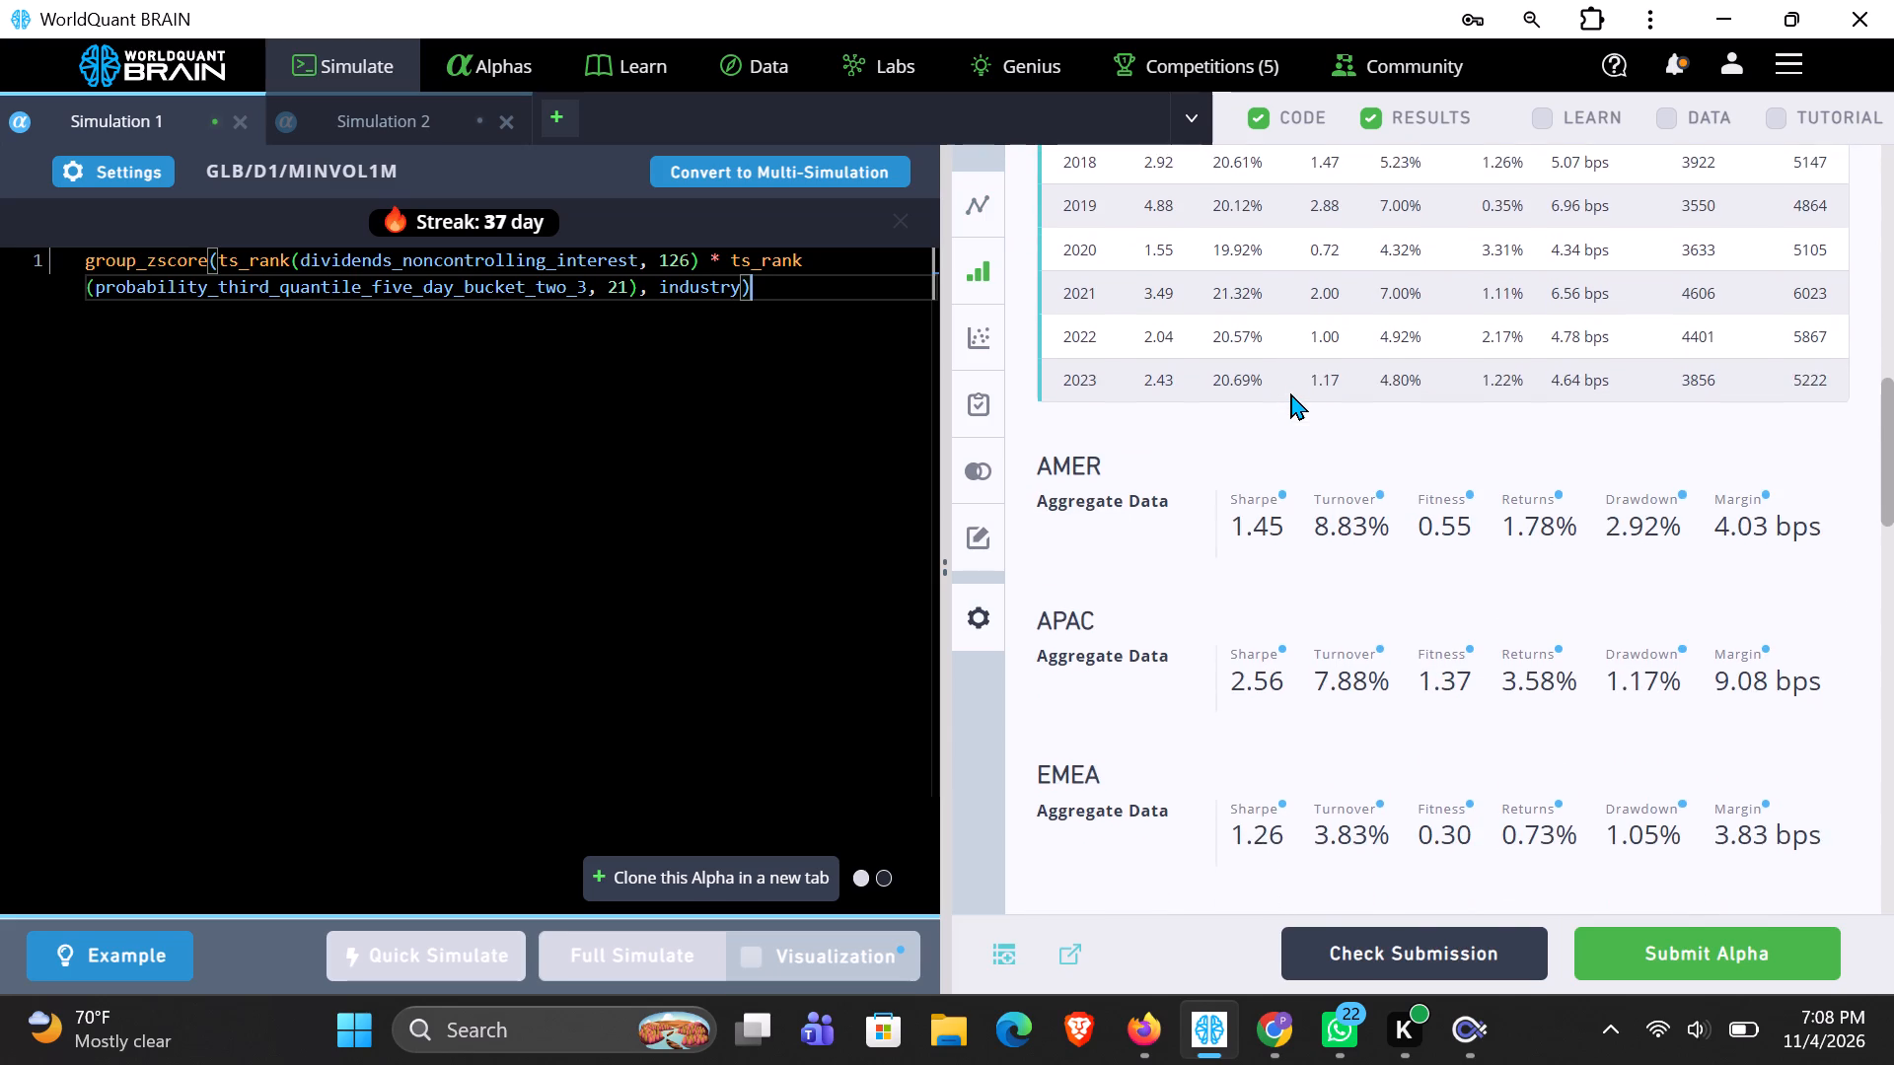
{"action": "scroll", "coordinate": [1290, 392], "scroll_direction": "down", "scroll_amount": 1}
{"action": "scroll", "coordinate": [1290, 392], "scroll_direction": "up", "scroll_amount": 1}
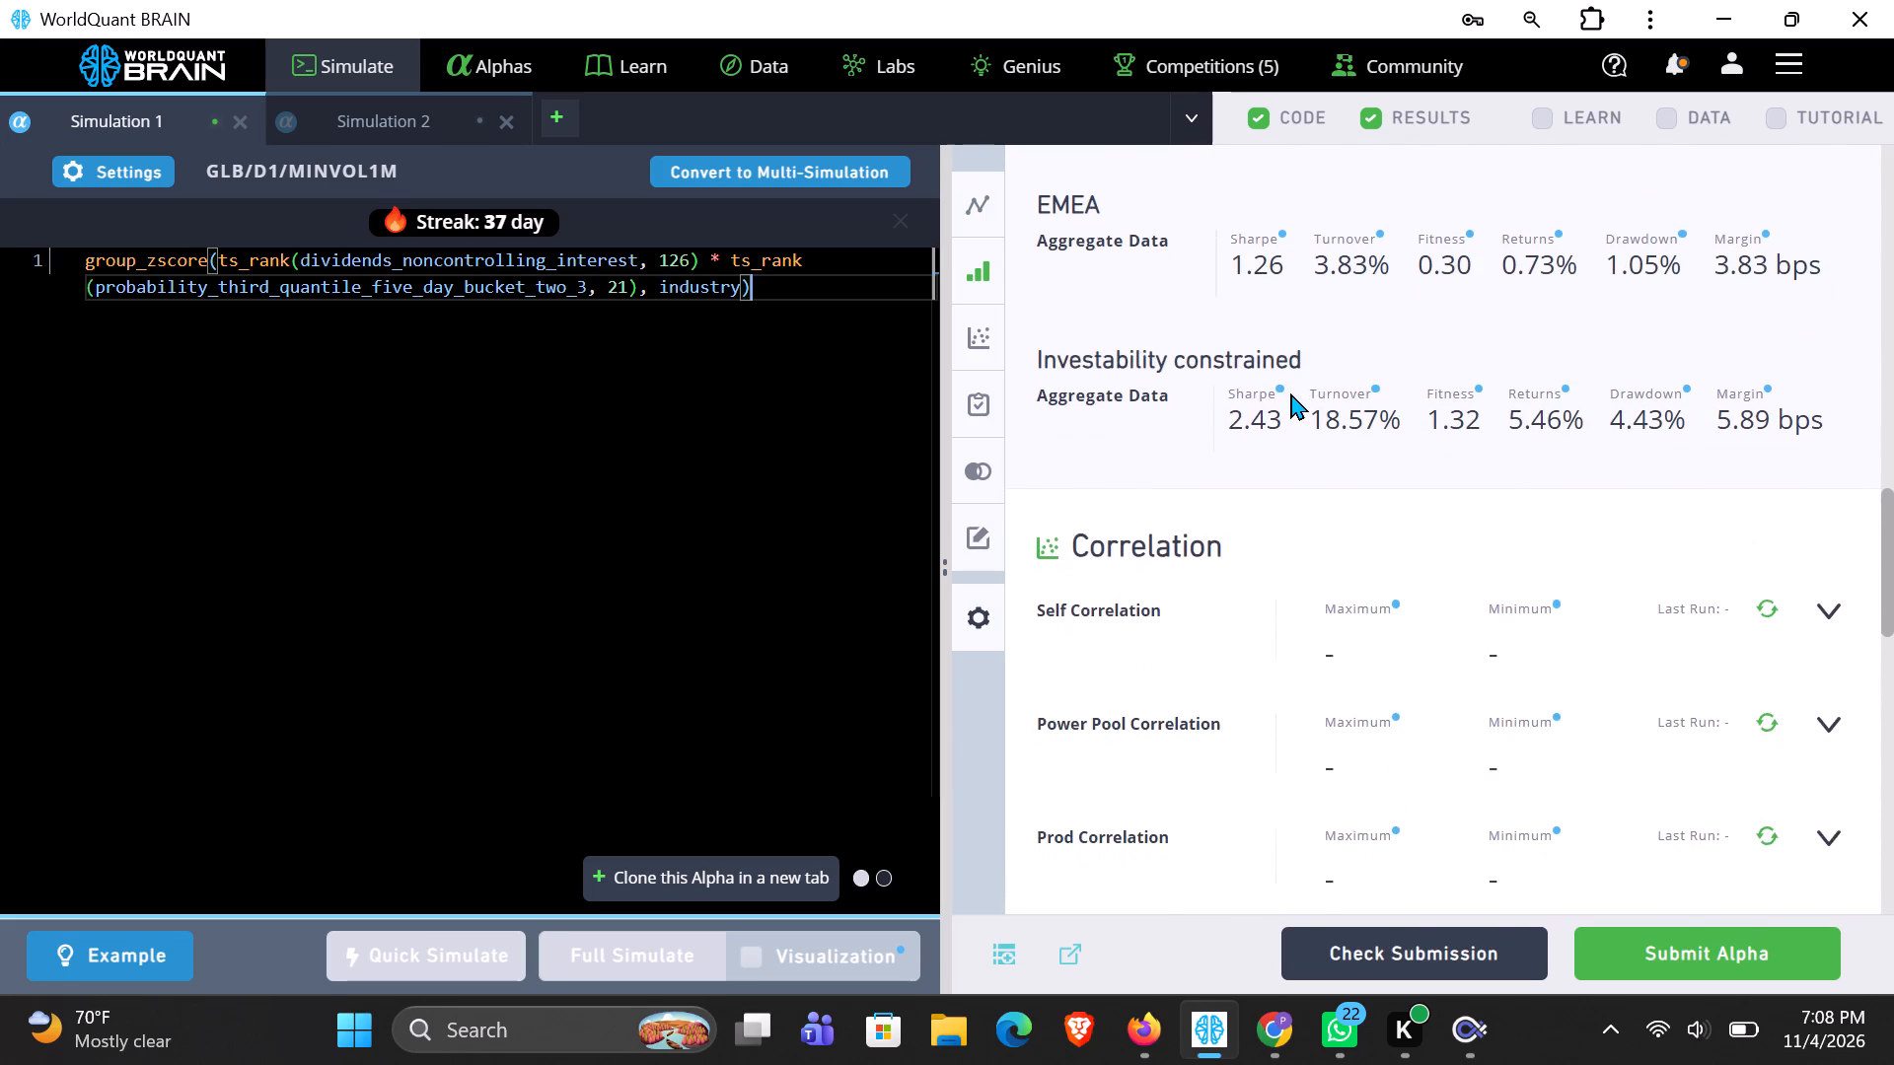
{"action": "scroll", "coordinate": [1290, 392], "scroll_direction": "up", "scroll_amount": 5}
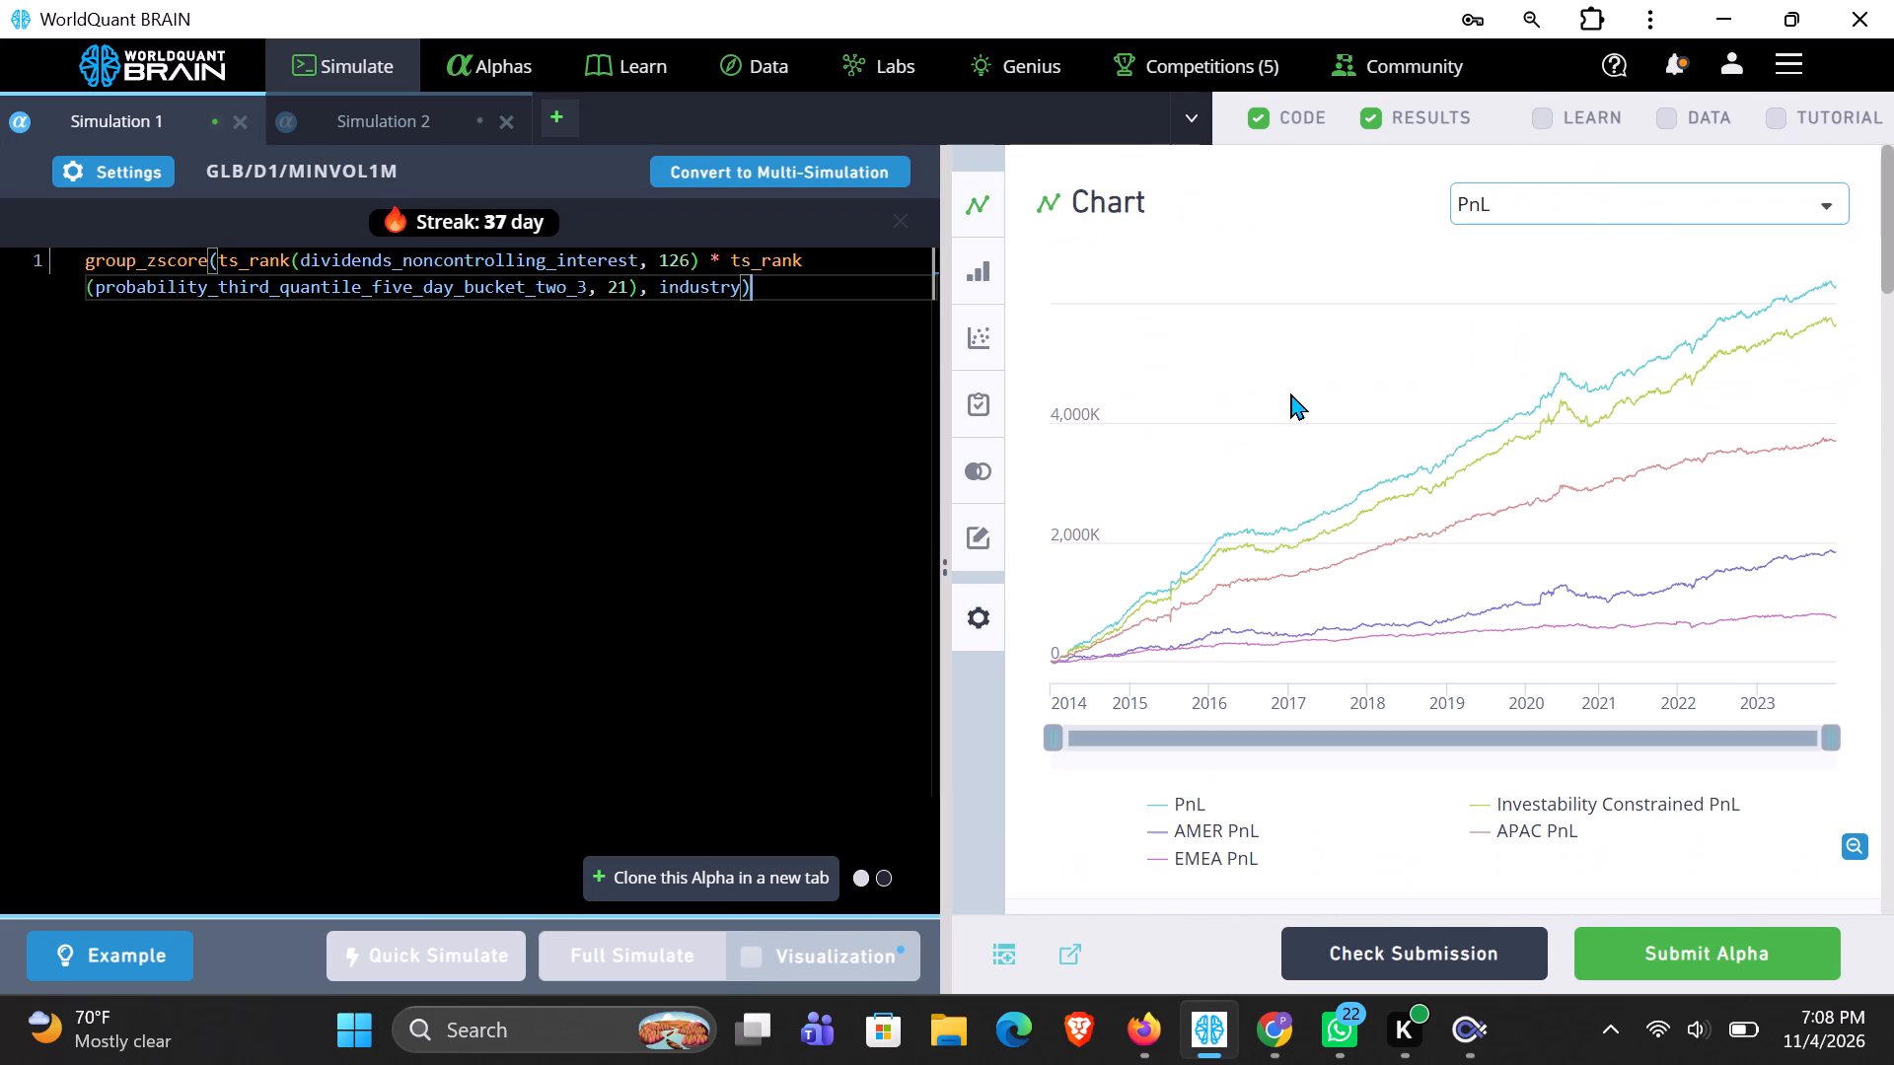
{"action": "scroll", "coordinate": [1290, 392], "scroll_direction": "down", "scroll_amount": 3}
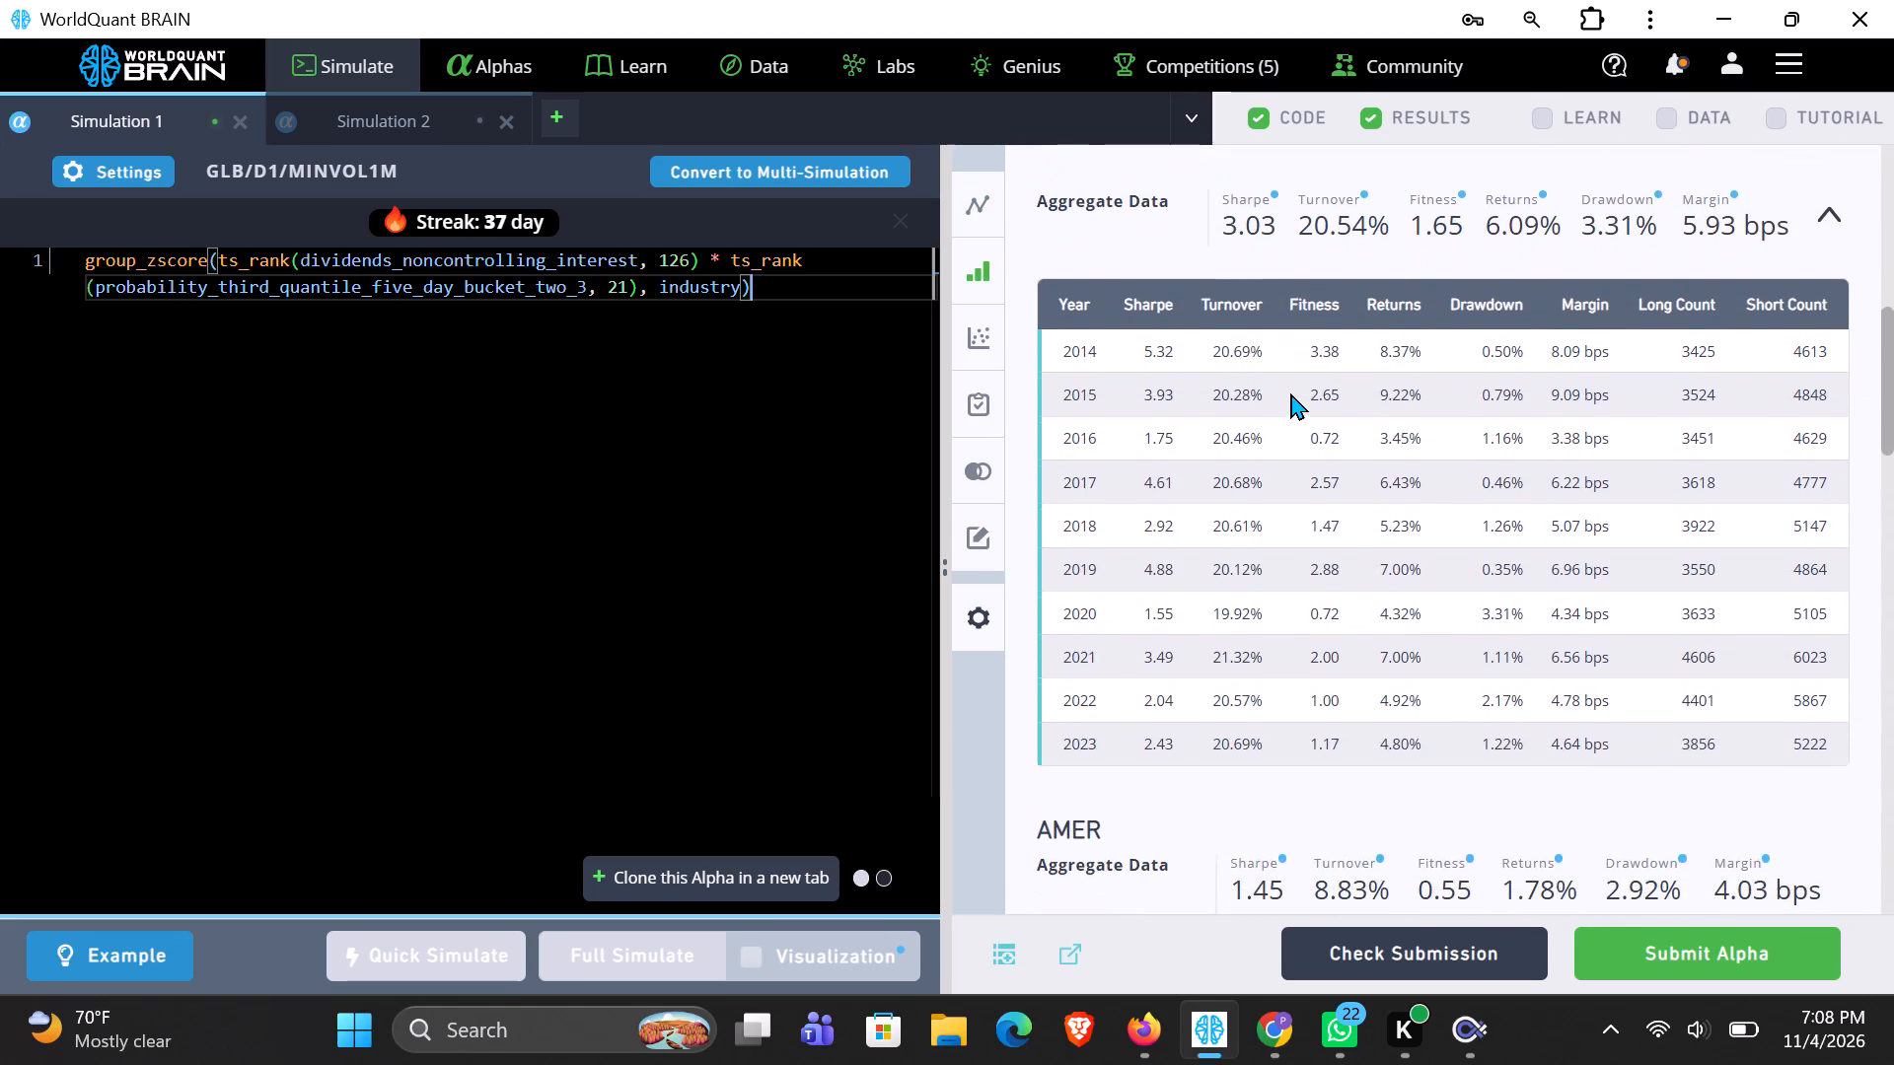
{"action": "scroll", "coordinate": [1290, 392], "scroll_direction": "down", "scroll_amount": 1}
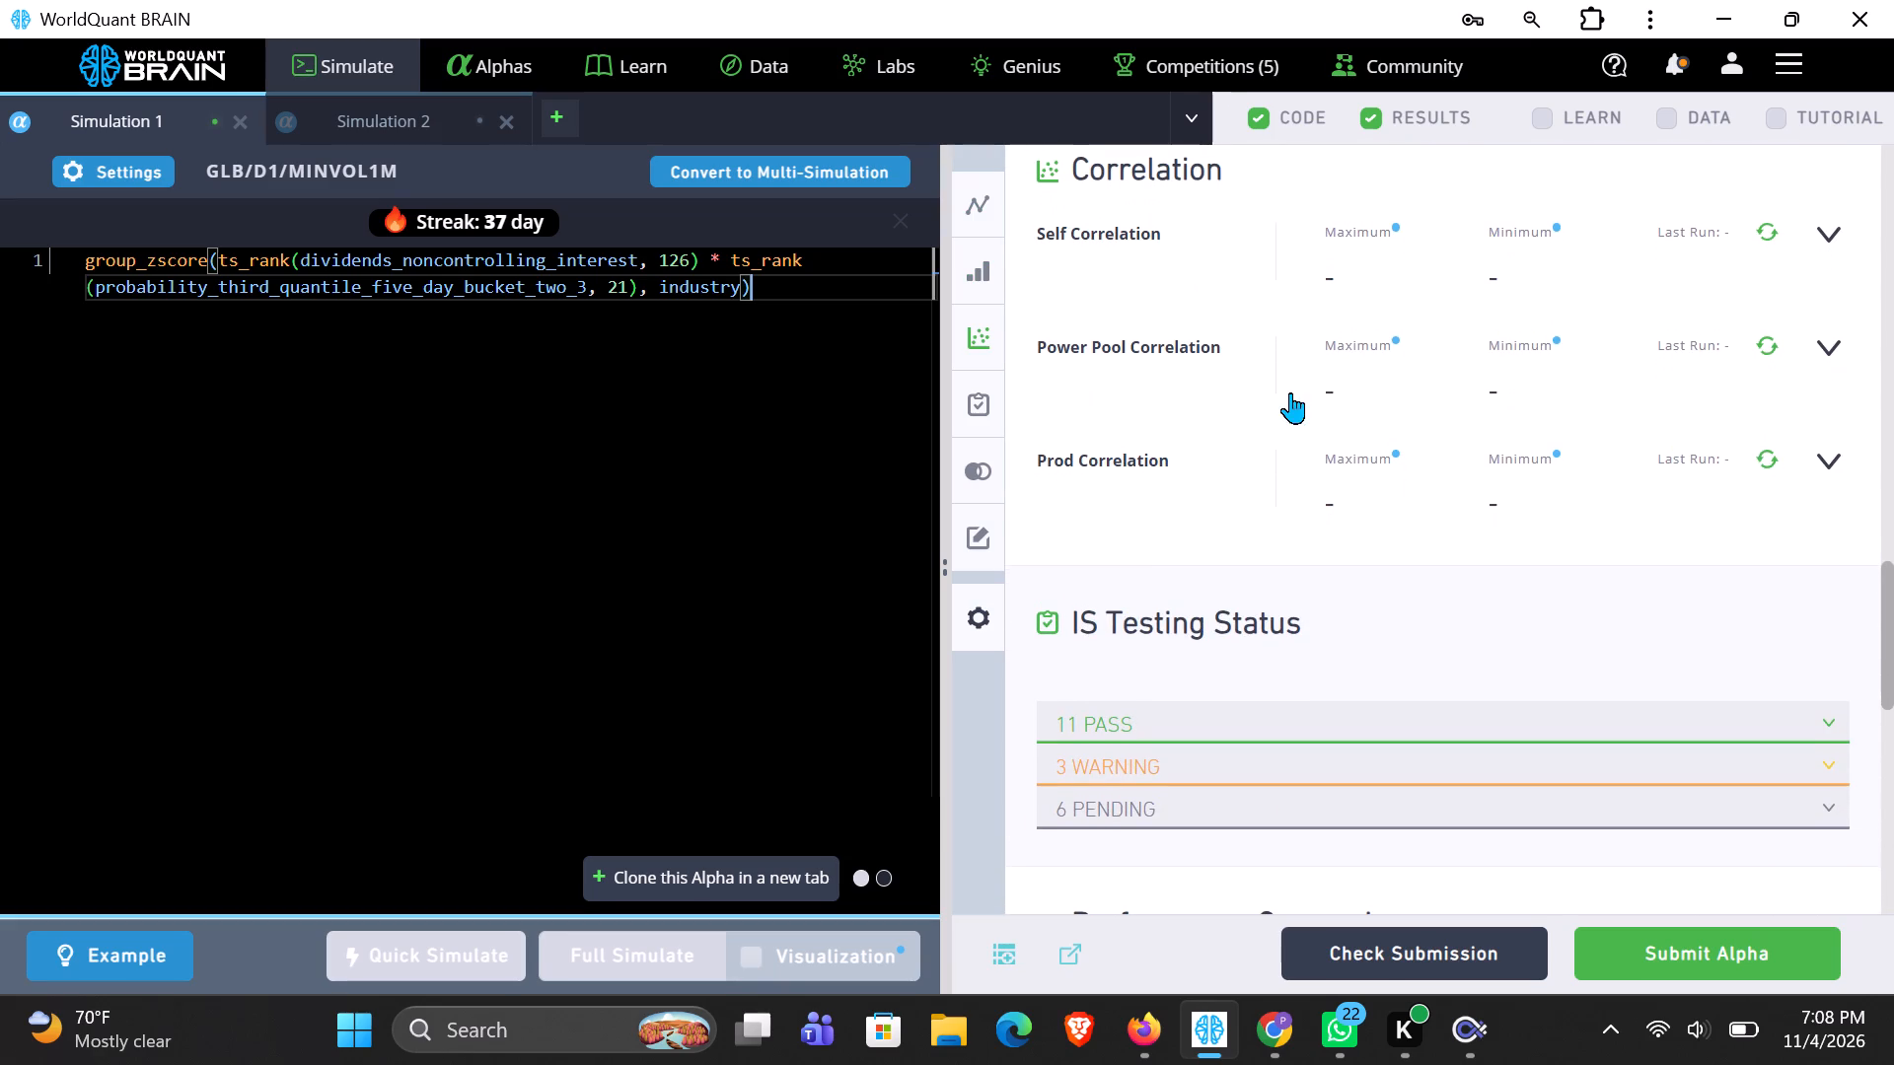
{"action": "left_click", "coordinate": [1255, 770]}
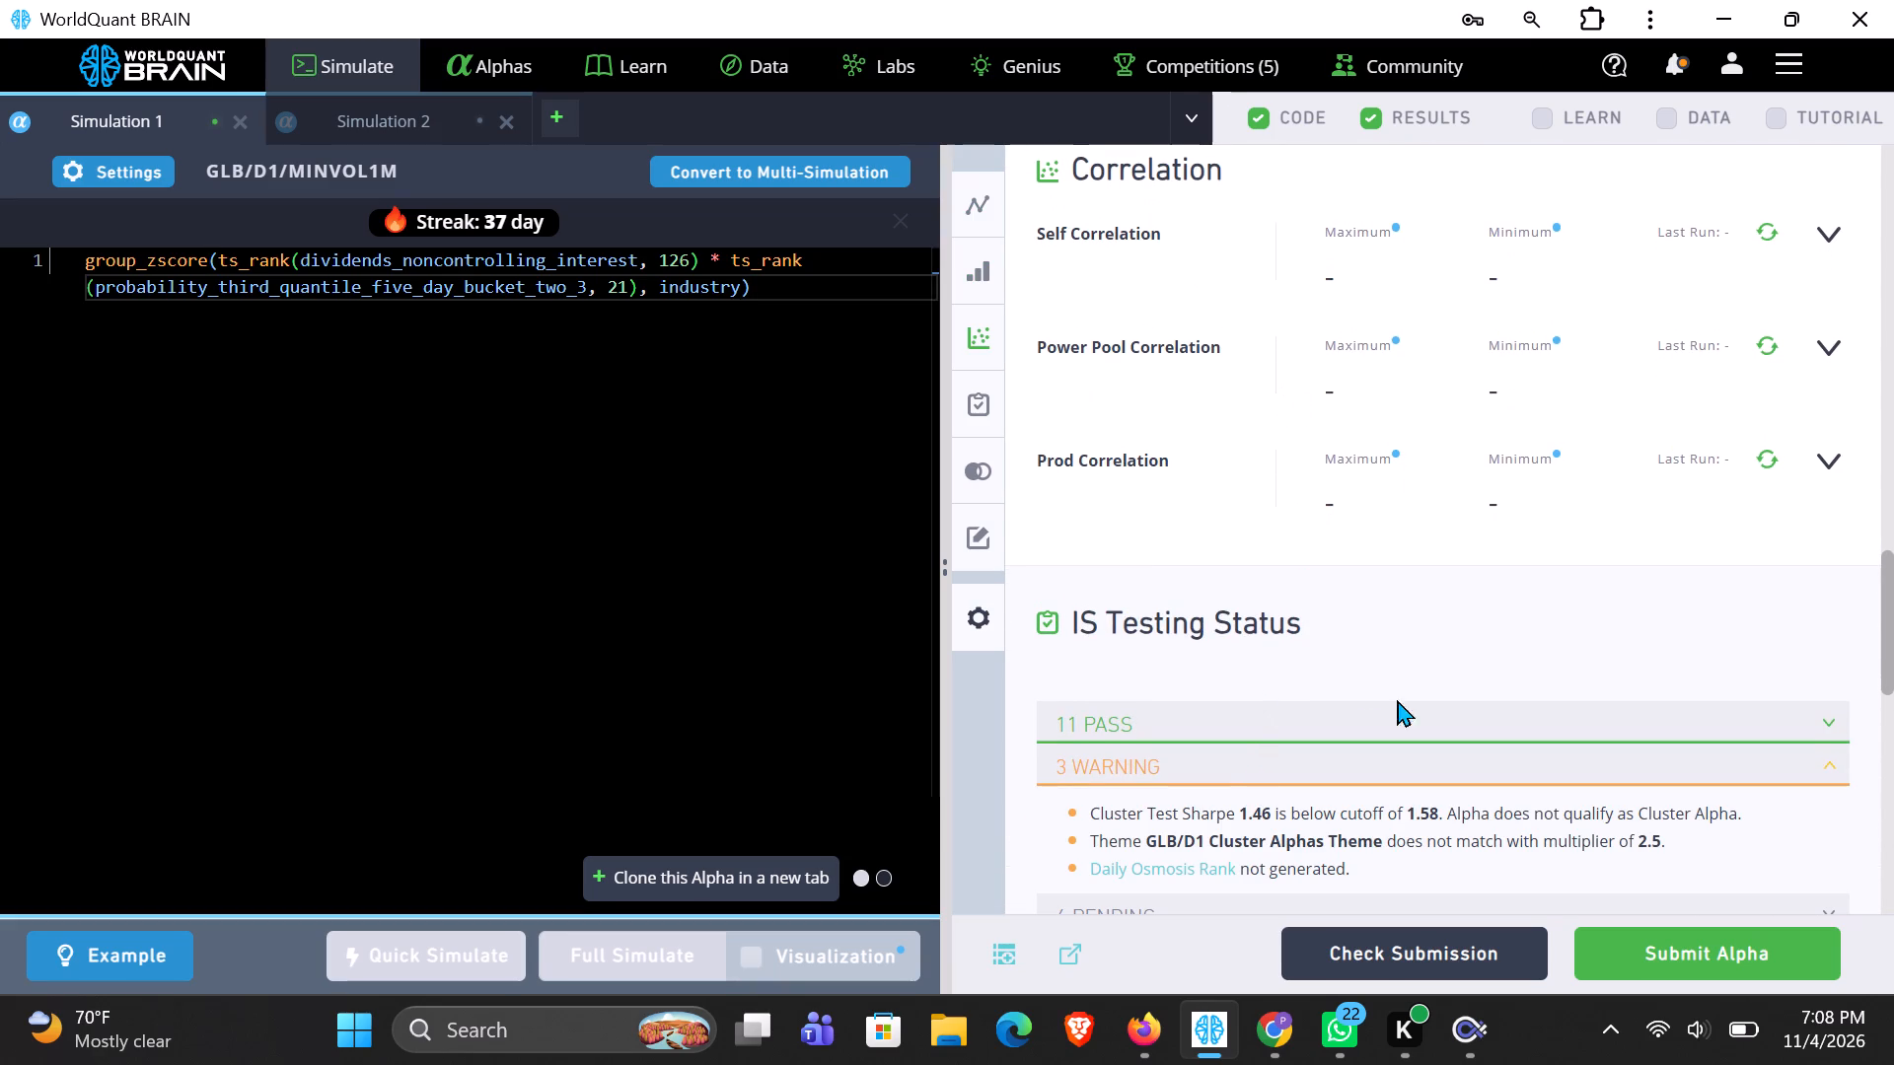
{"action": "scroll", "coordinate": [1418, 688], "scroll_direction": "right", "scroll_amount": 1}
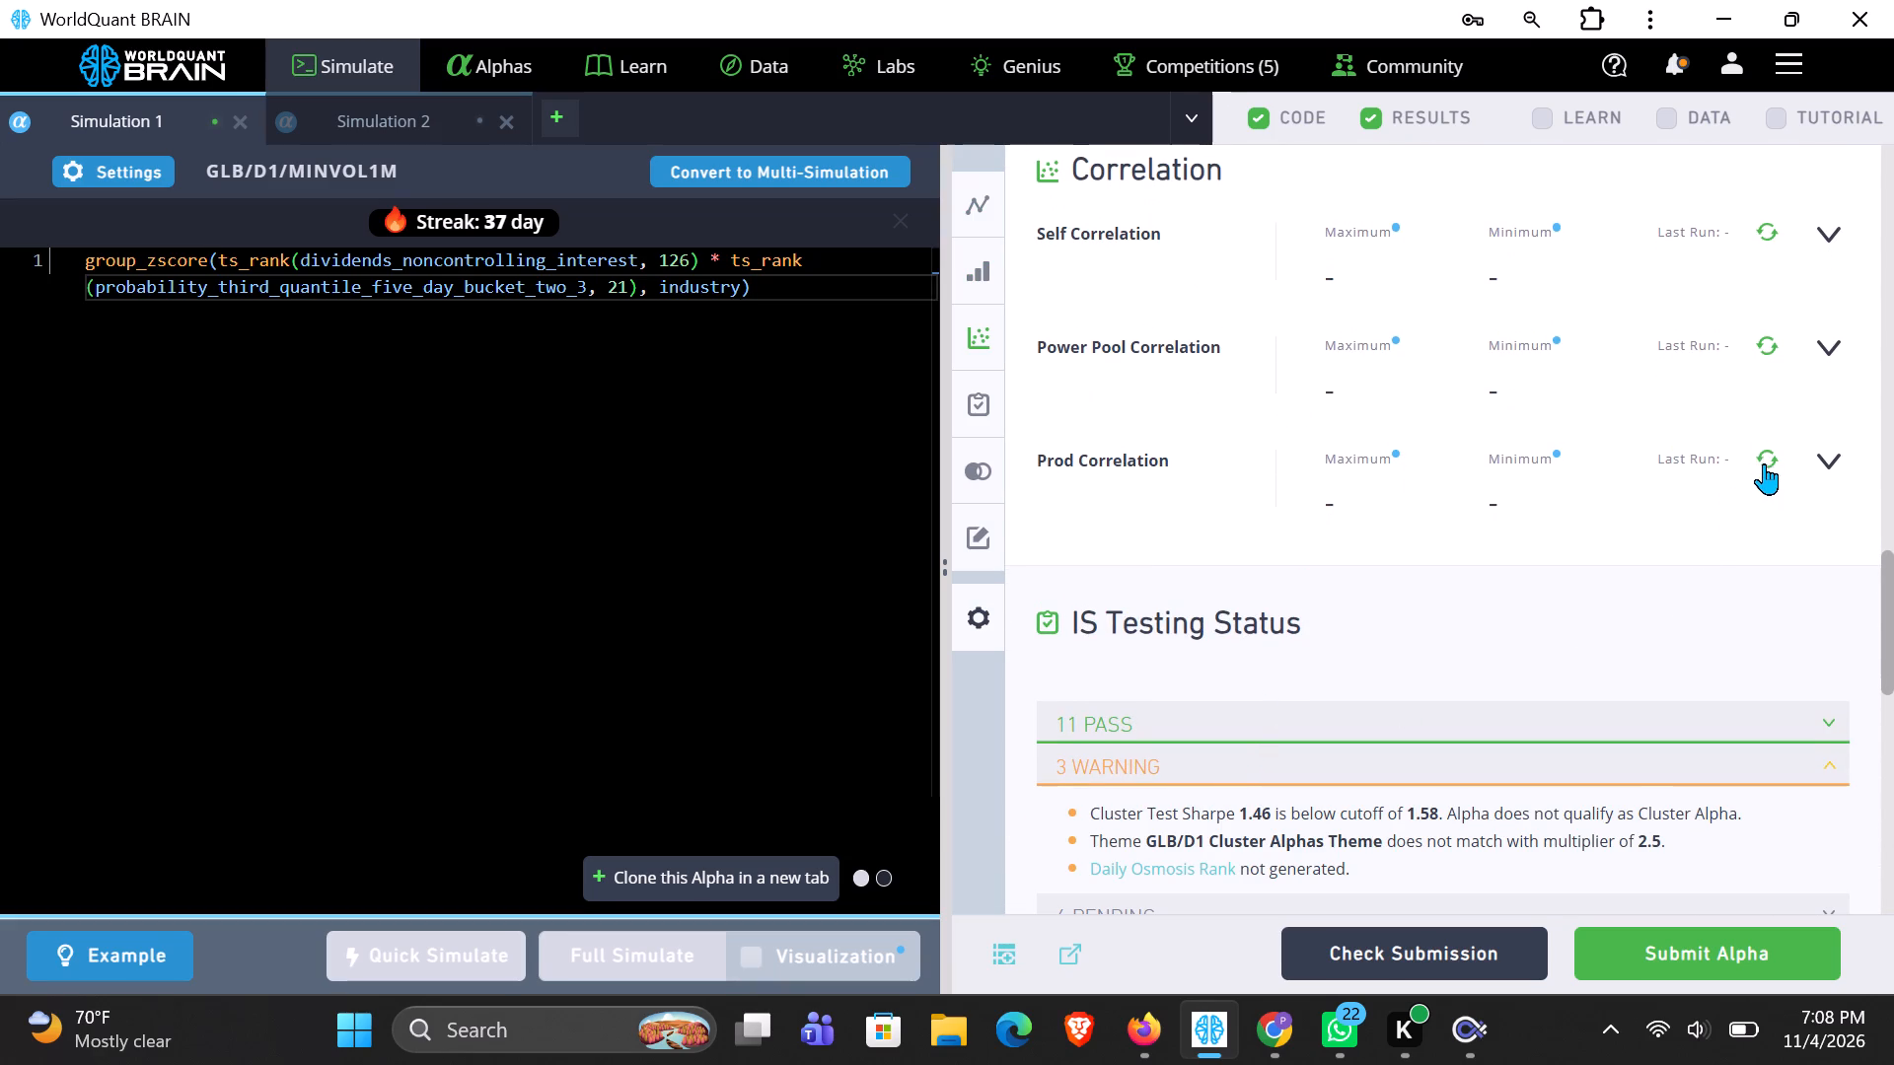
Run the Prod Correlation check for the alpha in Simulation 1.
{"action": "left_click", "coordinate": [1764, 464]}
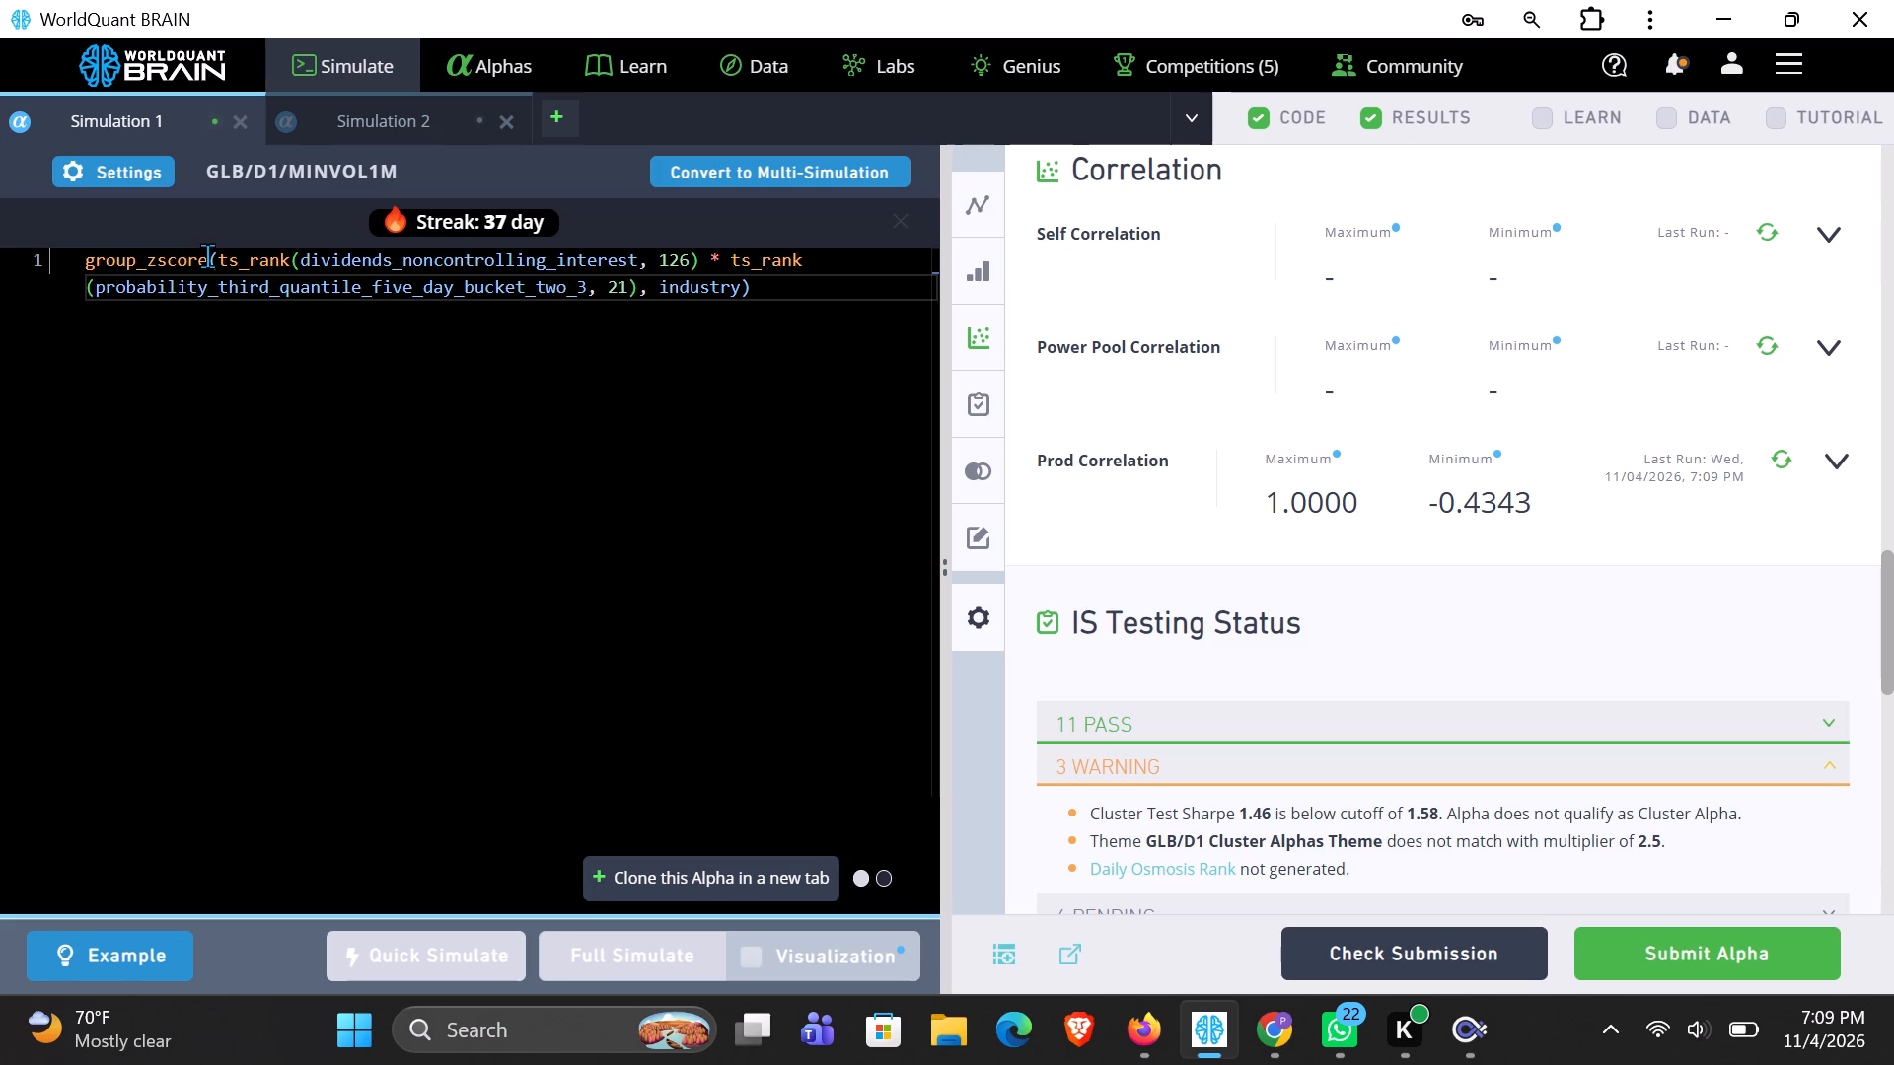
Replace the leading group_zscore(ts_rank in Simulation 1's expression with rank(ts_backfill, keeping its dividends_noncontrolling_interest argument.
{"action": "left_click", "coordinate": [291, 259]}
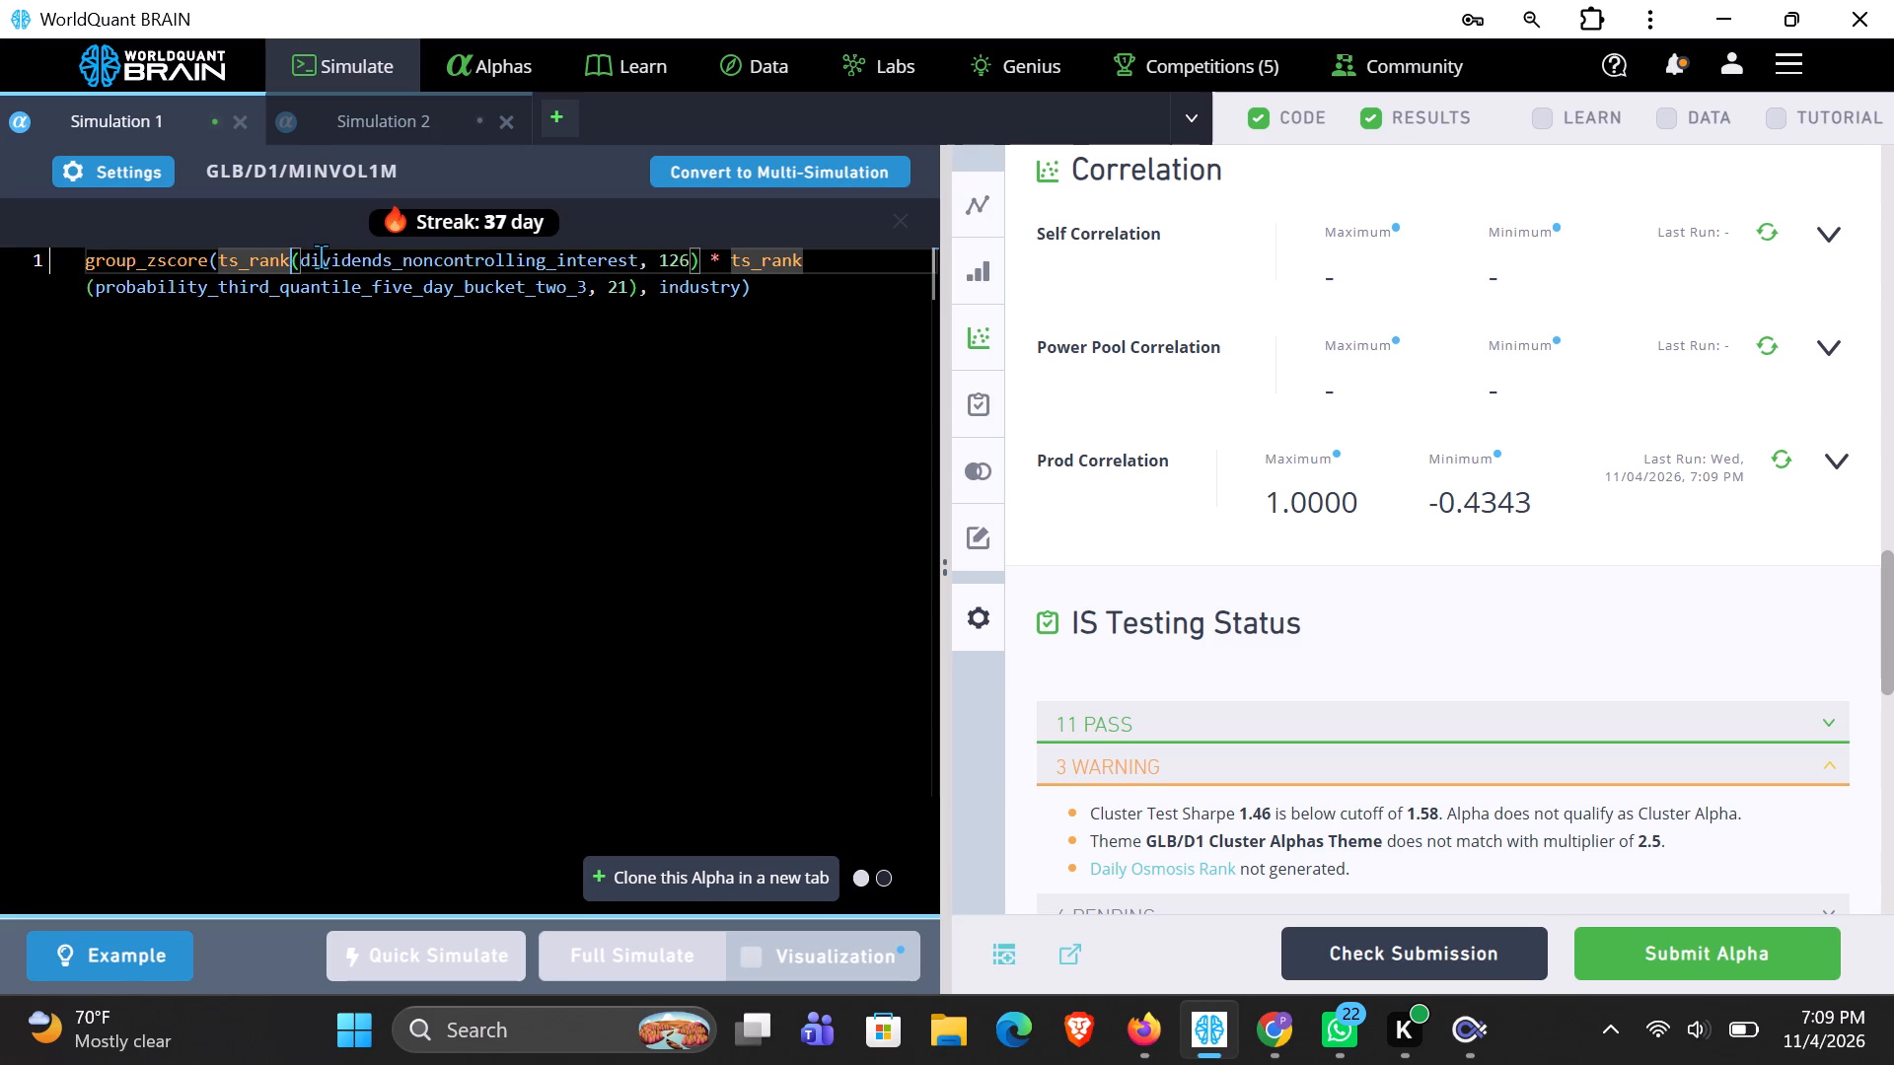
{"action": "key", "text": "BackSpace"}
{"action": "key", "text": "BackSpace"}
{"action": "key", "text": "BackSpace"}
{"action": "key", "text": "BackSpace"}
{"action": "key", "text": "BackSpace"}
{"action": "key", "text": "BackSpace"}
{"action": "key", "text": "BackSpace"}
{"action": "key", "text": "BackSpace"}
{"action": "key", "text": "BackSpace"}
{"action": "key", "text": "BackSpace"}
{"action": "key", "text": "BackSpace"}
{"action": "key", "text": "BackSpace"}
{"action": "key", "text": "BackSpace"}
{"action": "key", "text": "BackSpace"}
{"action": "key", "text": "BackSpace"}
{"action": "key", "text": "BackSpace"}
{"action": "key", "text": "BackSpace"}
{"action": "key", "text": "BackSpace"}
{"action": "key", "text": "BackSpace"}
{"action": "key", "text": "BackSpace"}
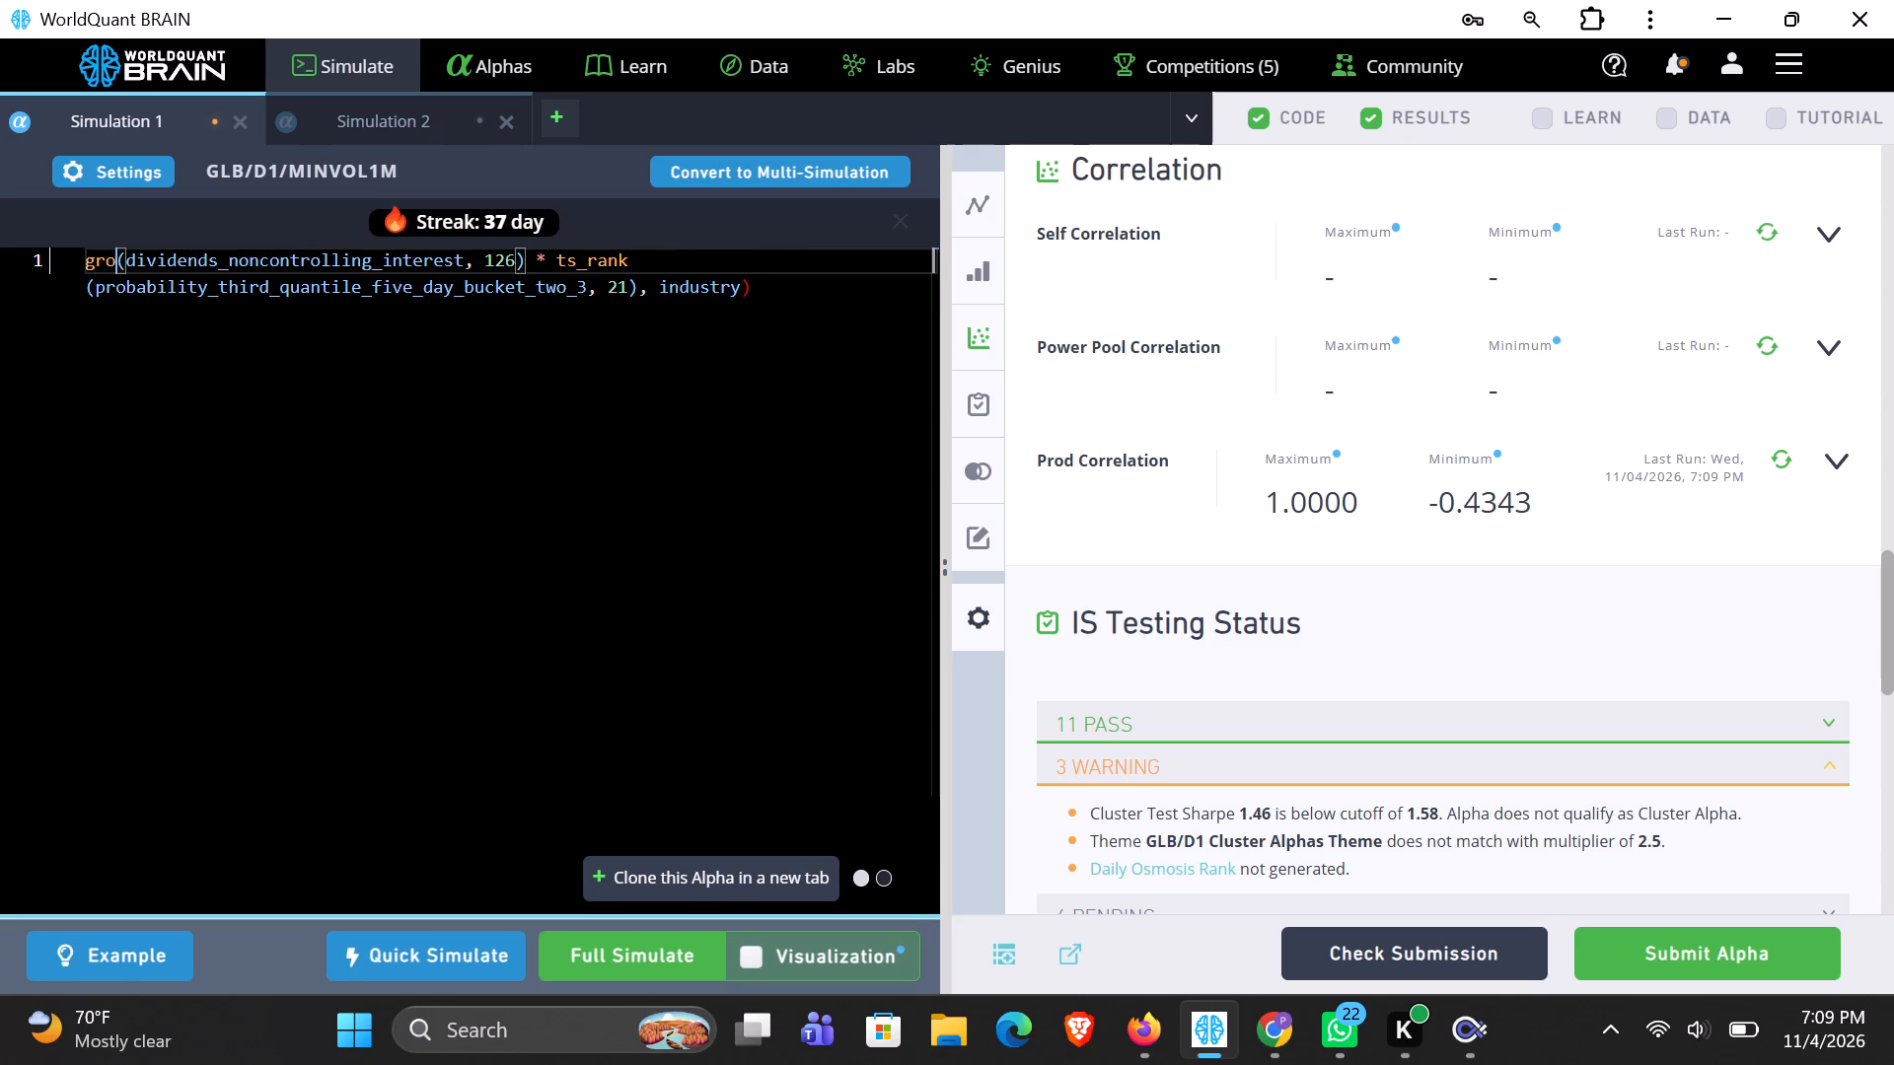
{"action": "key", "text": "BackSpace"}
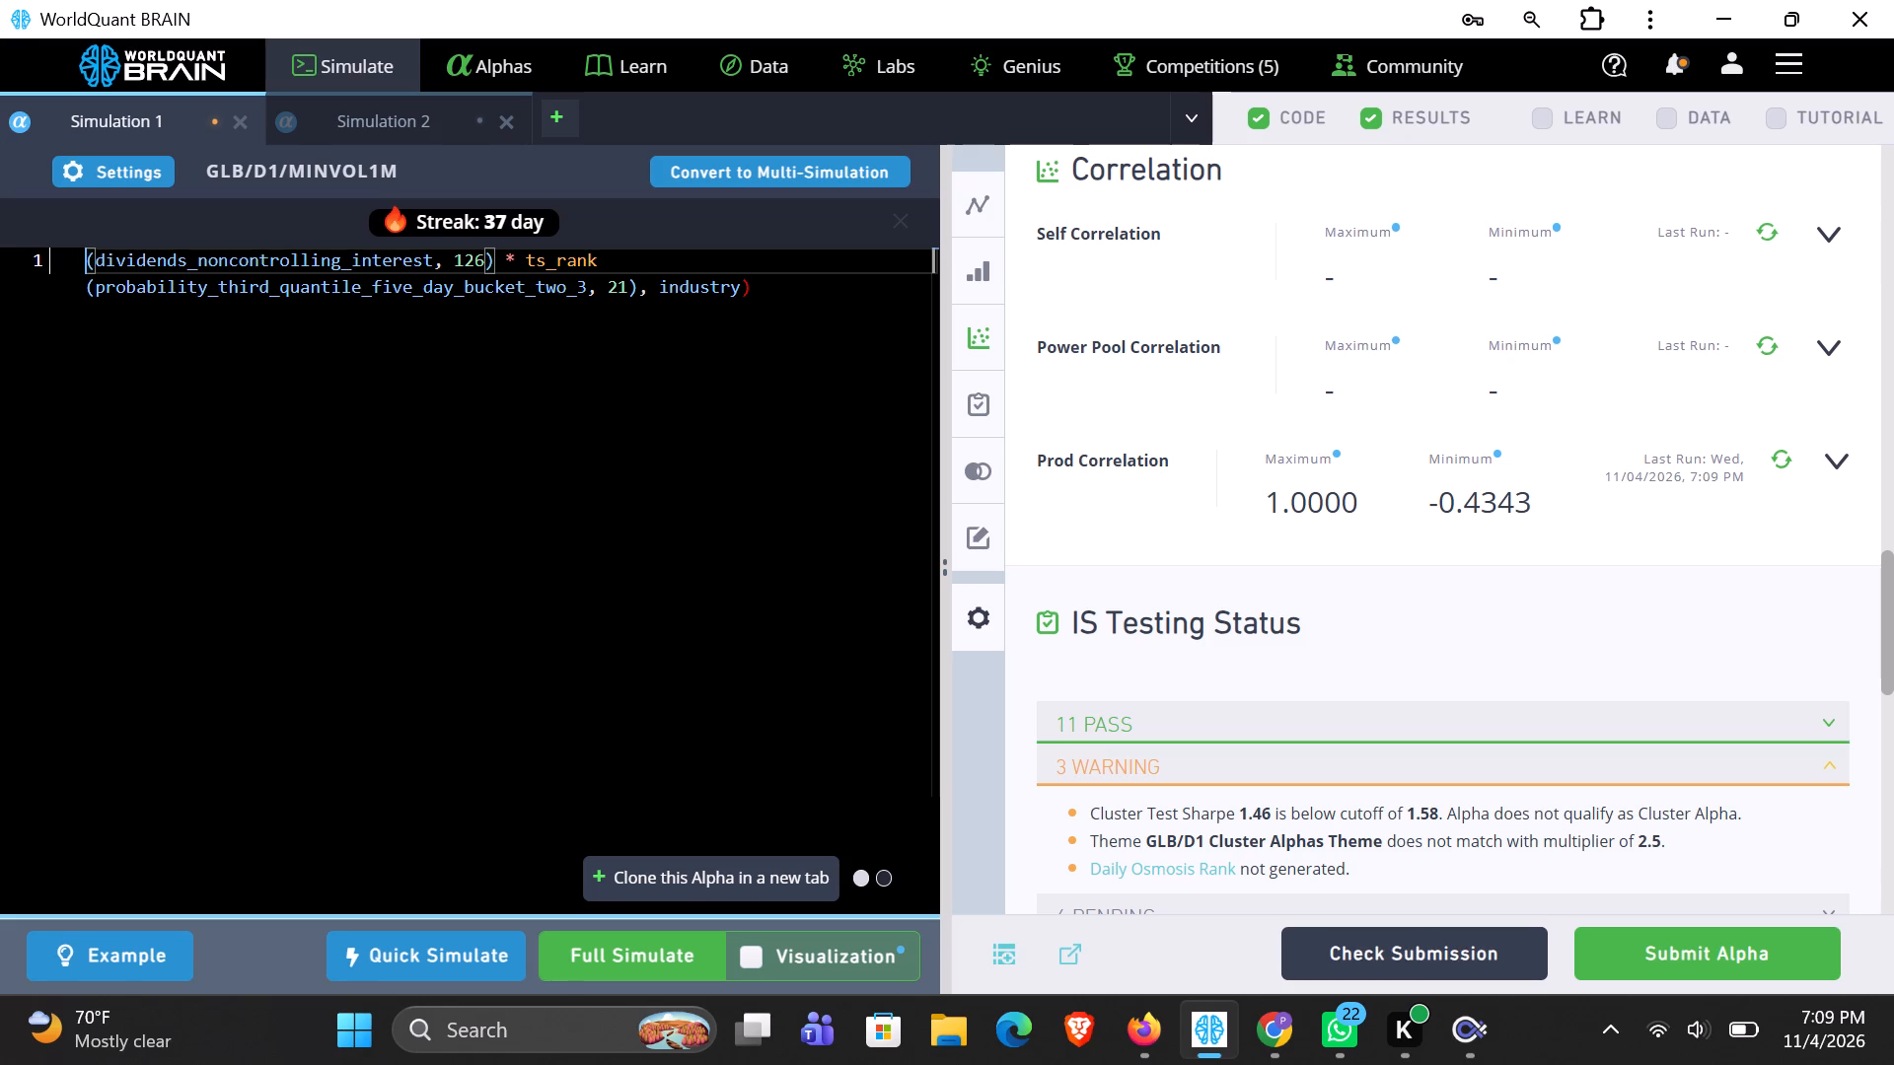
{"action": "type", "text": "rank"}
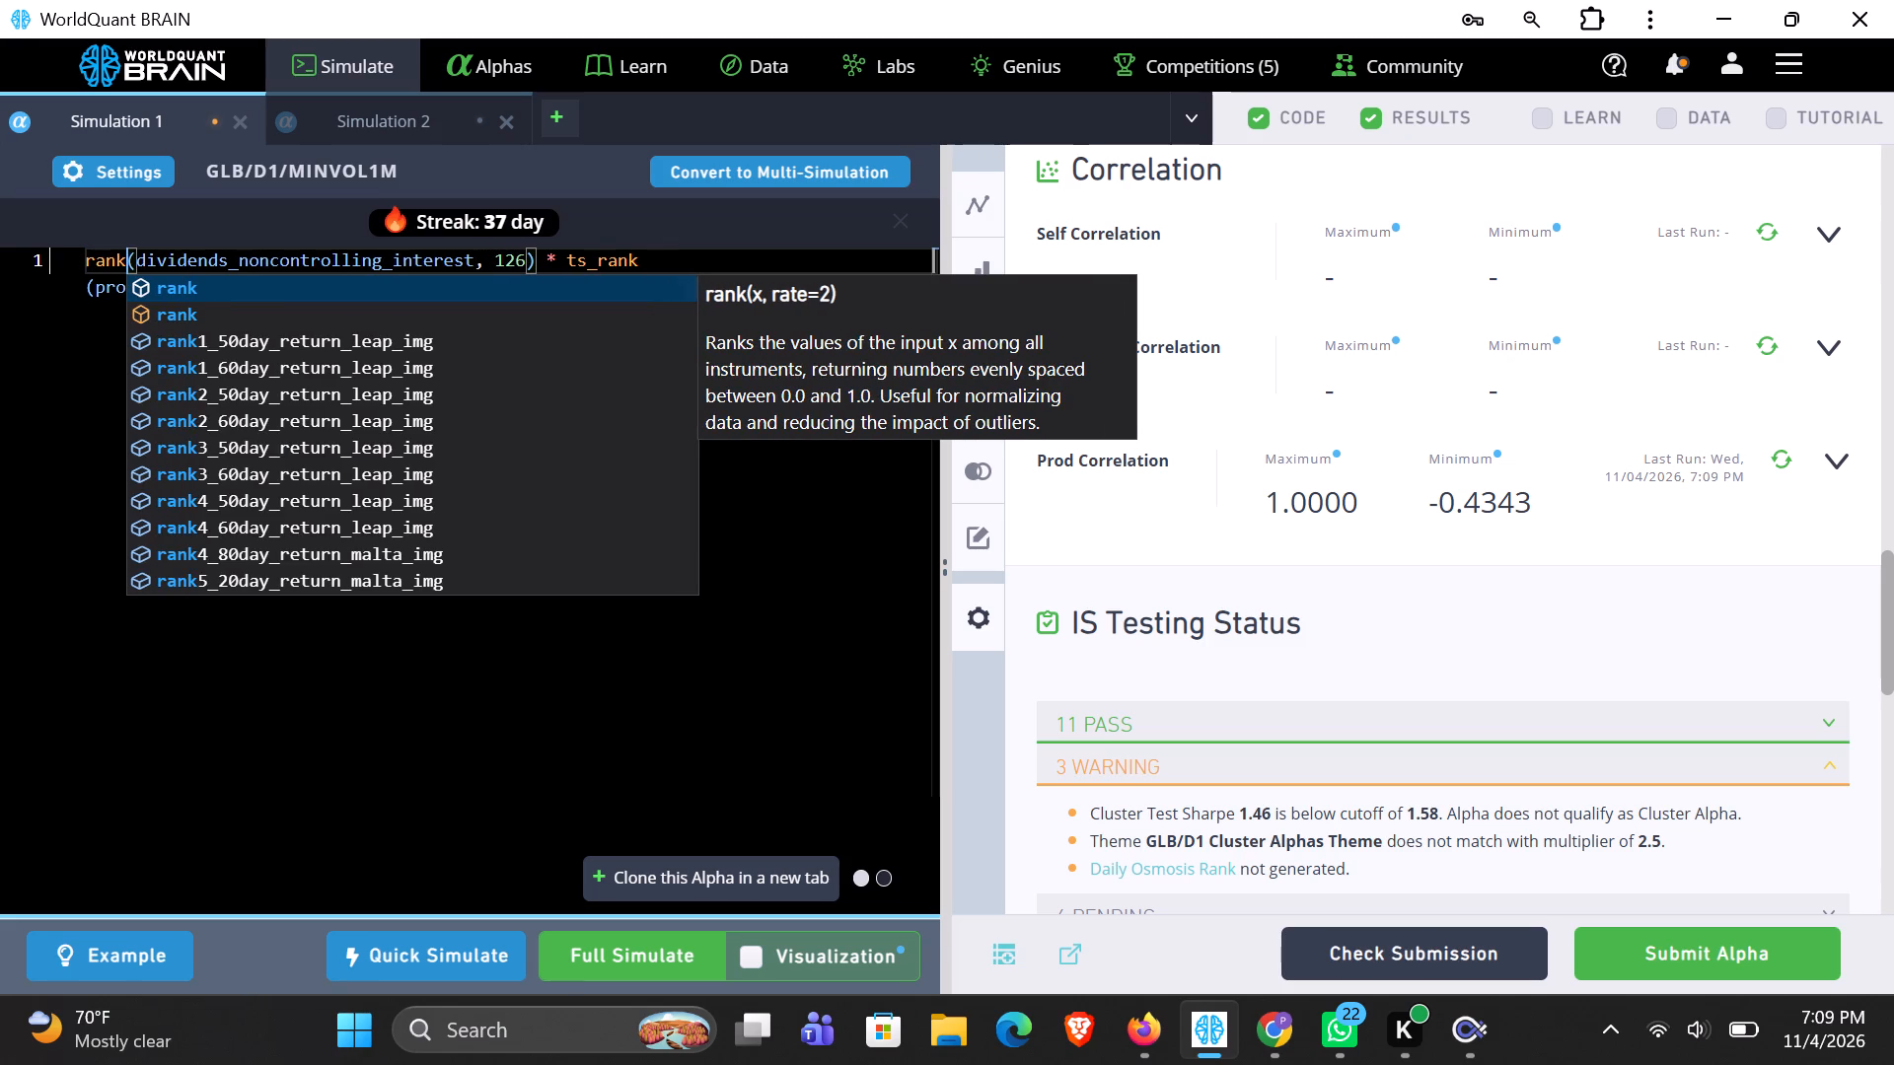
{"action": "key", "text": "shift+parenleft"}
{"action": "type", "text": "ts"}
{"action": "type", "text": "_bac"}
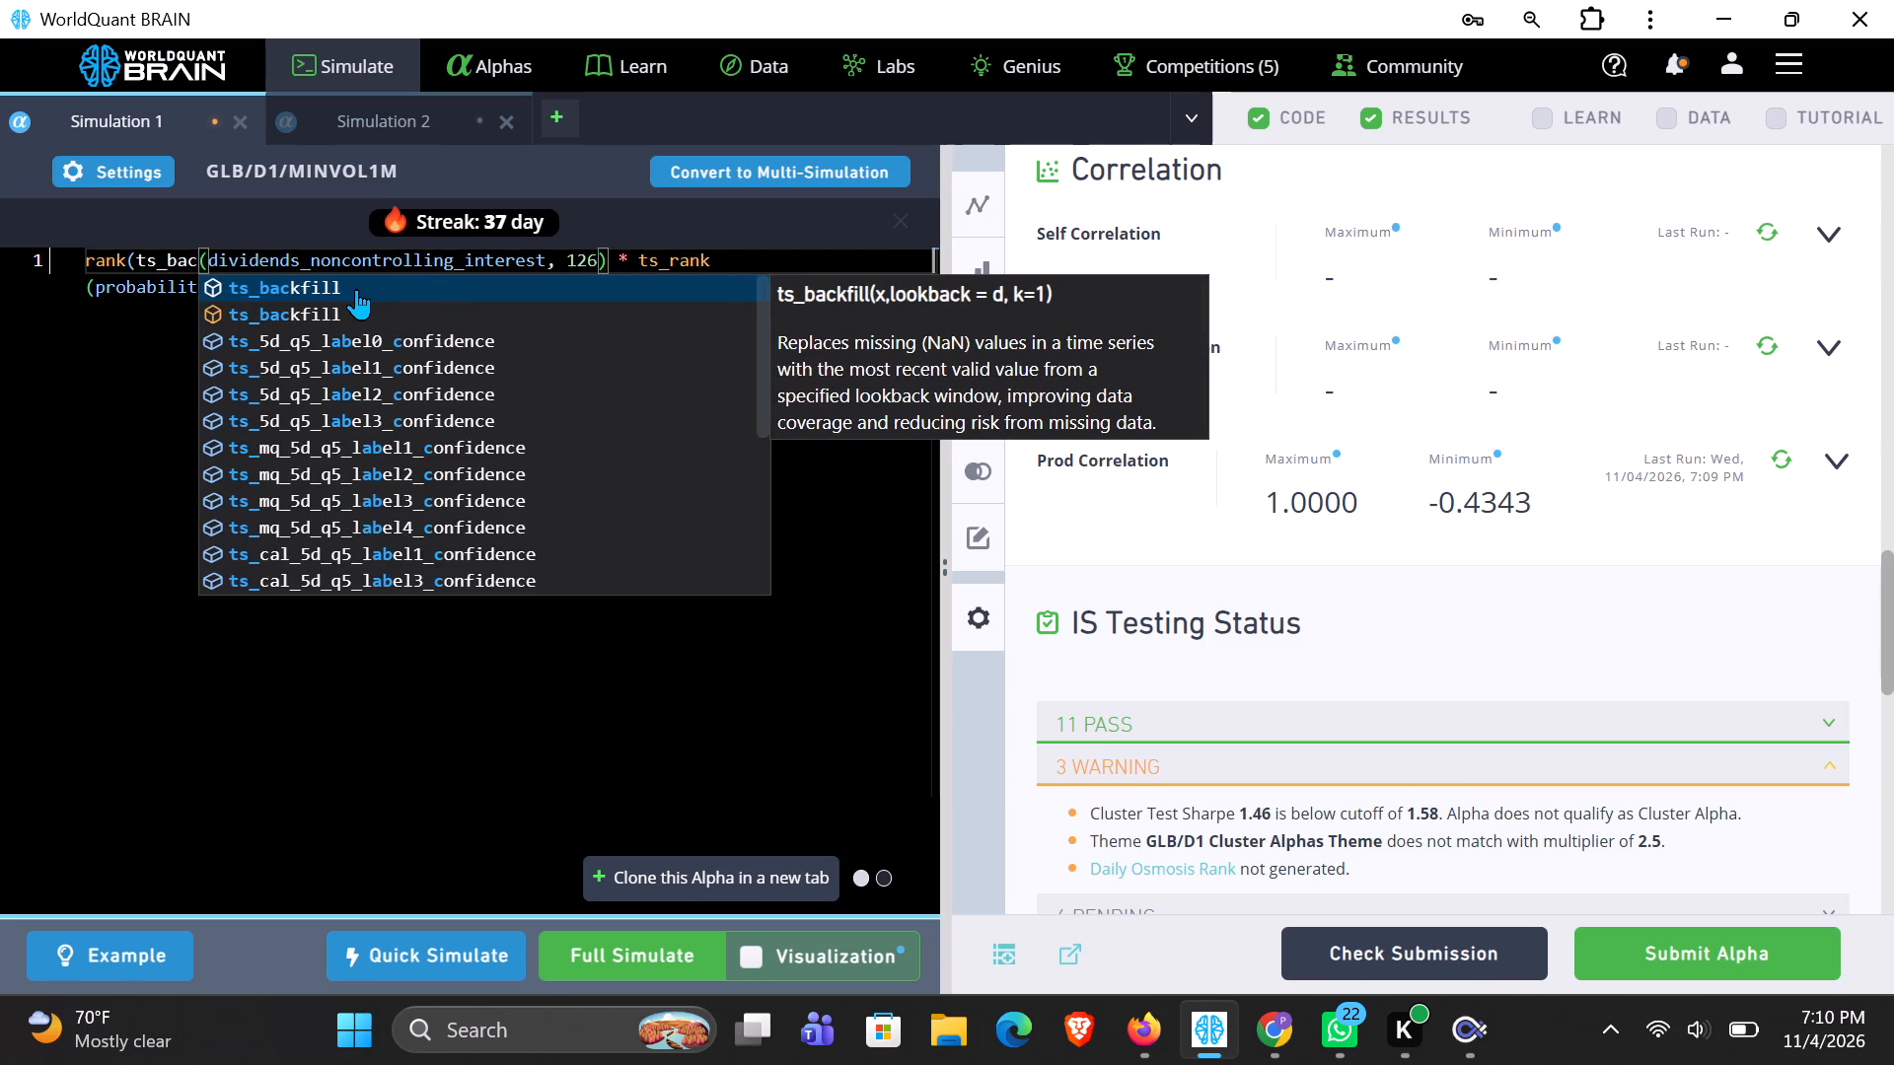
{"action": "left_click", "coordinate": [356, 291]}
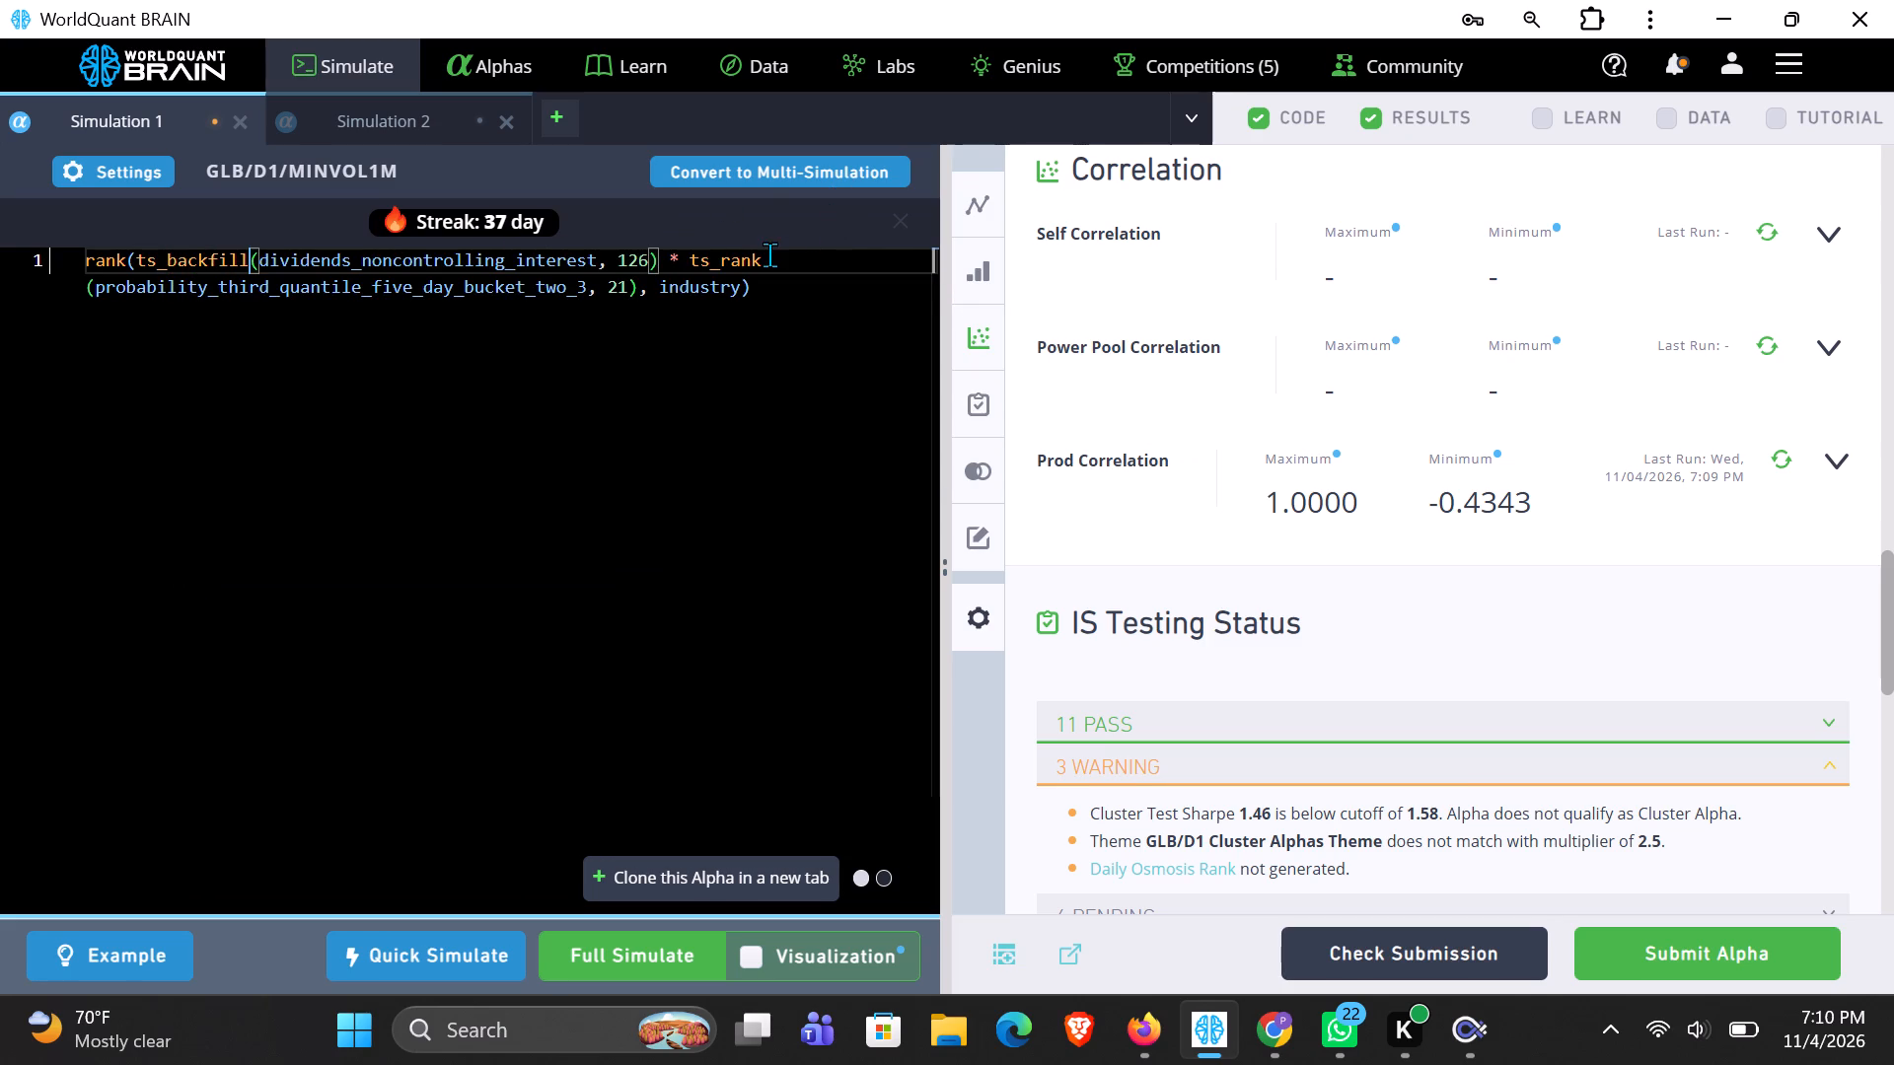
Change the ts_rank operator before probability_third_quantile_five_day_bucket_two_3 to ts_zscore.
{"action": "left_click", "coordinate": [769, 256]}
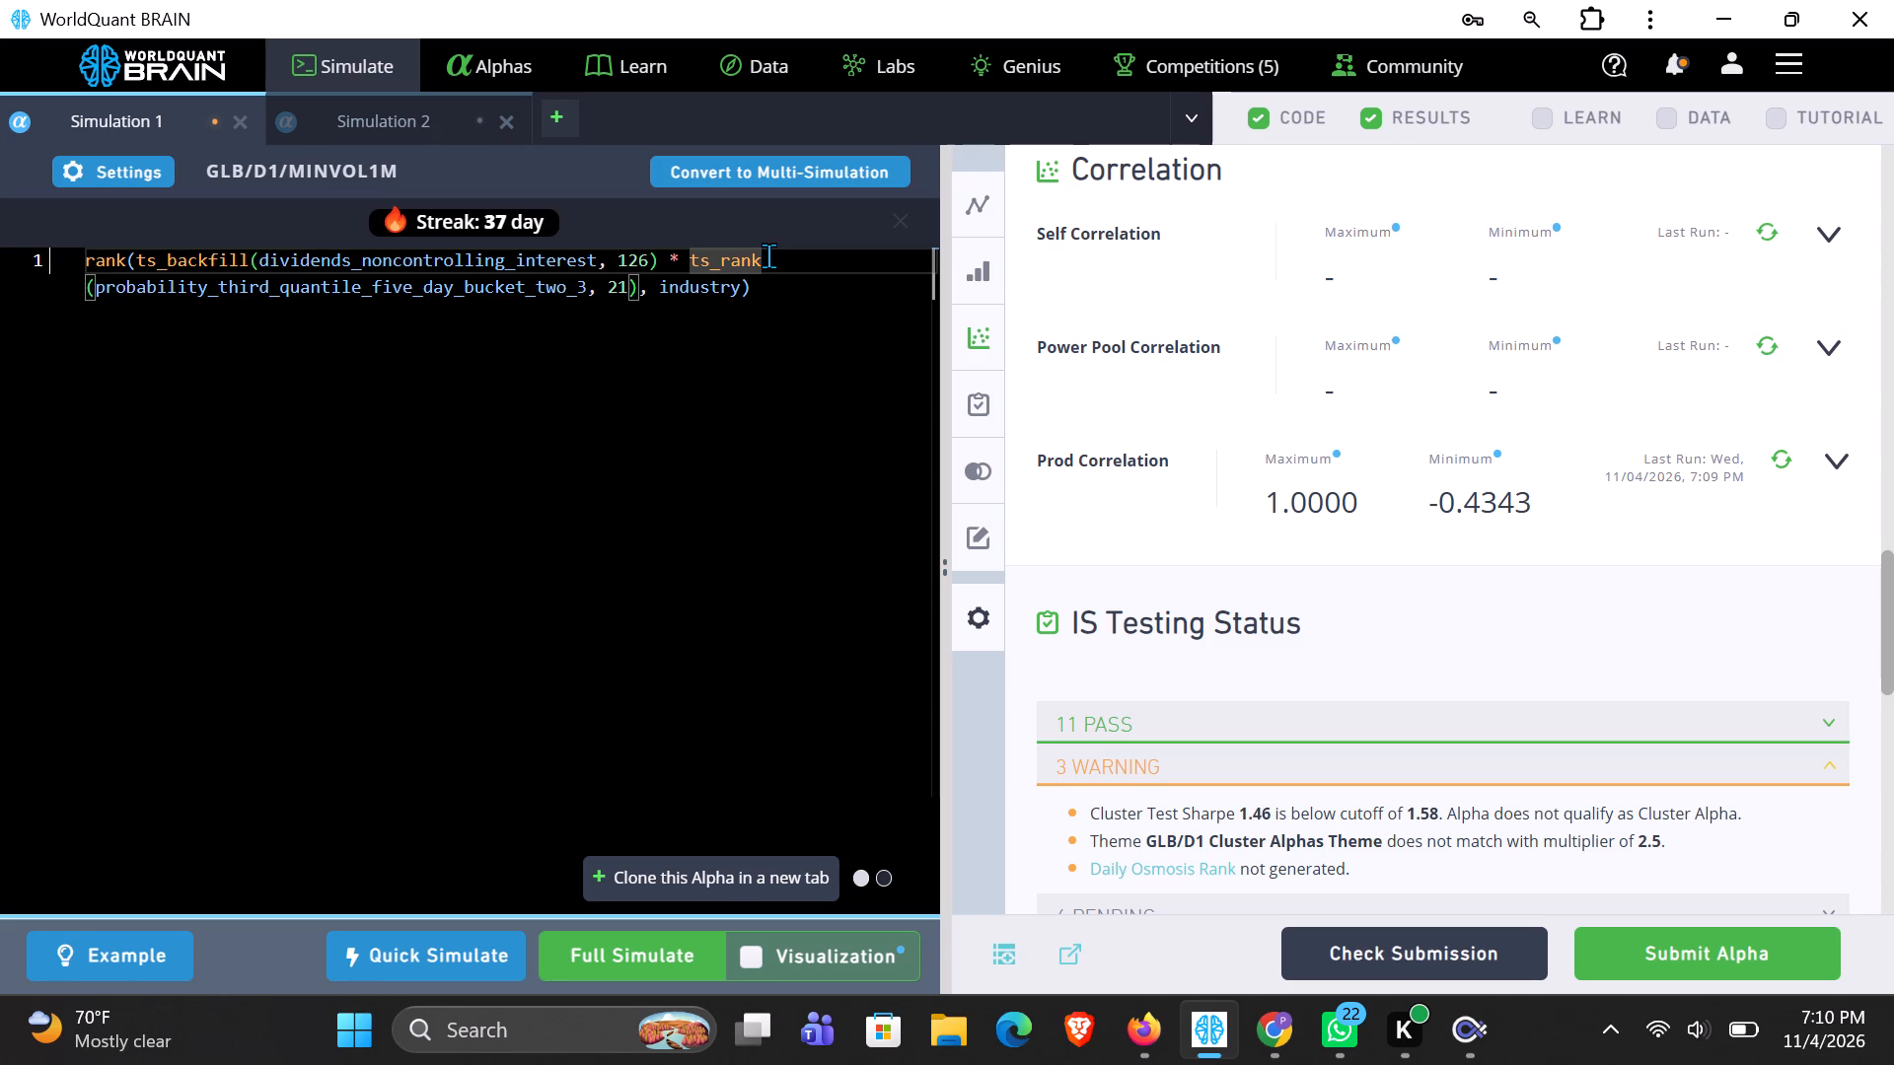
{"action": "key", "text": "BackSpace"}
{"action": "key", "text": "BackSpace"}
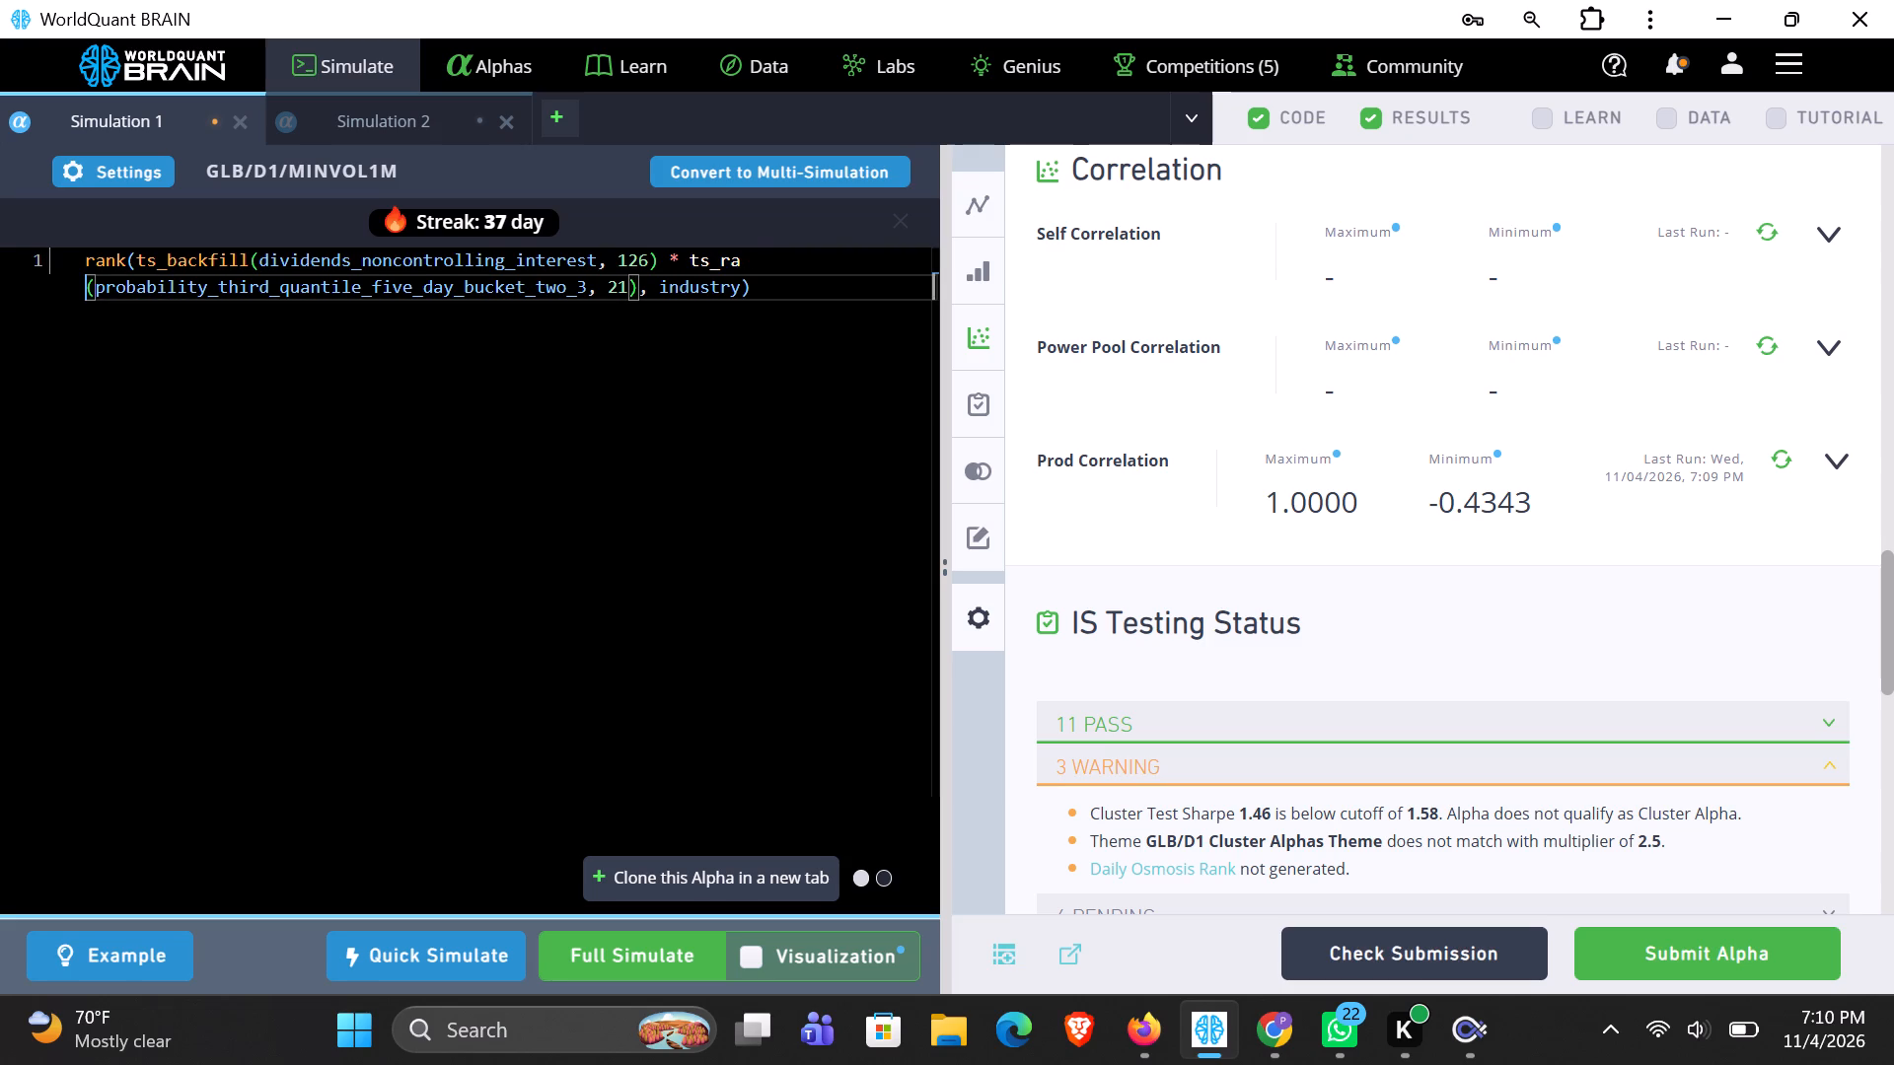
{"action": "key", "text": "BackSpace"}
{"action": "key", "text": "BackSpace"}
{"action": "type", "text": "zs"}
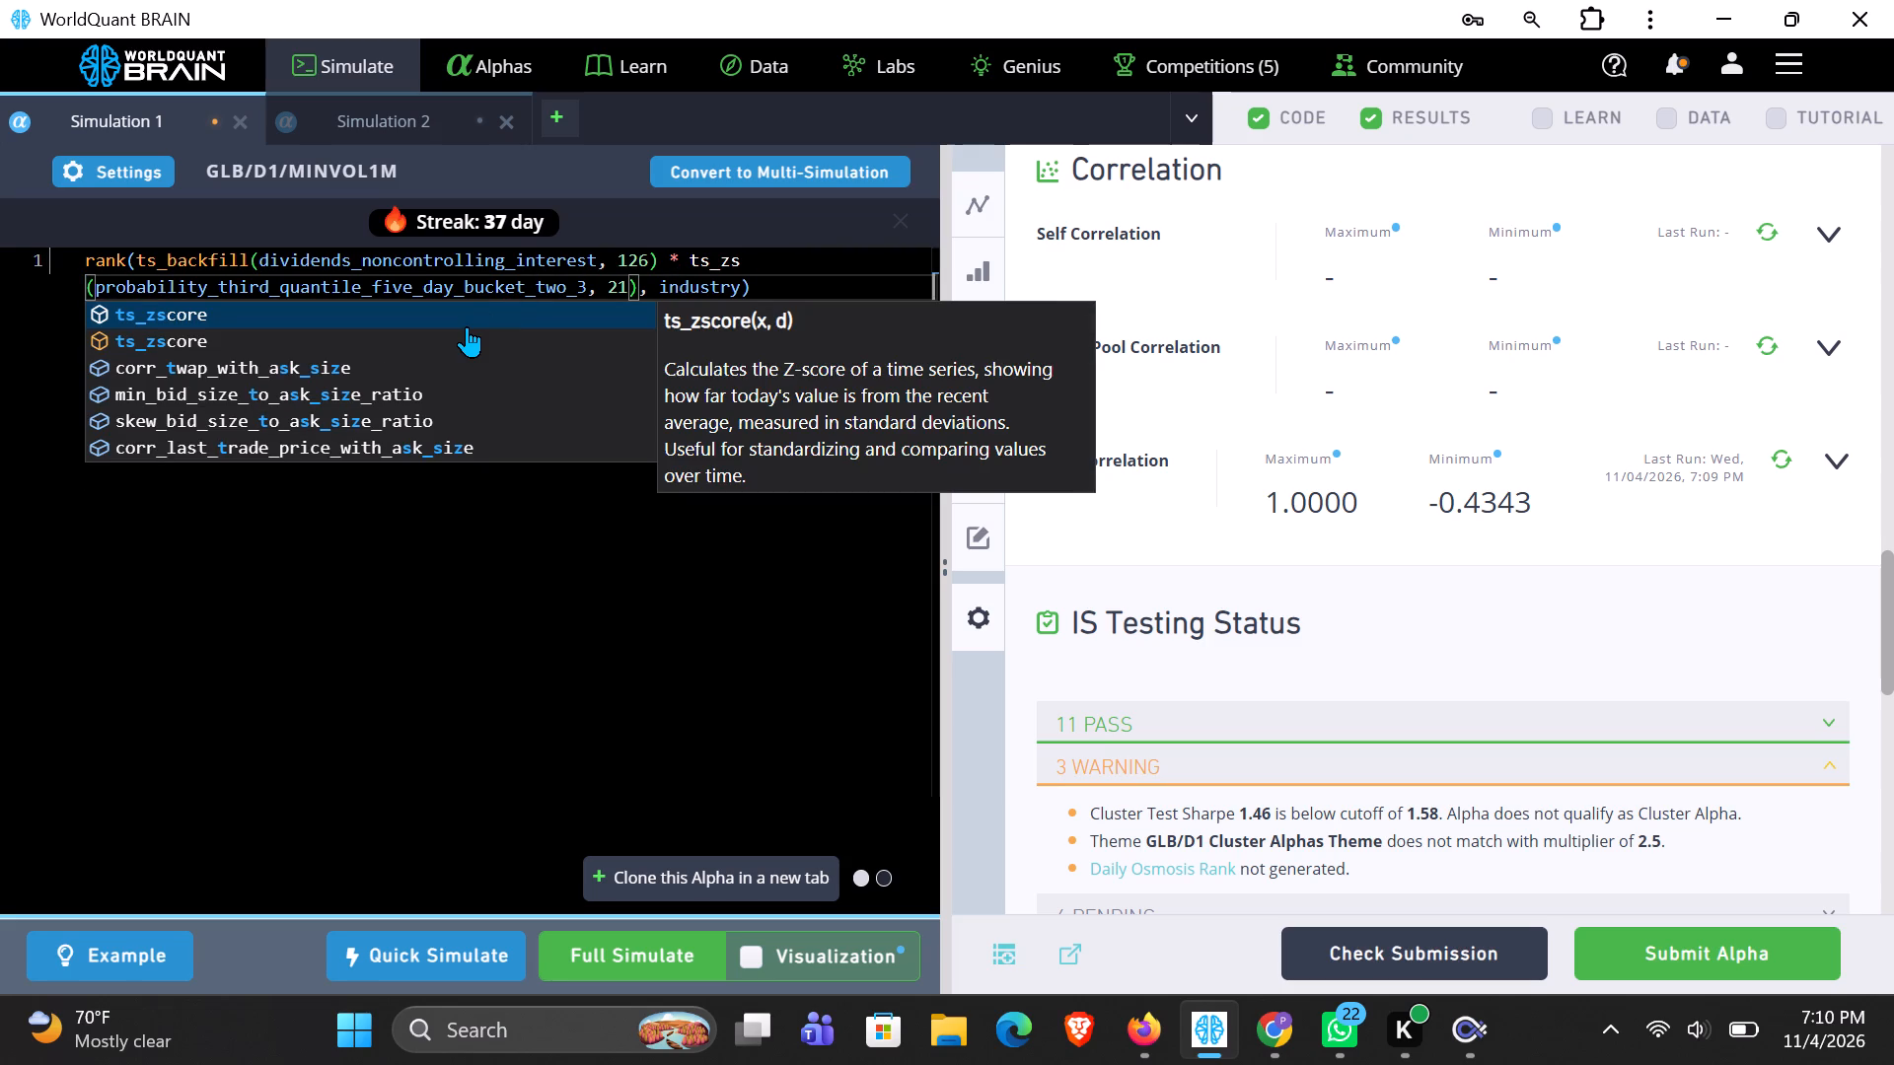
{"action": "left_click", "coordinate": [467, 319]}
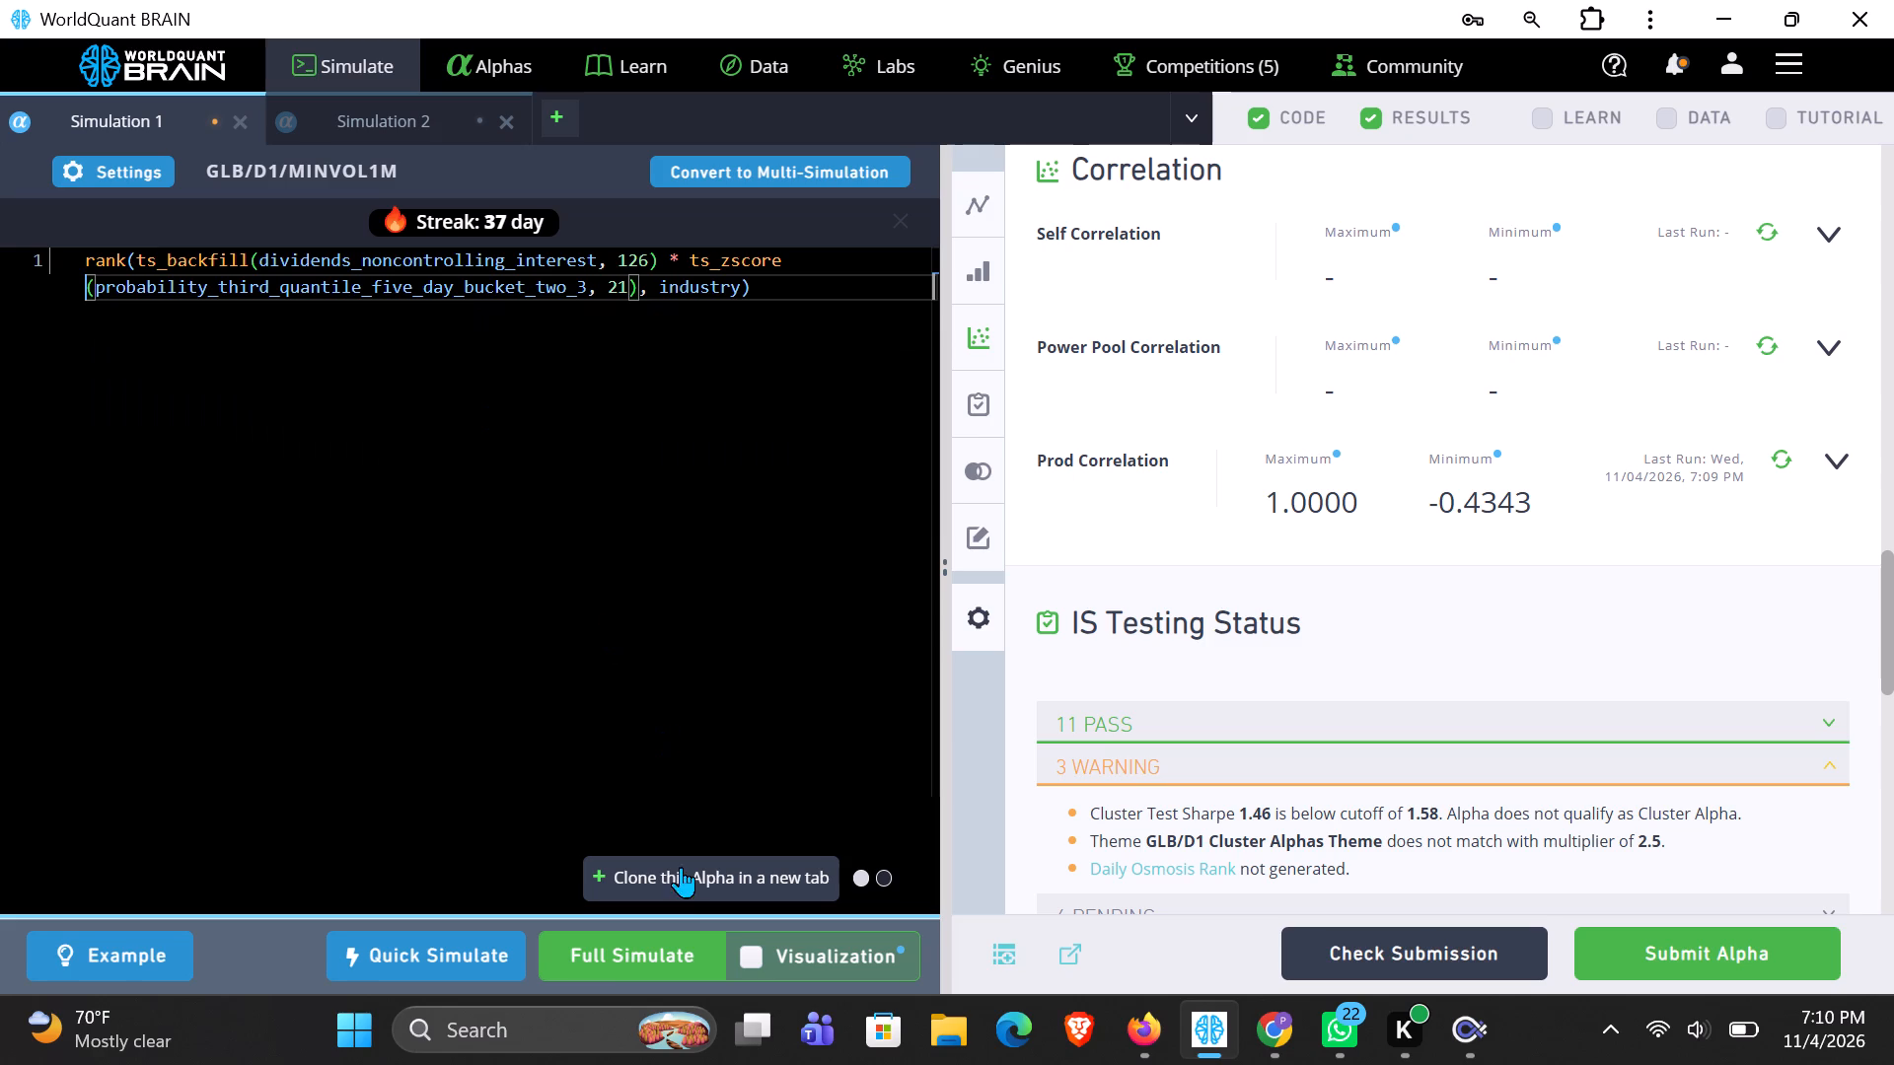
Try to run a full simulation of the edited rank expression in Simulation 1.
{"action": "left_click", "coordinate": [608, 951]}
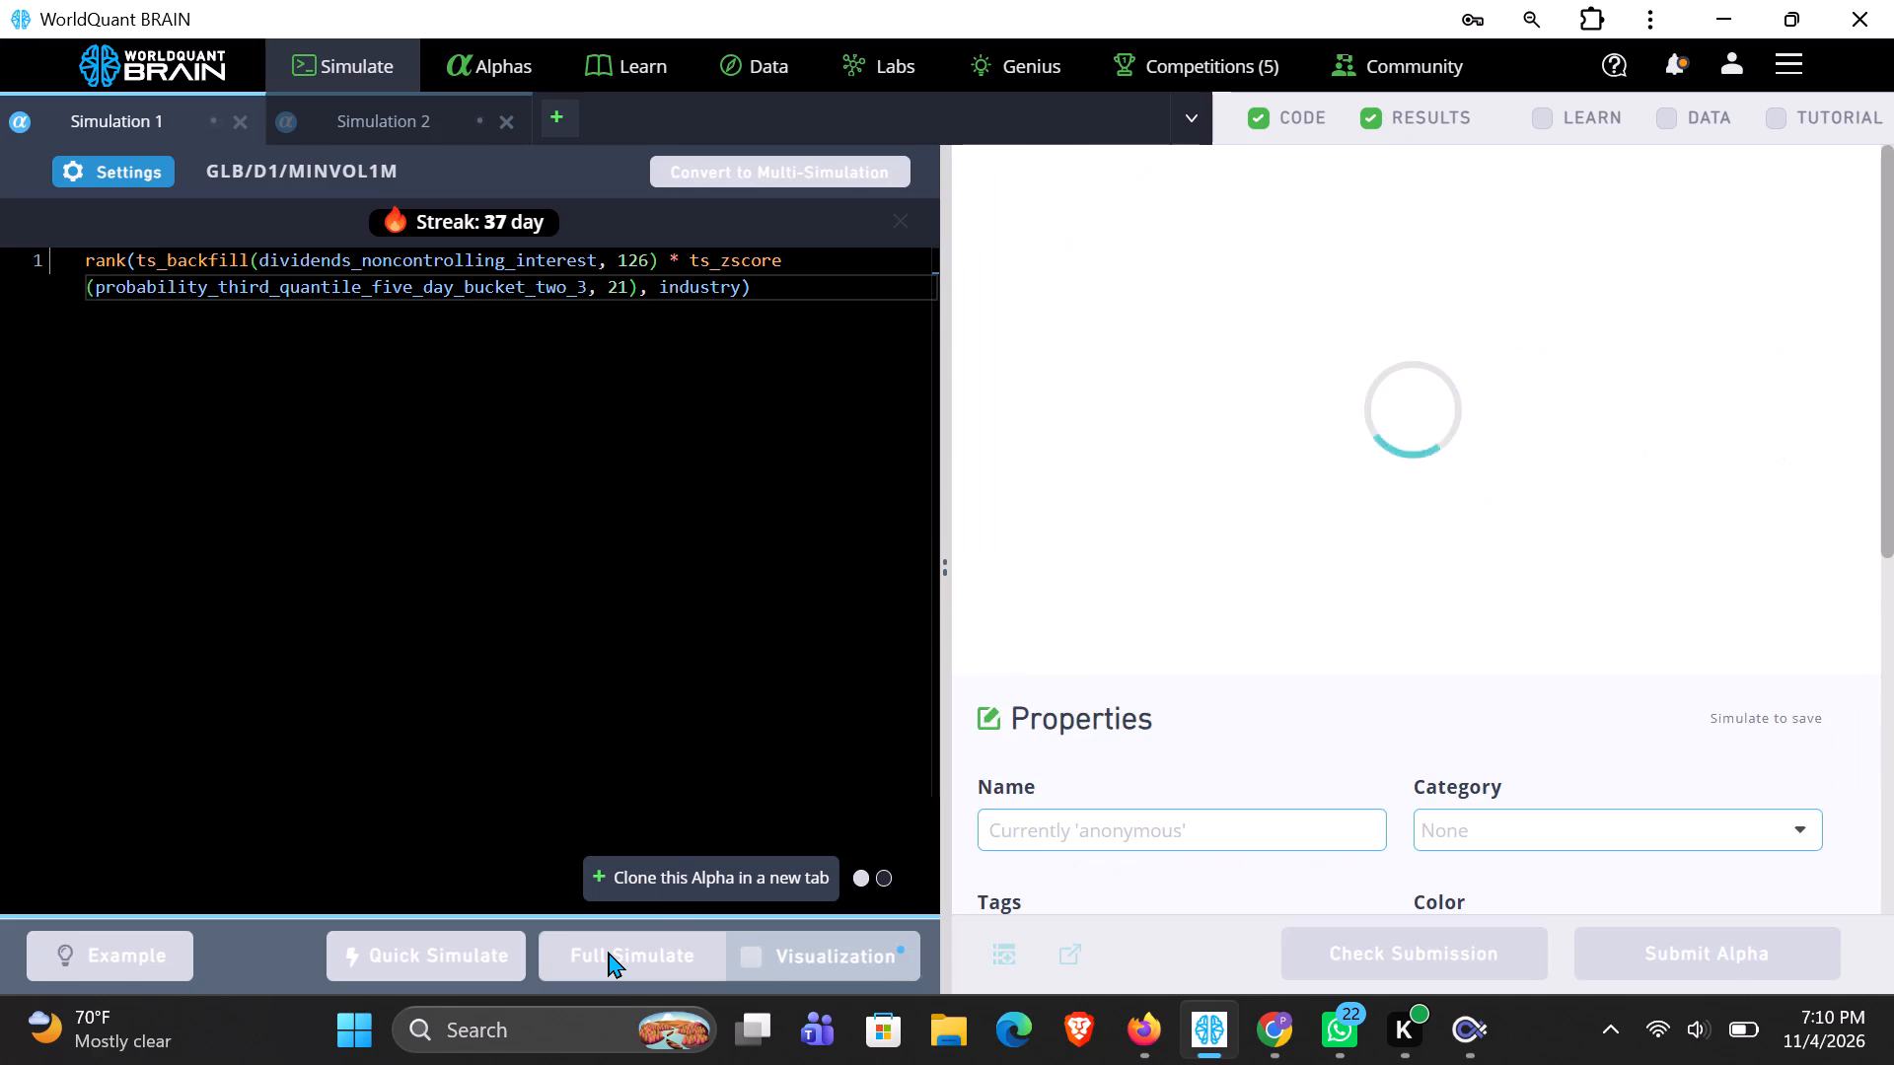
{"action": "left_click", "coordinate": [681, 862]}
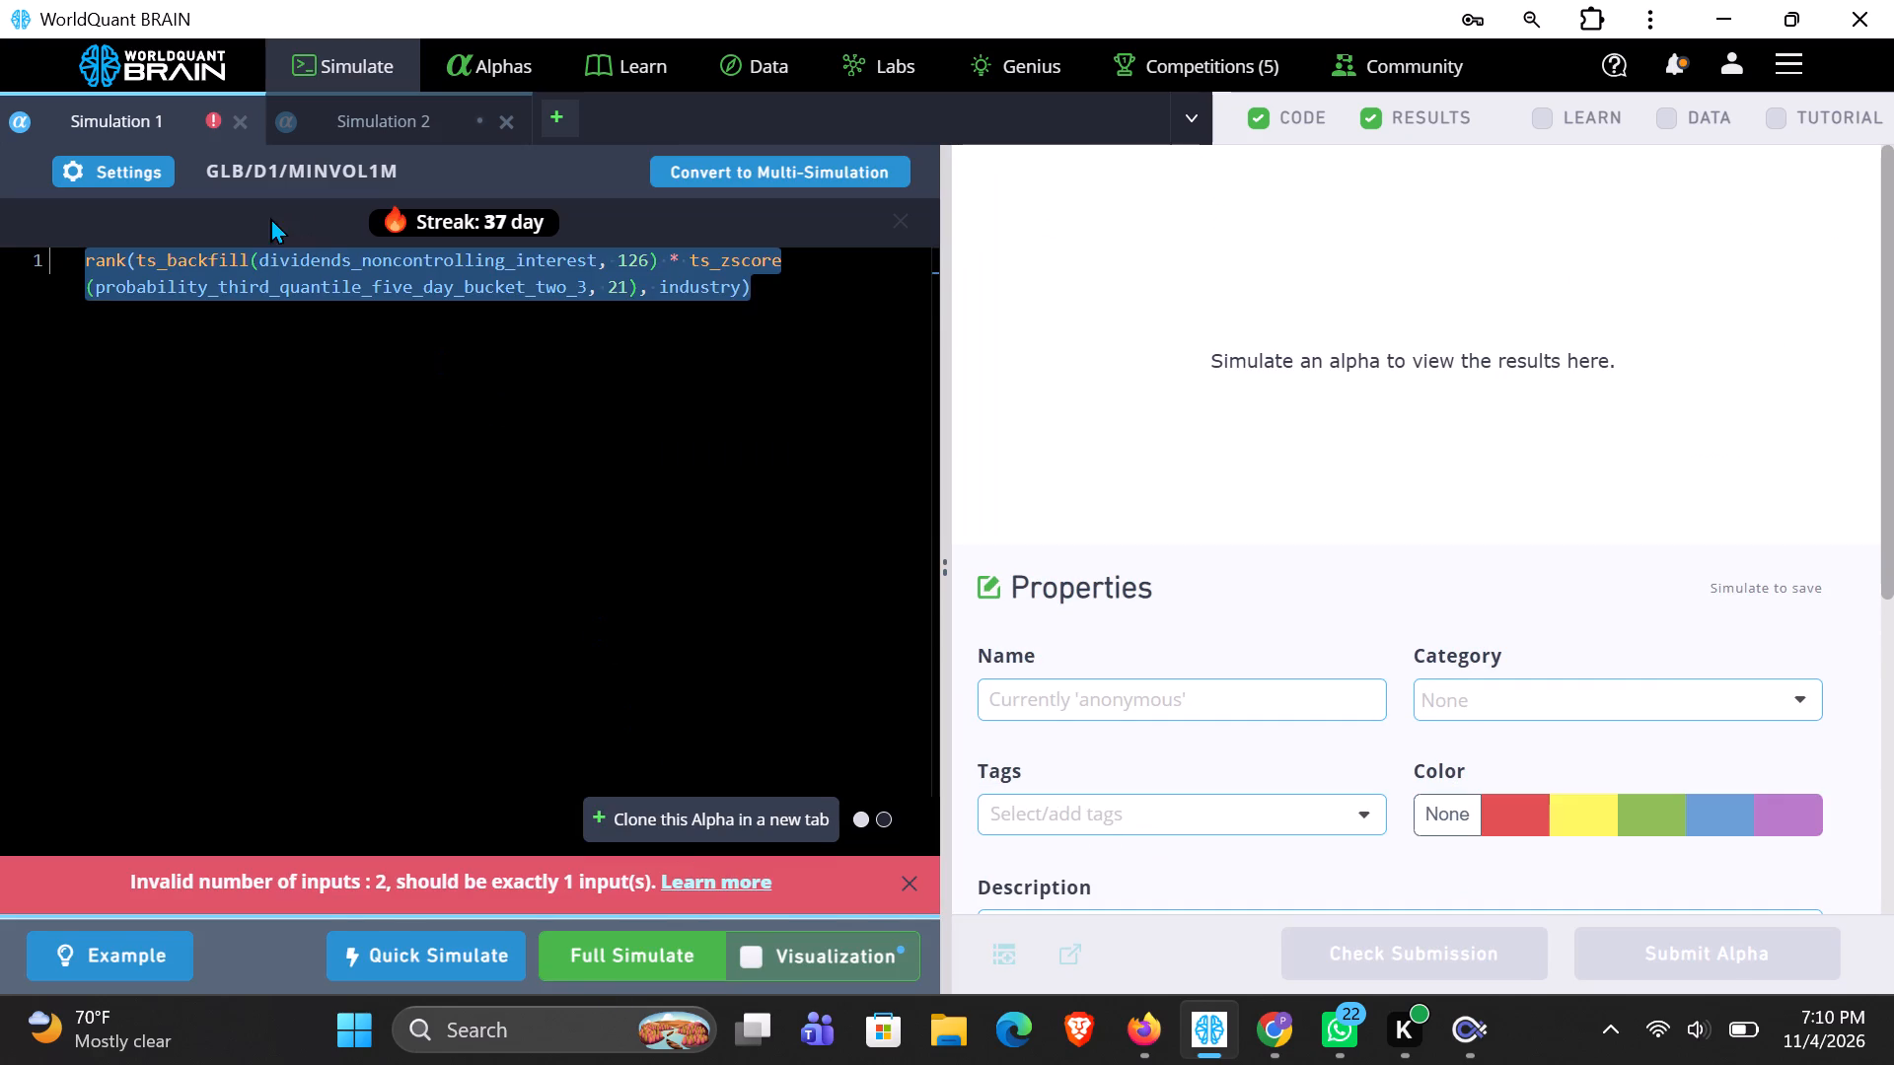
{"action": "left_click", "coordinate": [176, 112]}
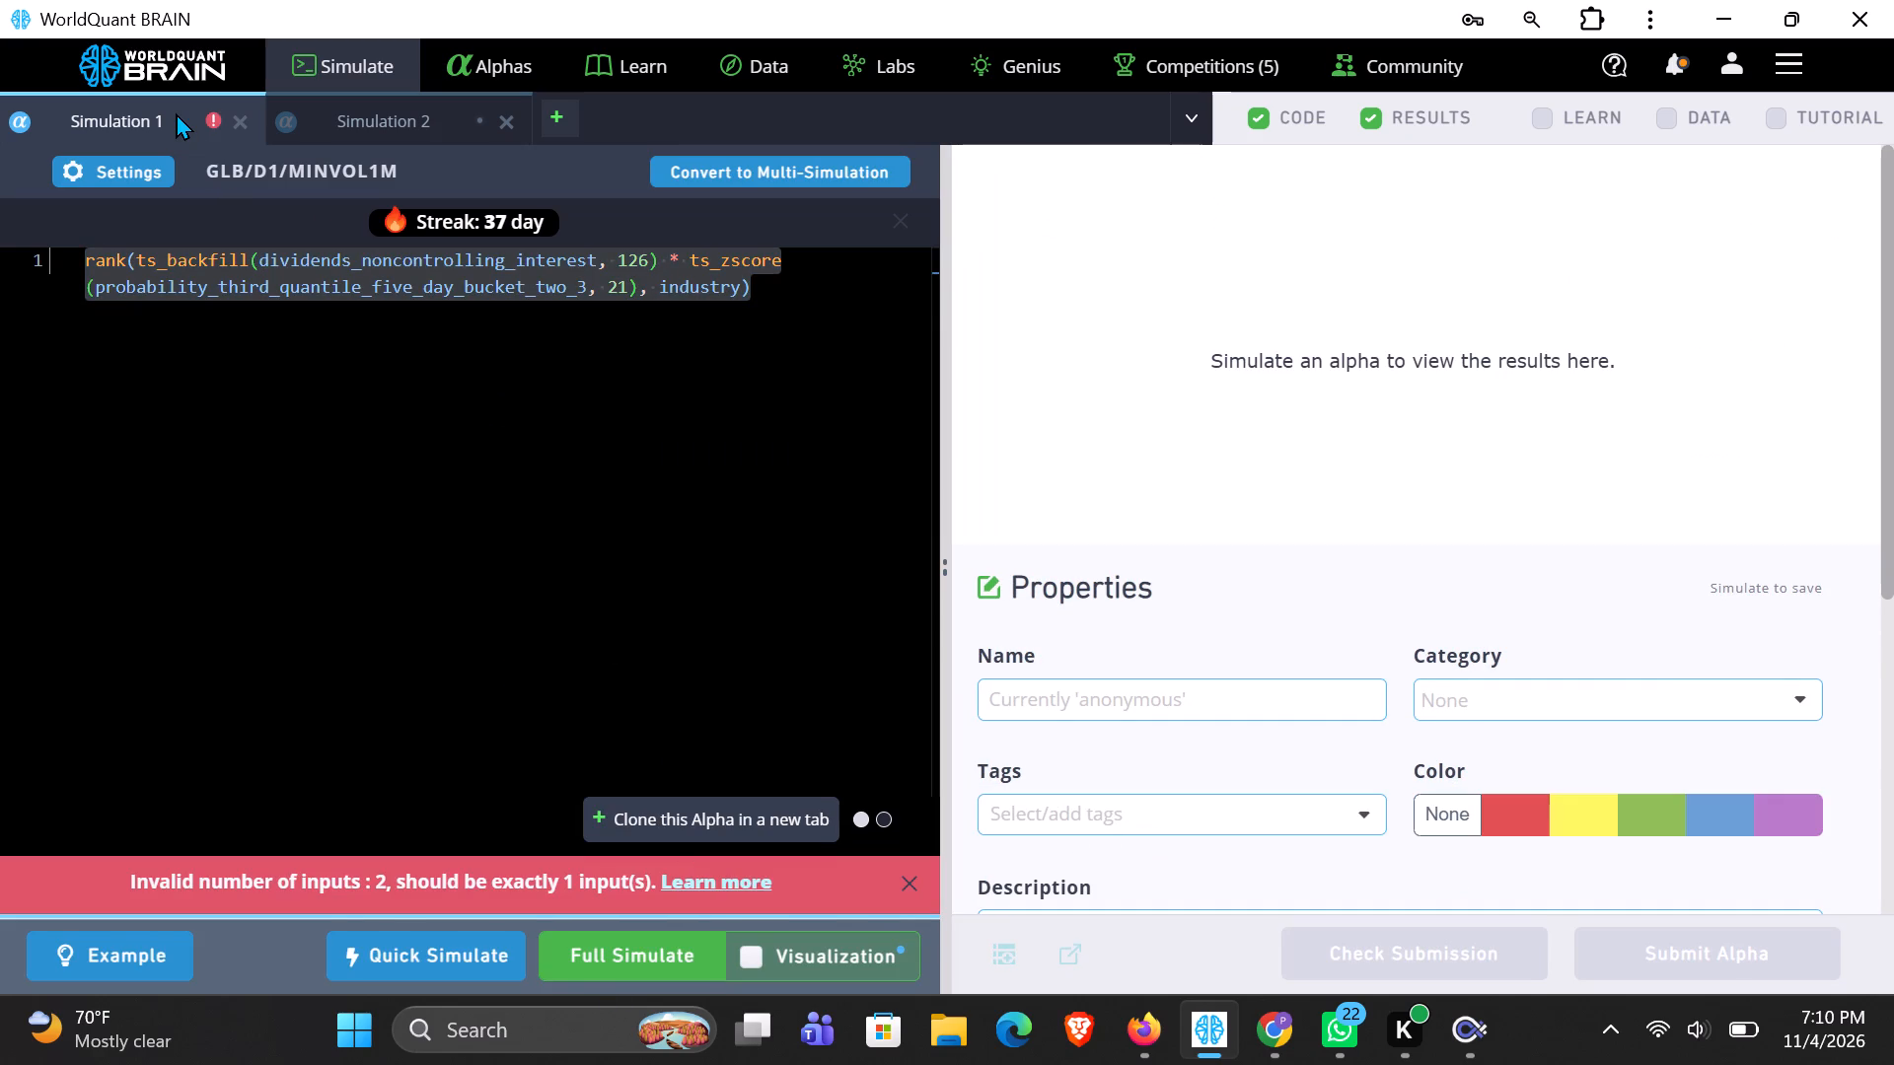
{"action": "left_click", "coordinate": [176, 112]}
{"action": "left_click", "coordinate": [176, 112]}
Remove the industry argument and its preceding comma from the end of the rank expression.
{"action": "left_click", "coordinate": [745, 283]}
{"action": "key", "text": "BackSpace"}
{"action": "key", "text": "BackSpace"}
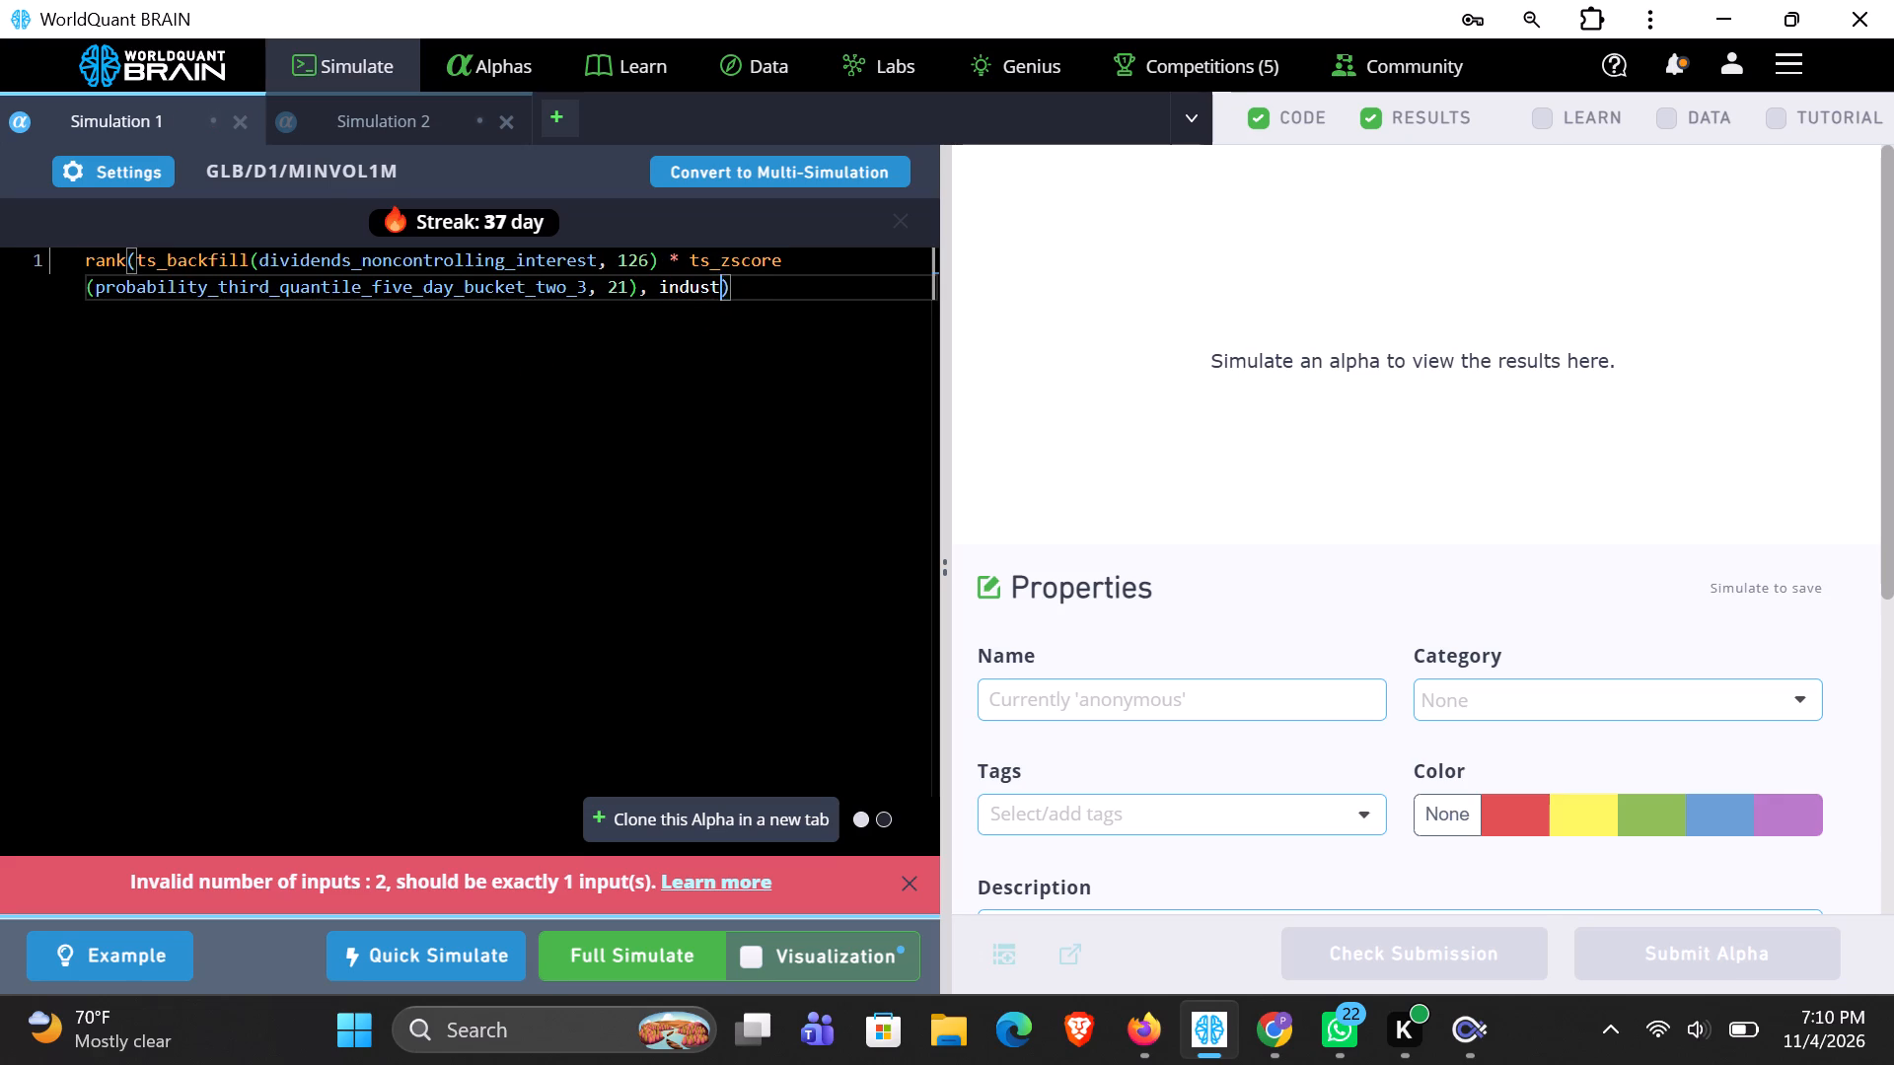
{"action": "key", "text": "BackSpace"}
{"action": "key", "text": "BackSpace"}
{"action": "key", "text": "BackSpace"}
{"action": "key", "text": "BackSpace"}
{"action": "key", "text": "BackSpace"}
{"action": "key", "text": "BackSpace"}
{"action": "key", "text": "BackSpace"}
{"action": "key", "text": "BackSpace"}
Run a full simulation of the corrected rank expression in Simulation 1.
{"action": "left_click", "coordinate": [647, 951]}
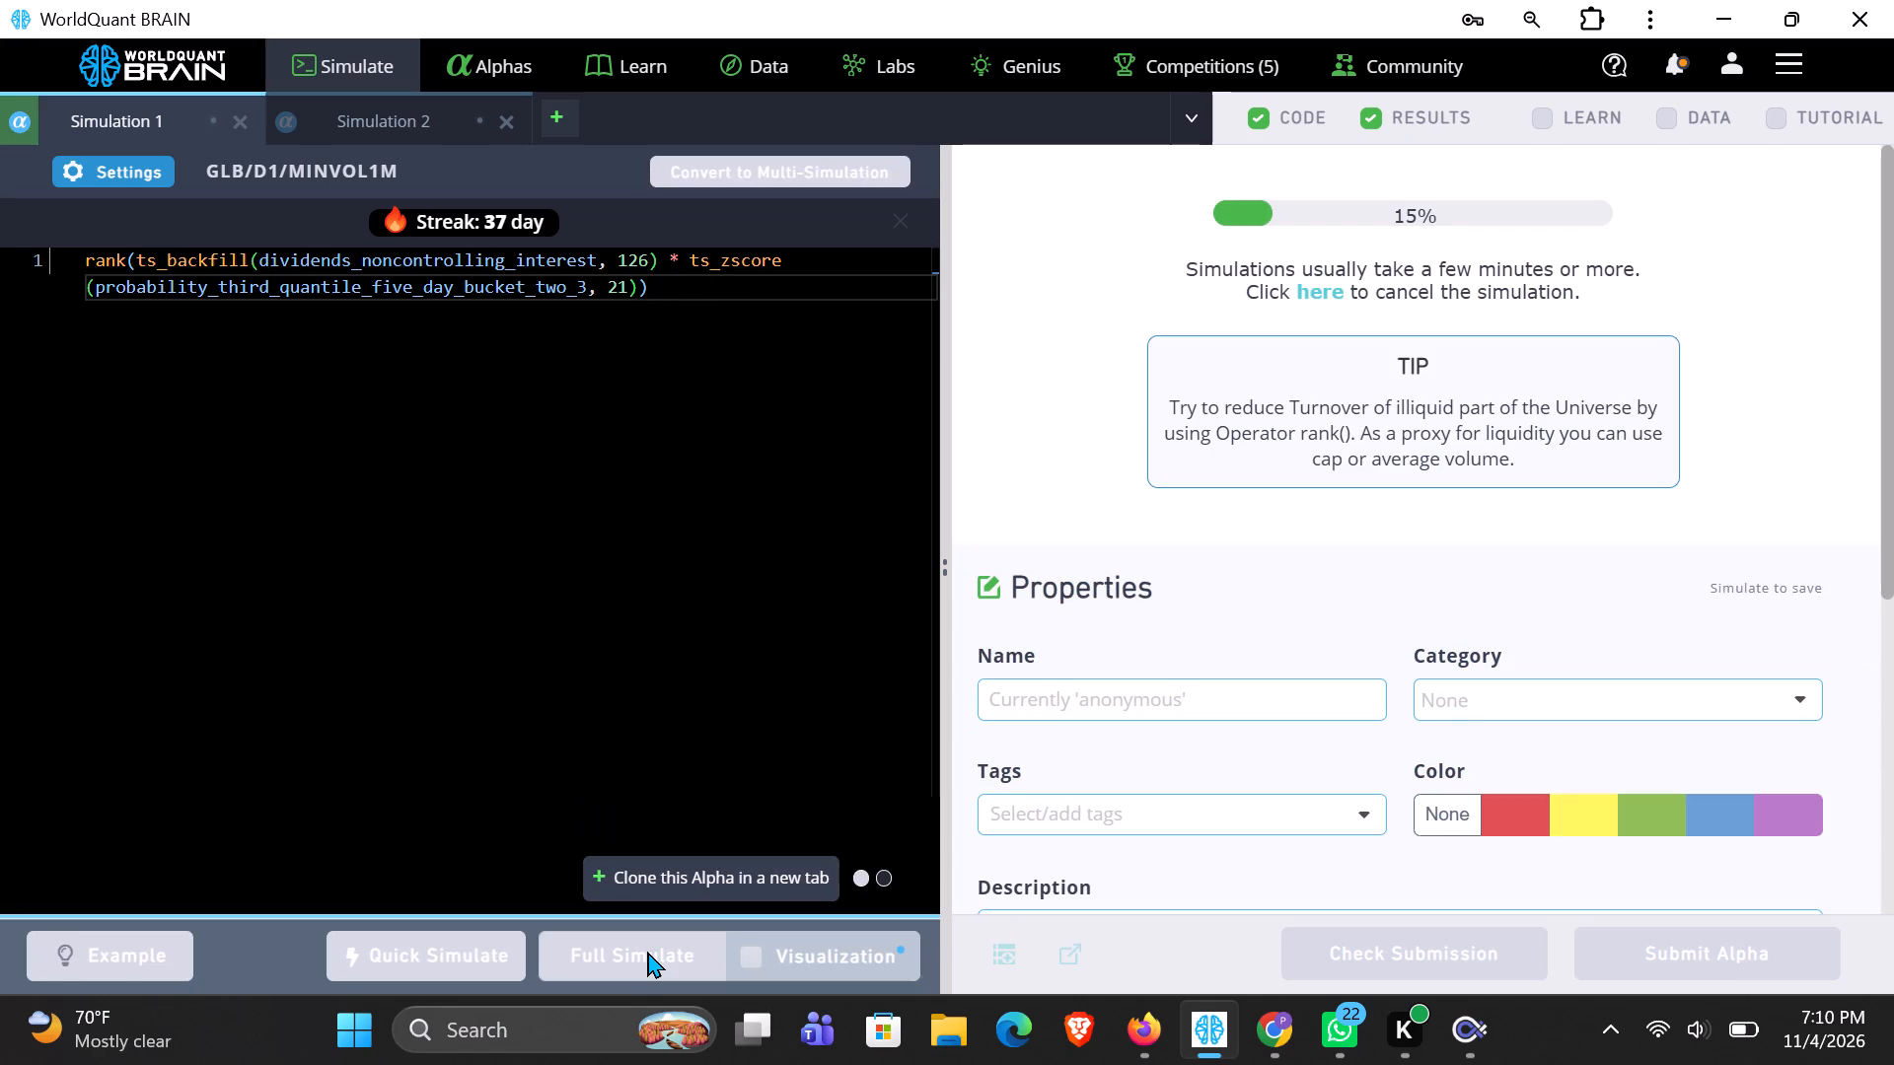
Switch to Simulation 2, dismiss the streak pop-up, and show the results pane beside its code.
{"action": "left_click", "coordinate": [409, 113]}
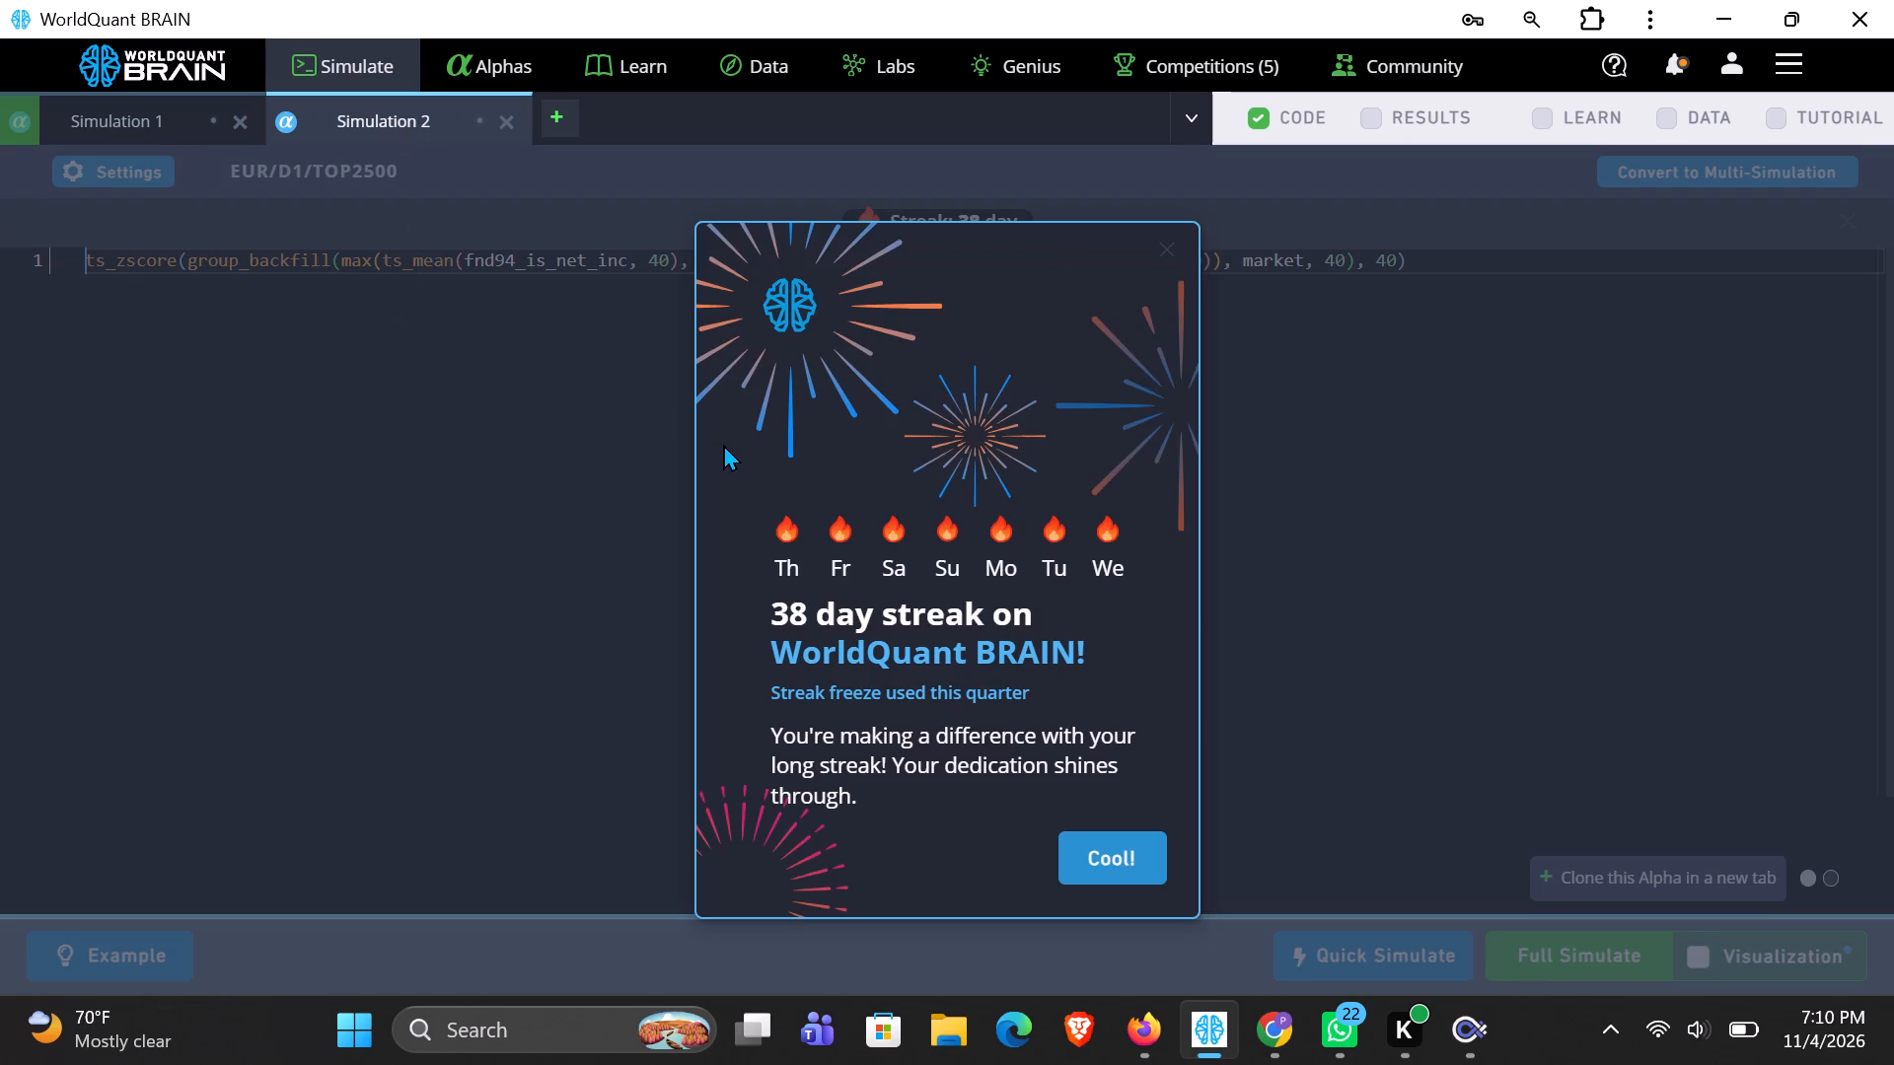
{"action": "left_click", "coordinate": [1097, 833]}
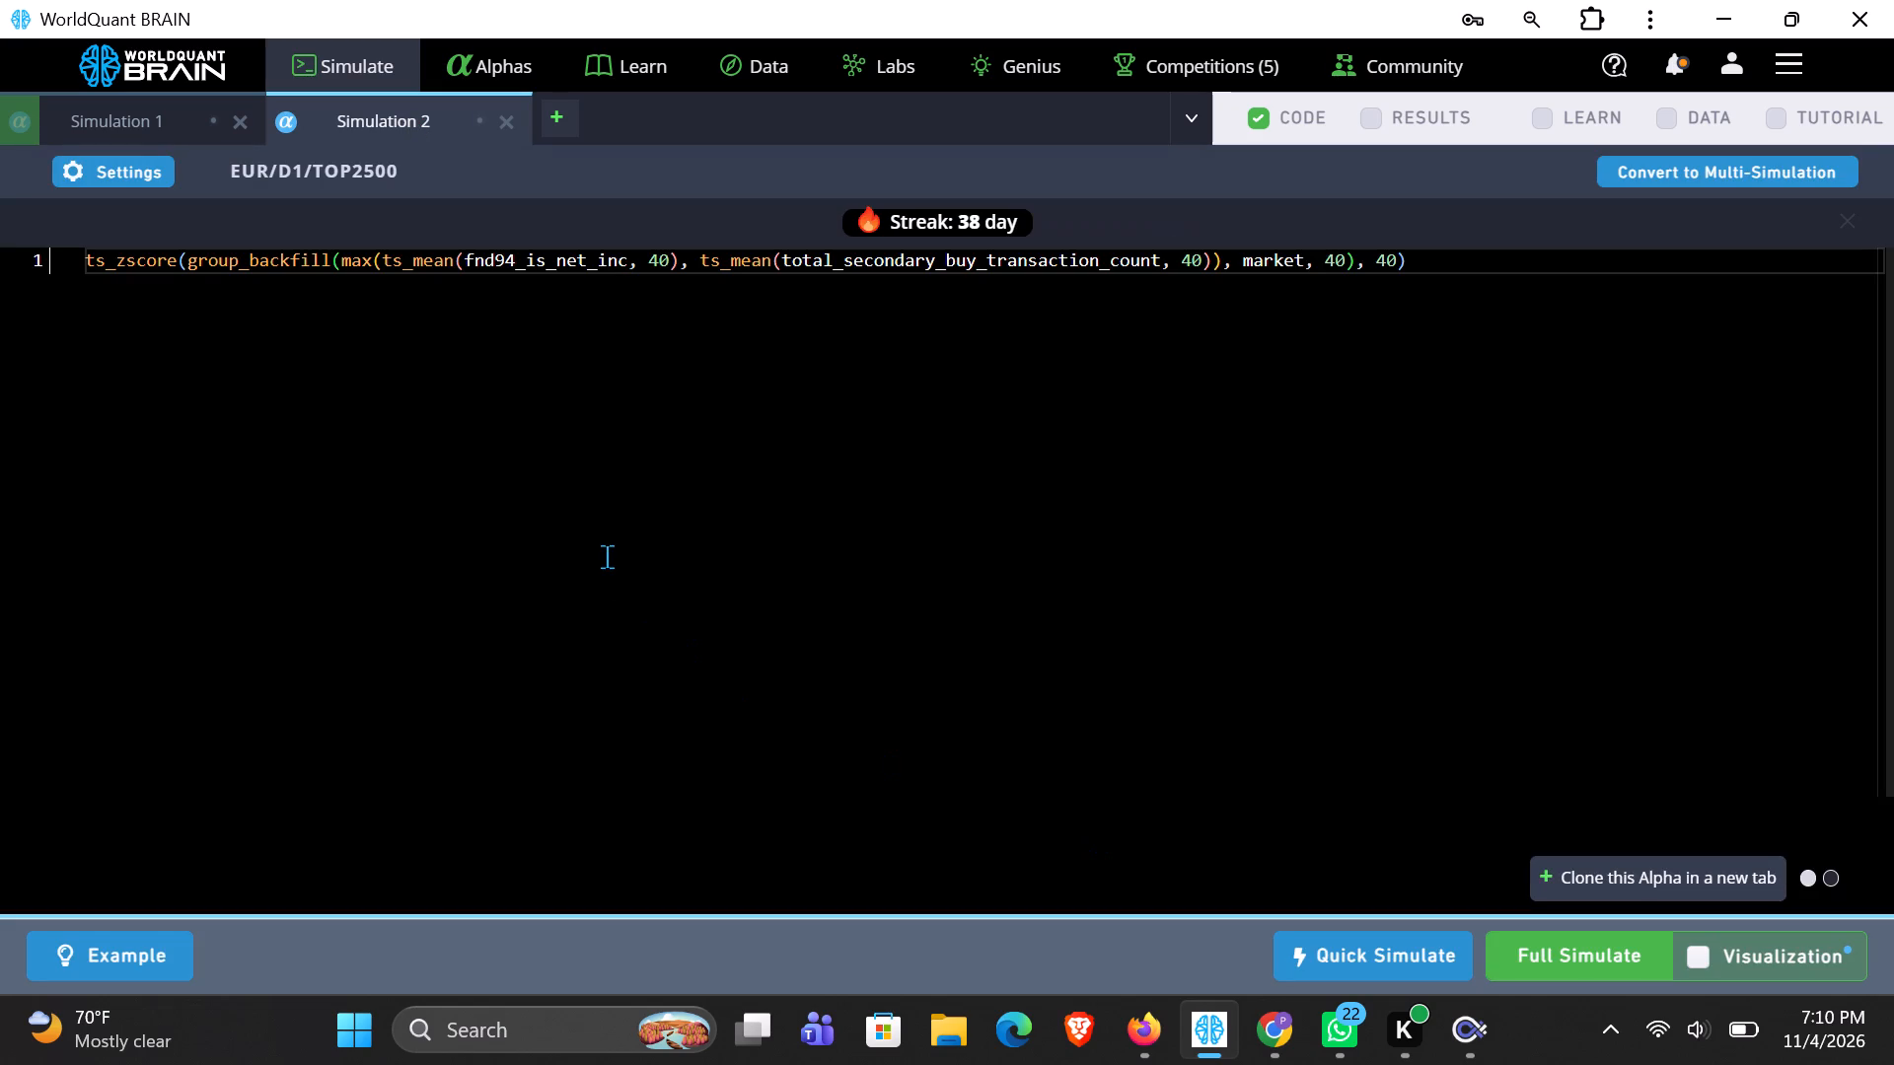
{"action": "left_click", "coordinate": [1366, 116]}
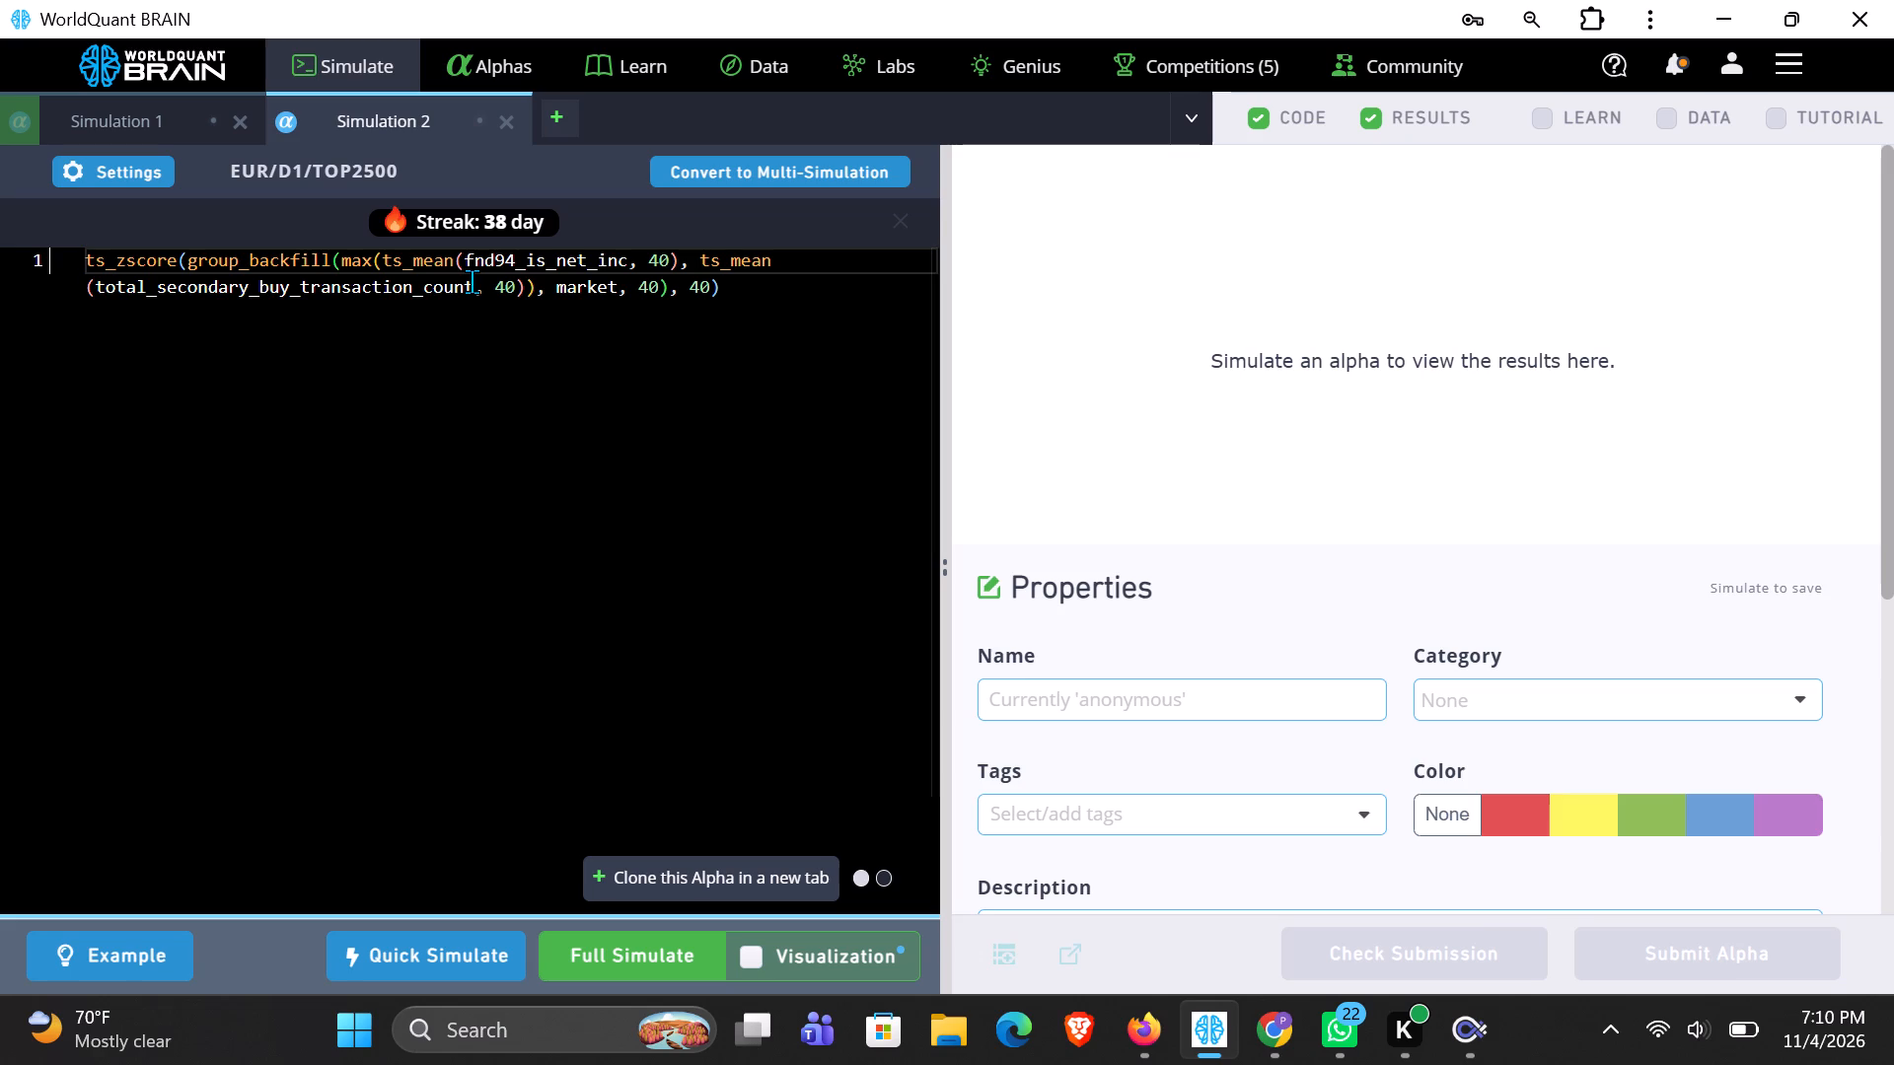
Delete the entire ts_zscore expression from the Simulation 2 code editor.
{"action": "triple_click", "coordinate": [364, 266]}
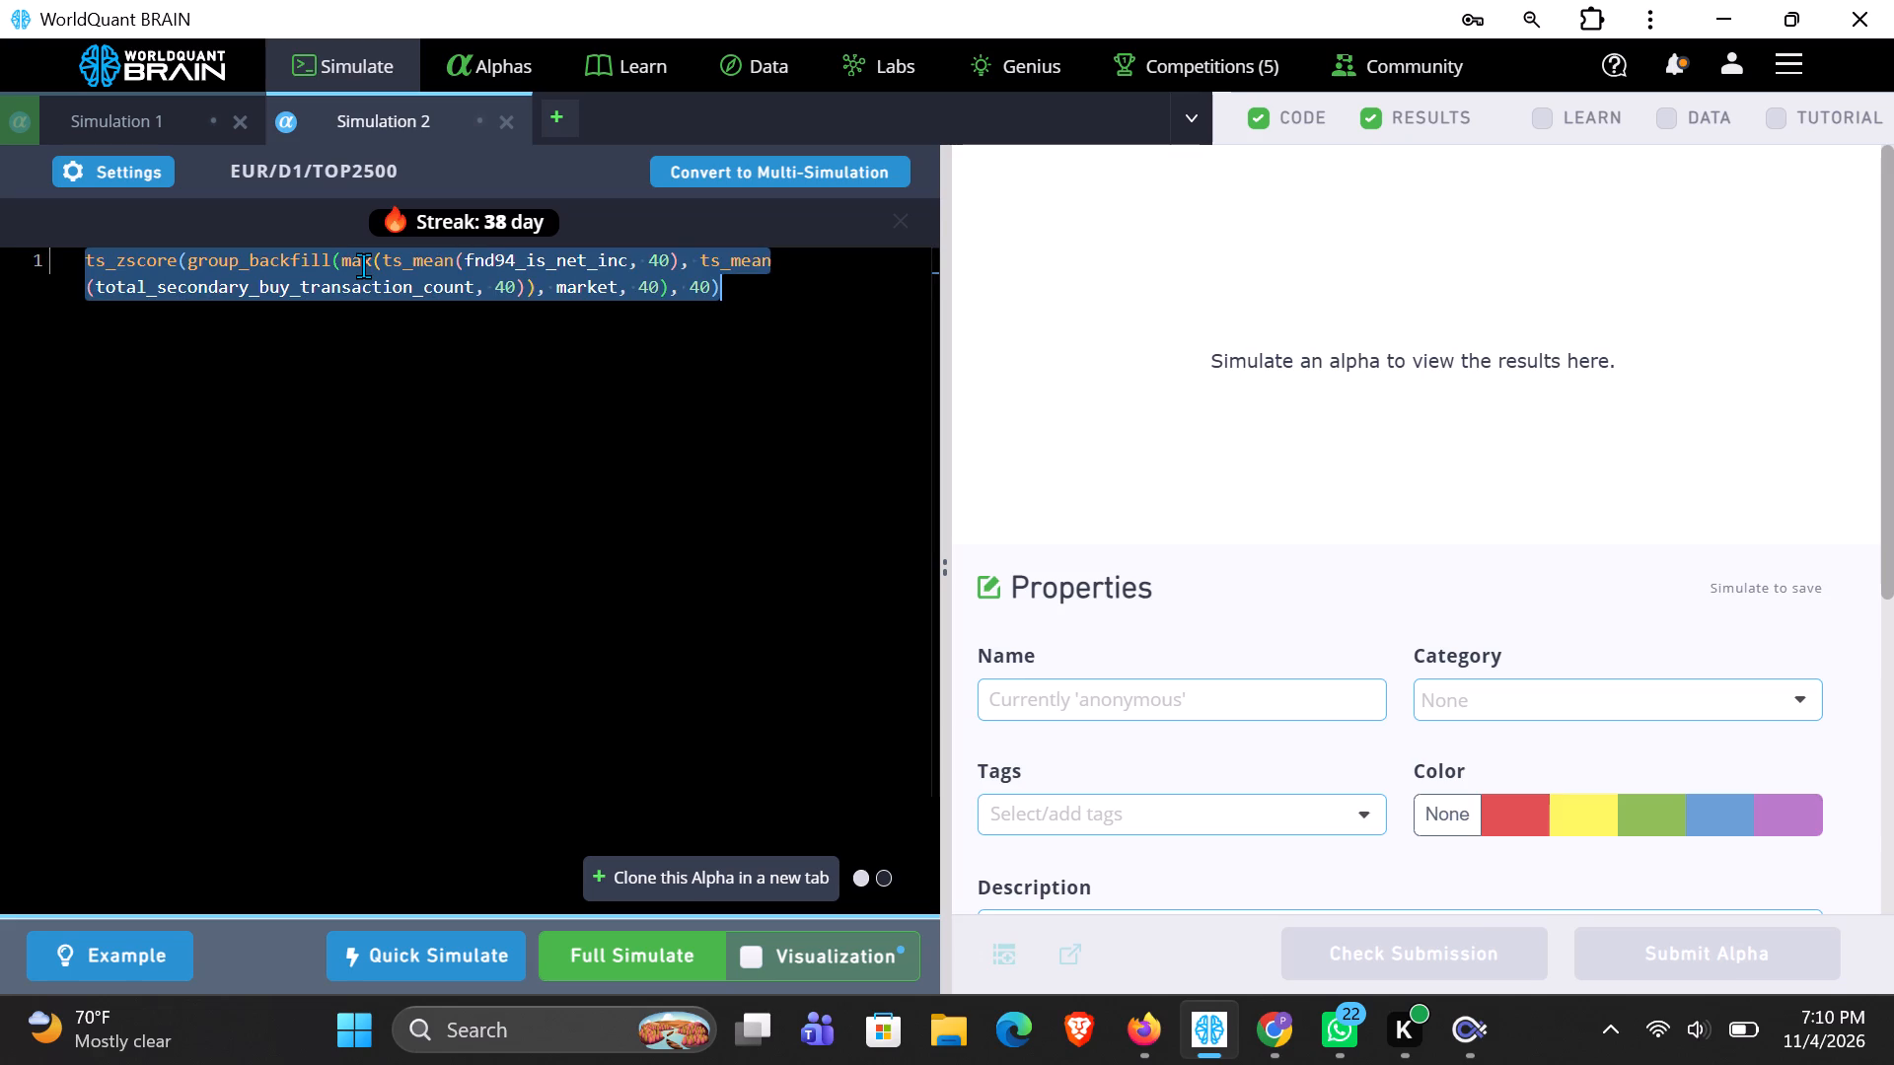
{"action": "left_click", "coordinate": [364, 266]}
{"action": "key", "text": "BackSpace"}
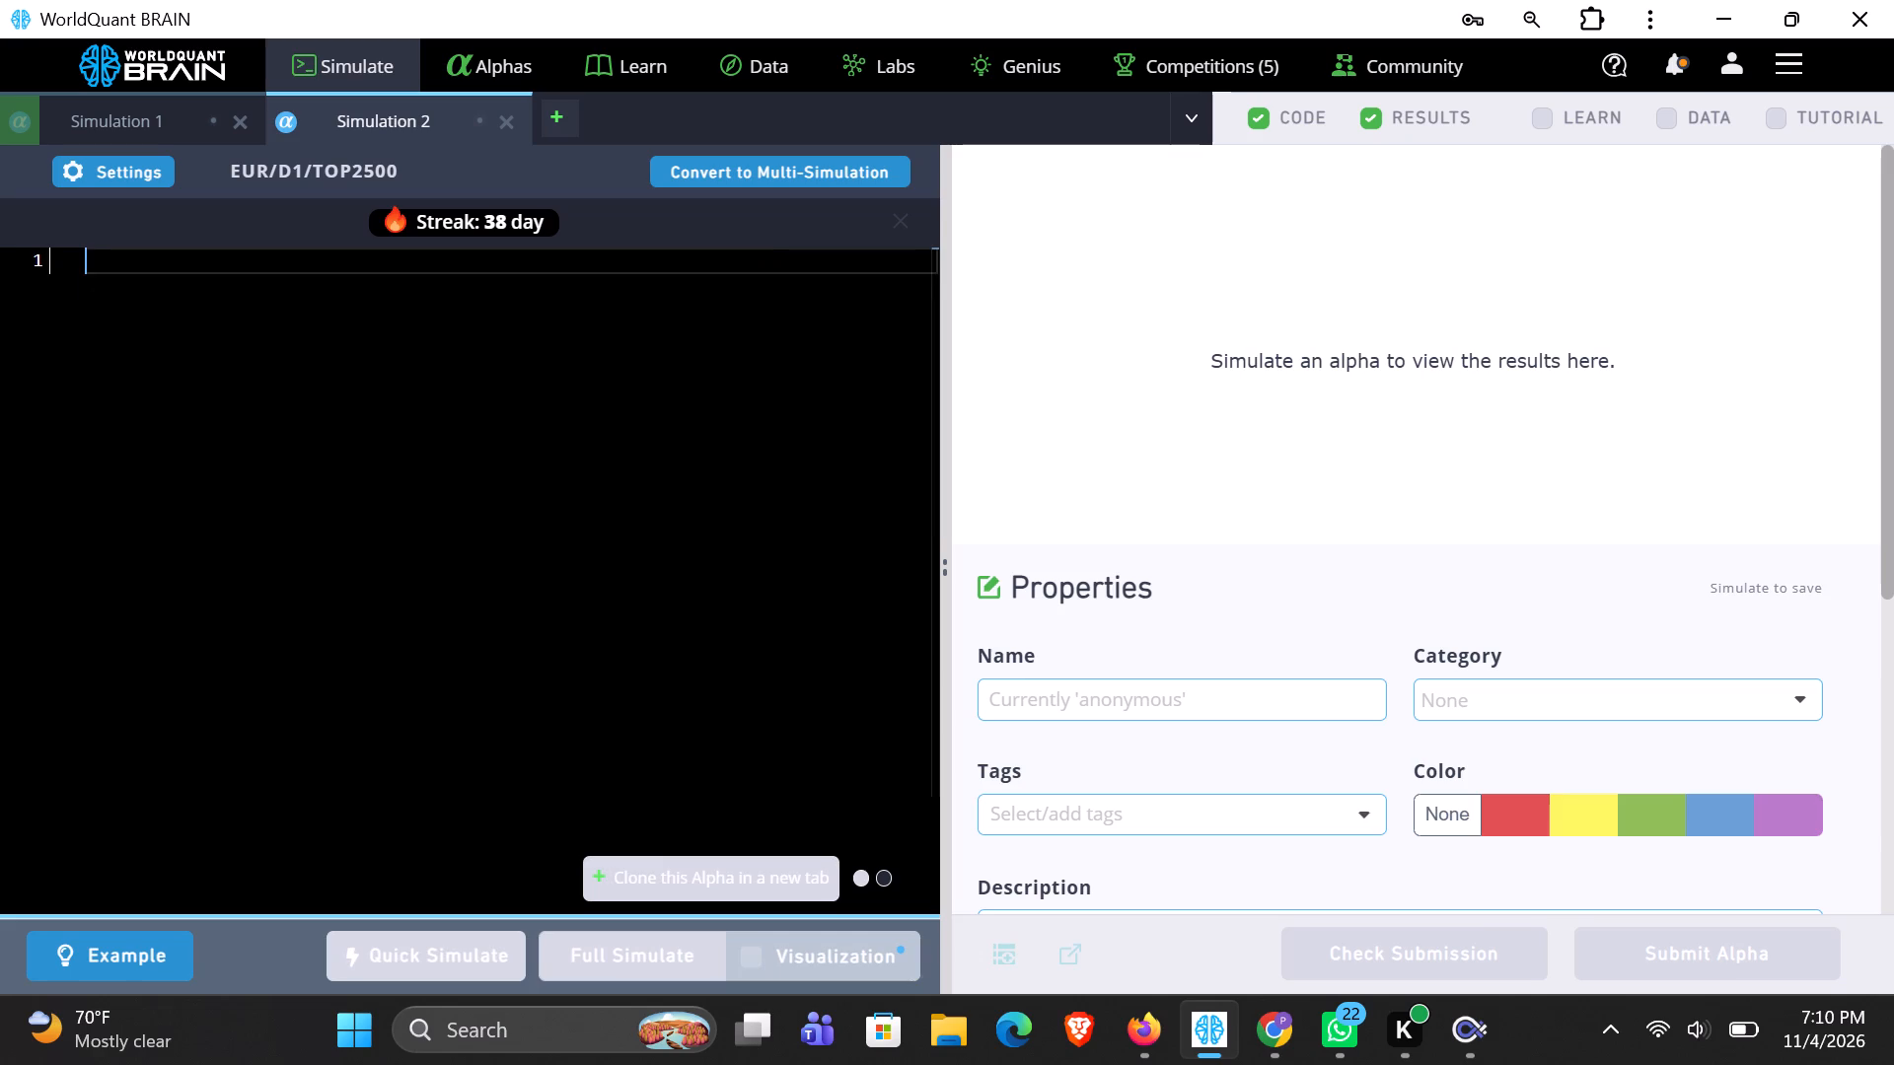
Return to Simulation 1 and clone its rank alpha in a new tab.
{"action": "left_click", "coordinate": [134, 112]}
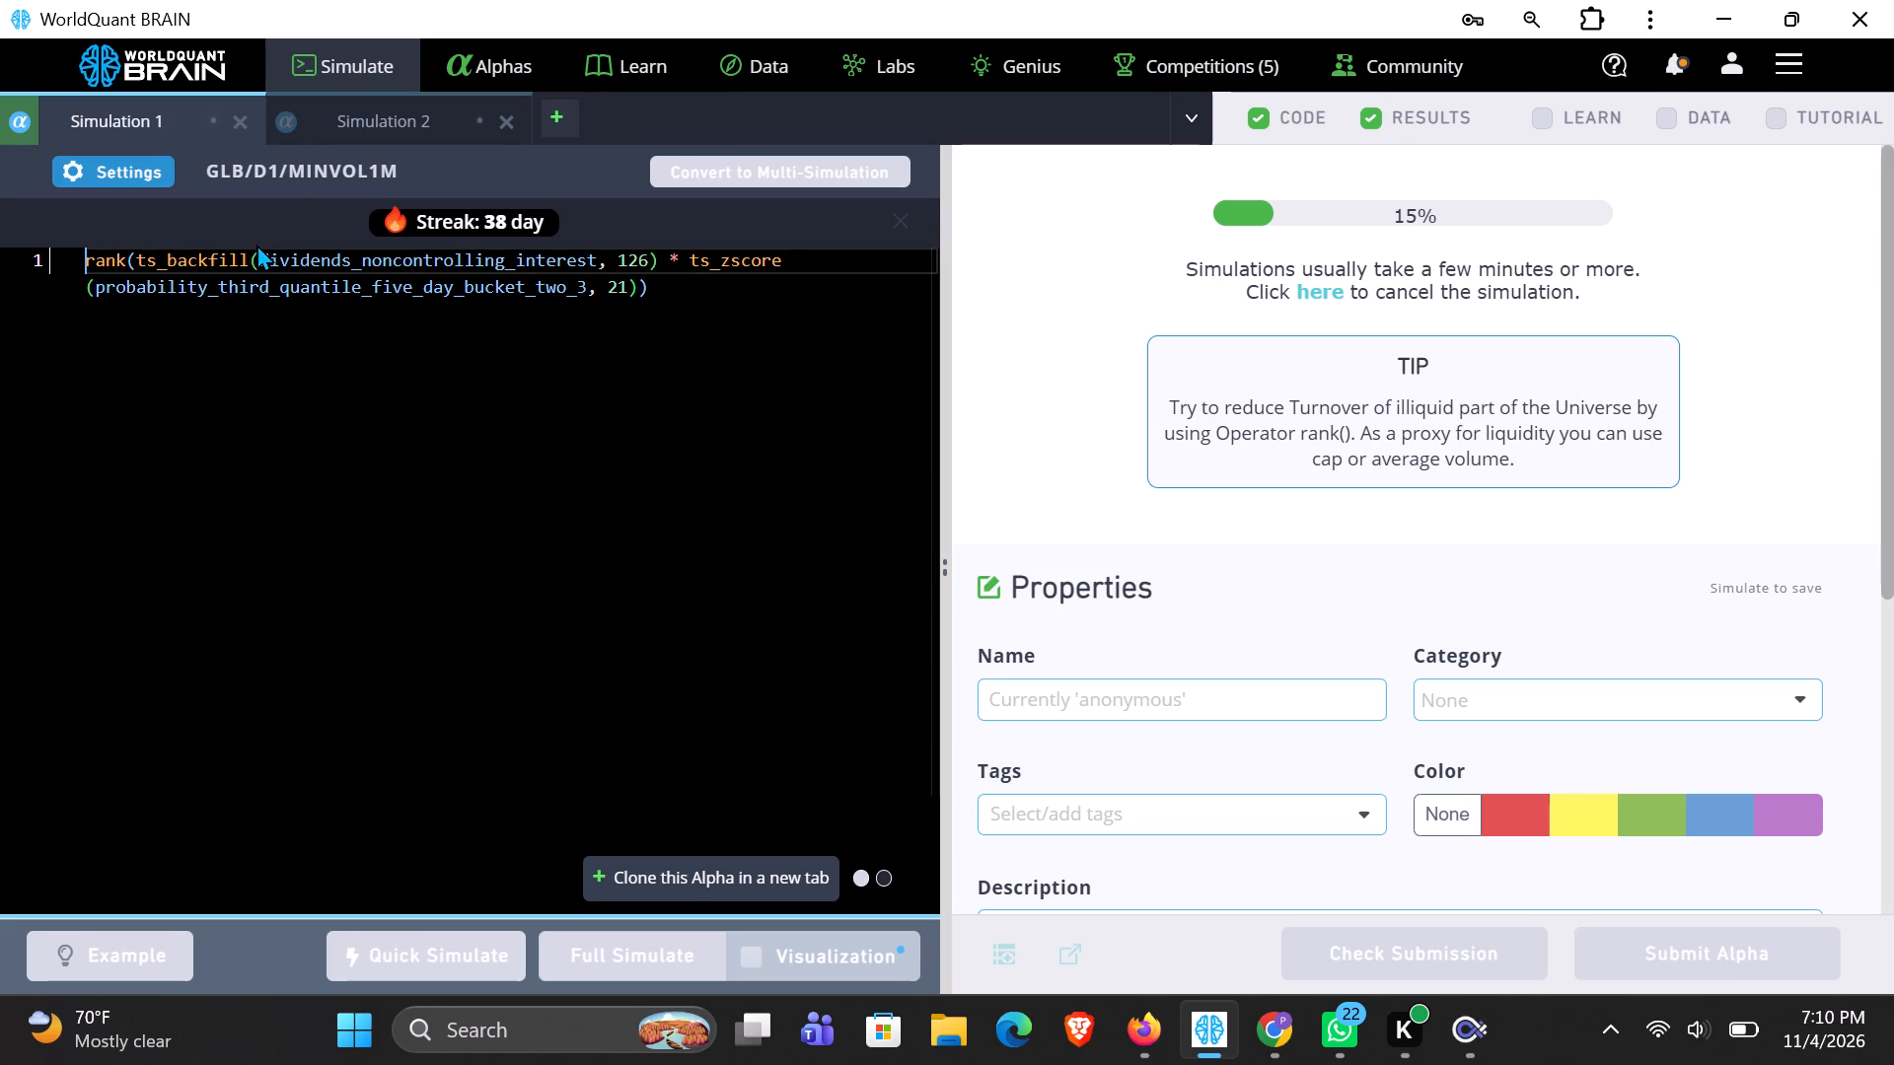
{"action": "left_click", "coordinate": [755, 868]}
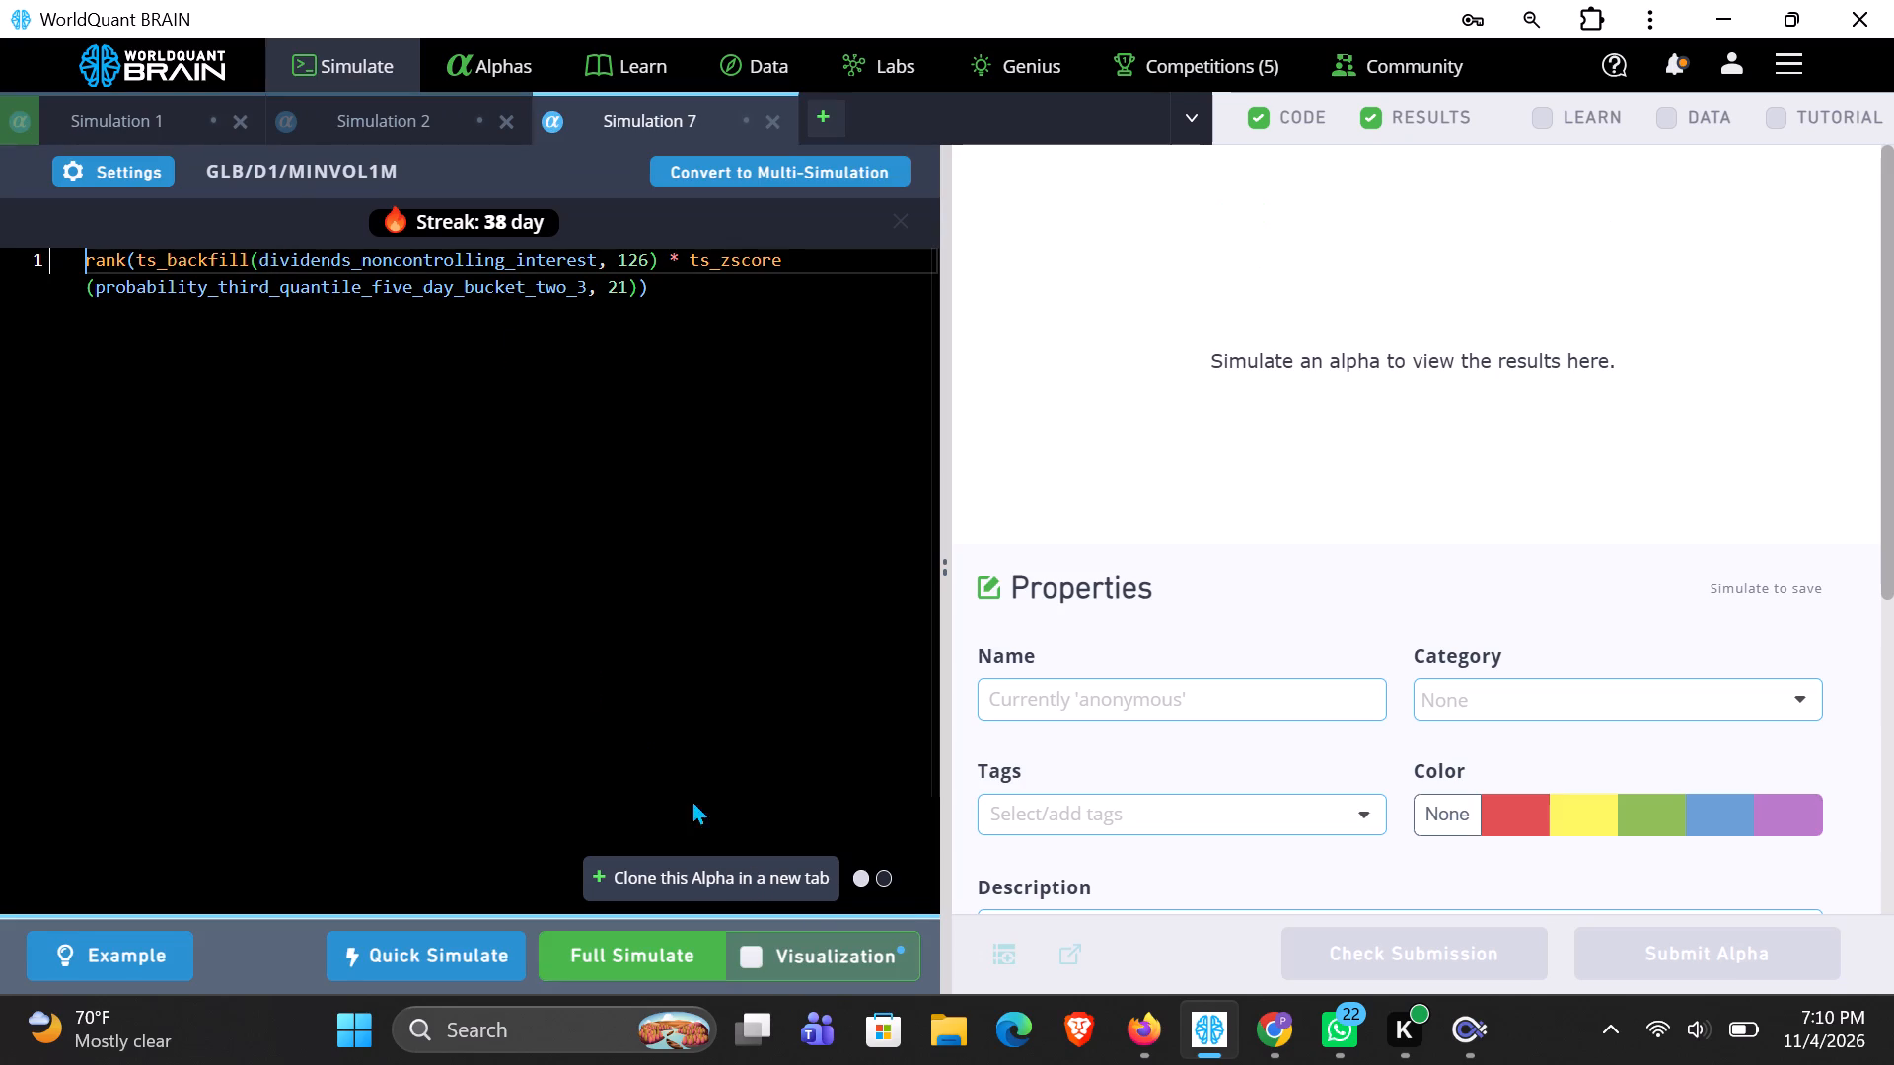
Replace the ts_backfill operator around dividends_noncontrolling_interest with ts_arg_max in the cloned rank expression.
{"action": "left_click", "coordinate": [247, 255]}
{"action": "key", "text": "BackSpace"}
{"action": "key", "text": "BackSpace"}
{"action": "key", "text": "BackSpace"}
{"action": "key", "text": "BackSpace"}
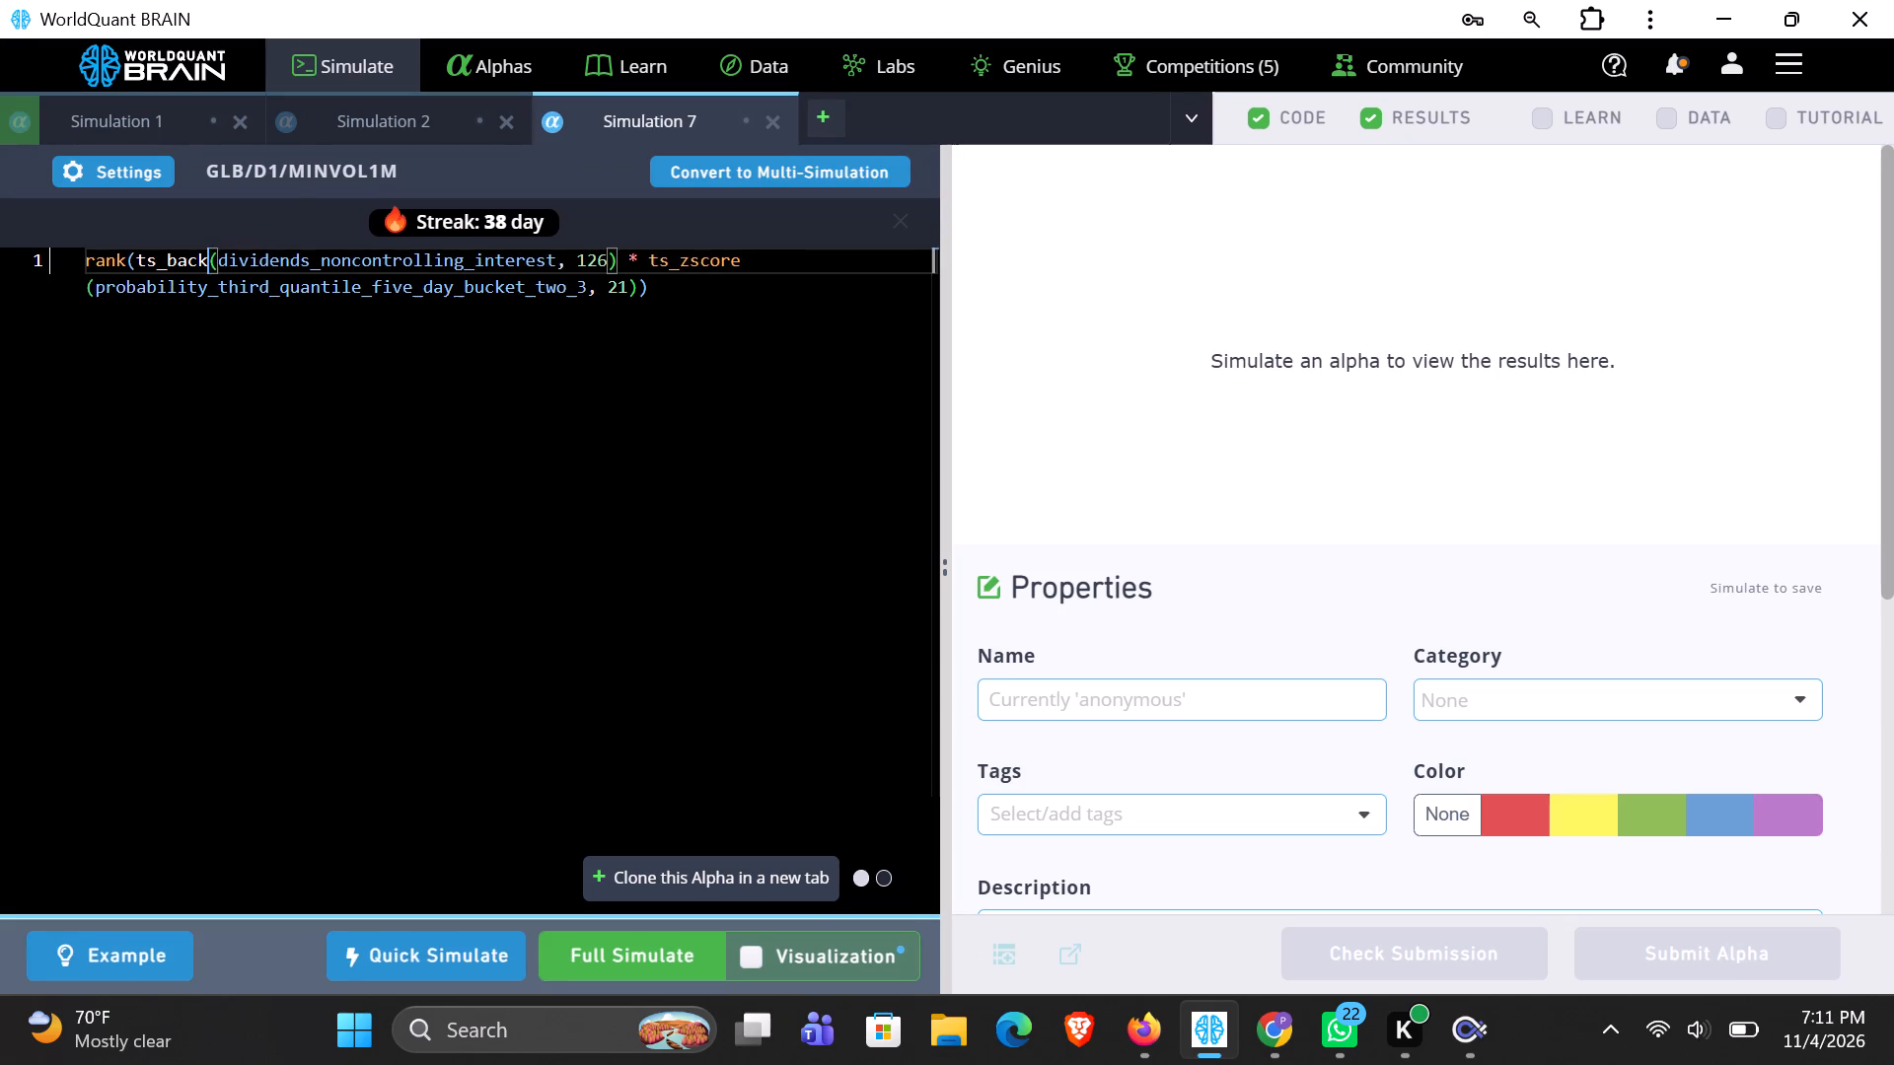
{"action": "key", "text": "BackSpace"}
{"action": "key", "text": "BackSpace"}
{"action": "key", "text": "BackSpace"}
{"action": "key", "text": "BackSpace"}
{"action": "key", "text": "i"}
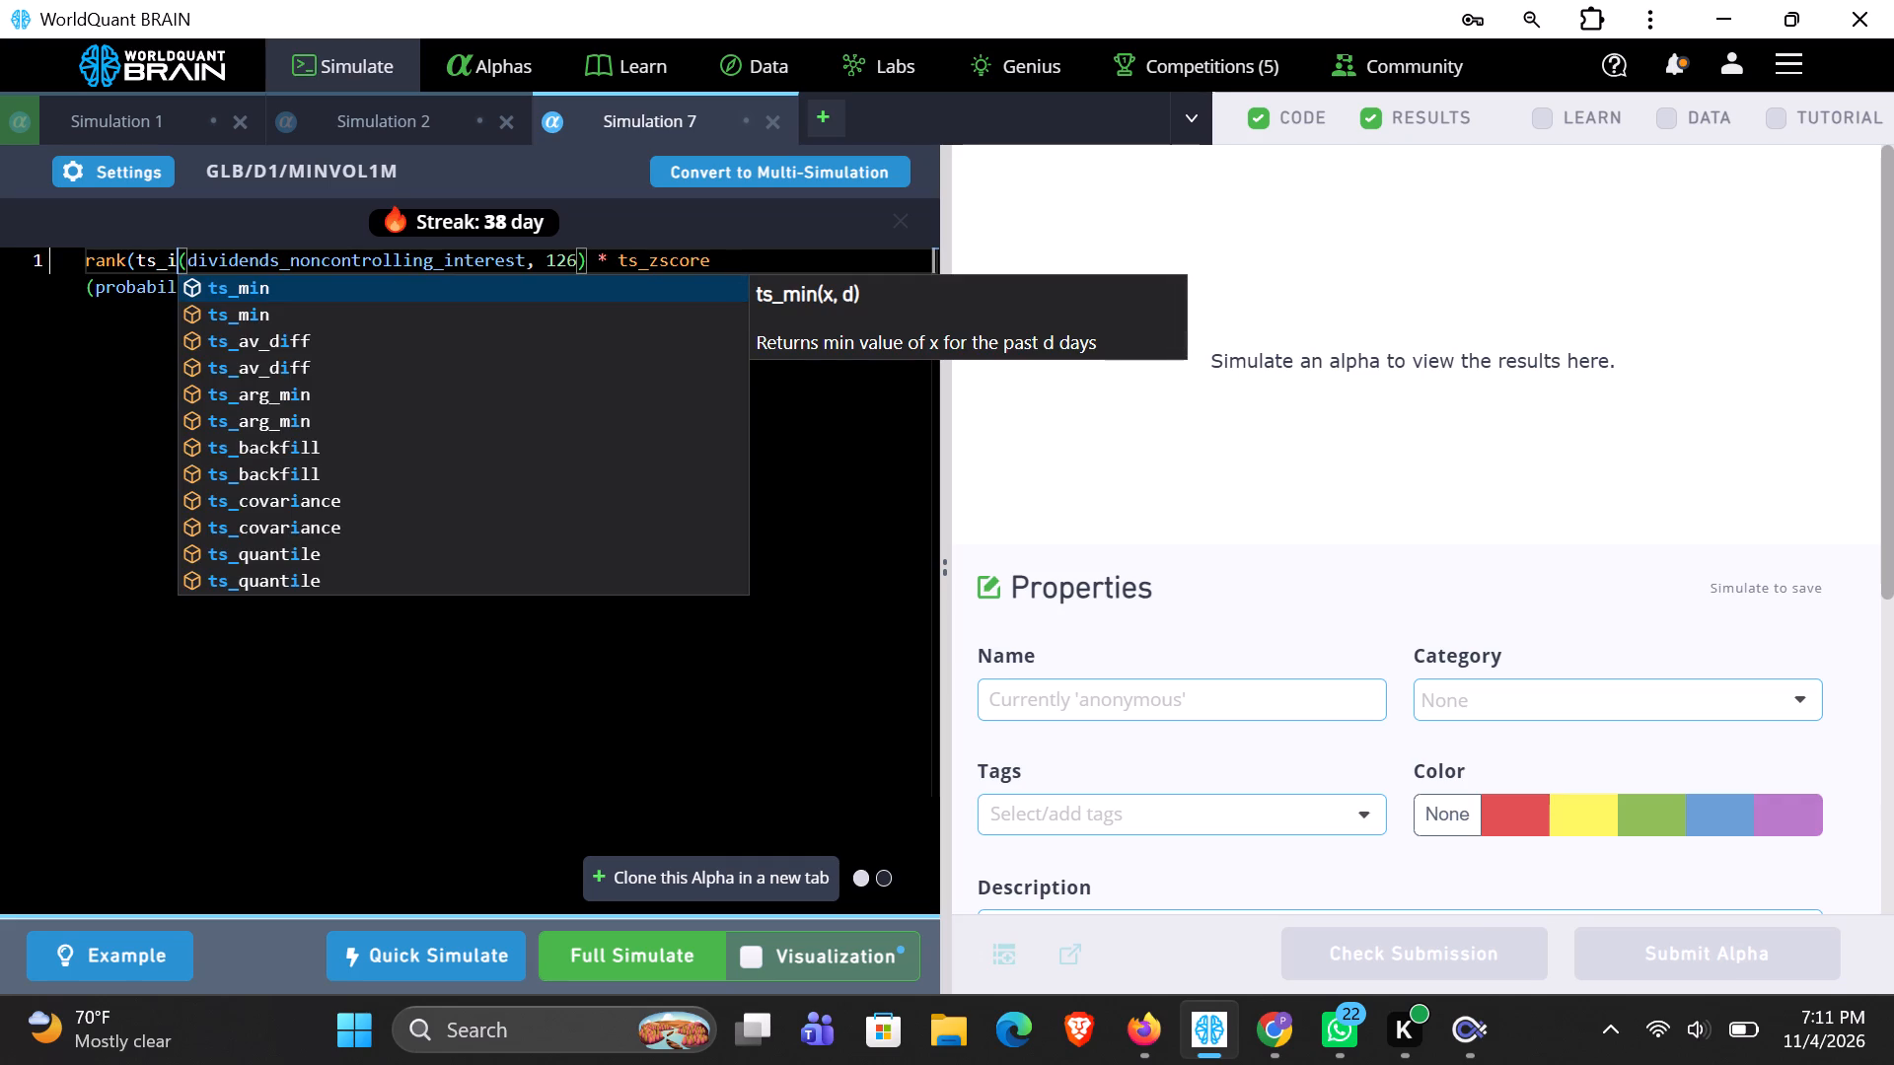
{"action": "key", "text": "BackSpace"}
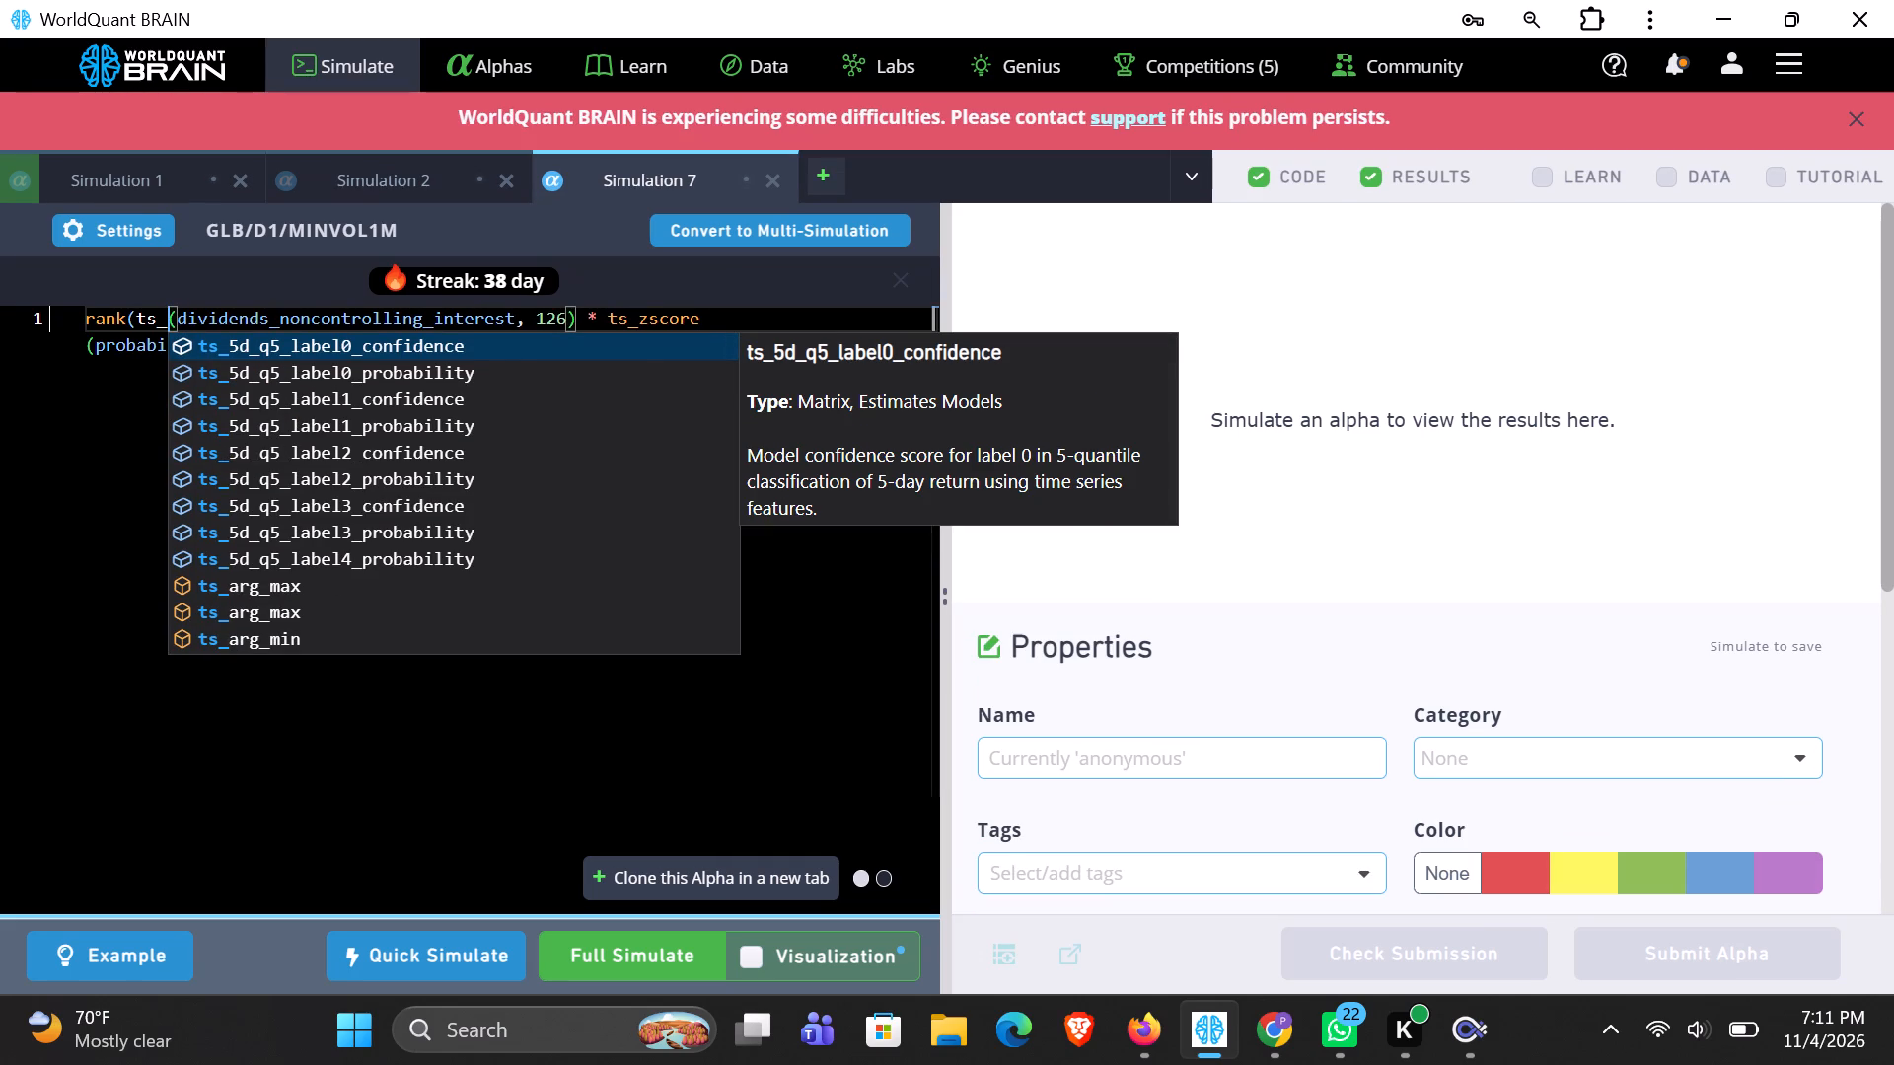
{"action": "left_click", "coordinate": [327, 598]}
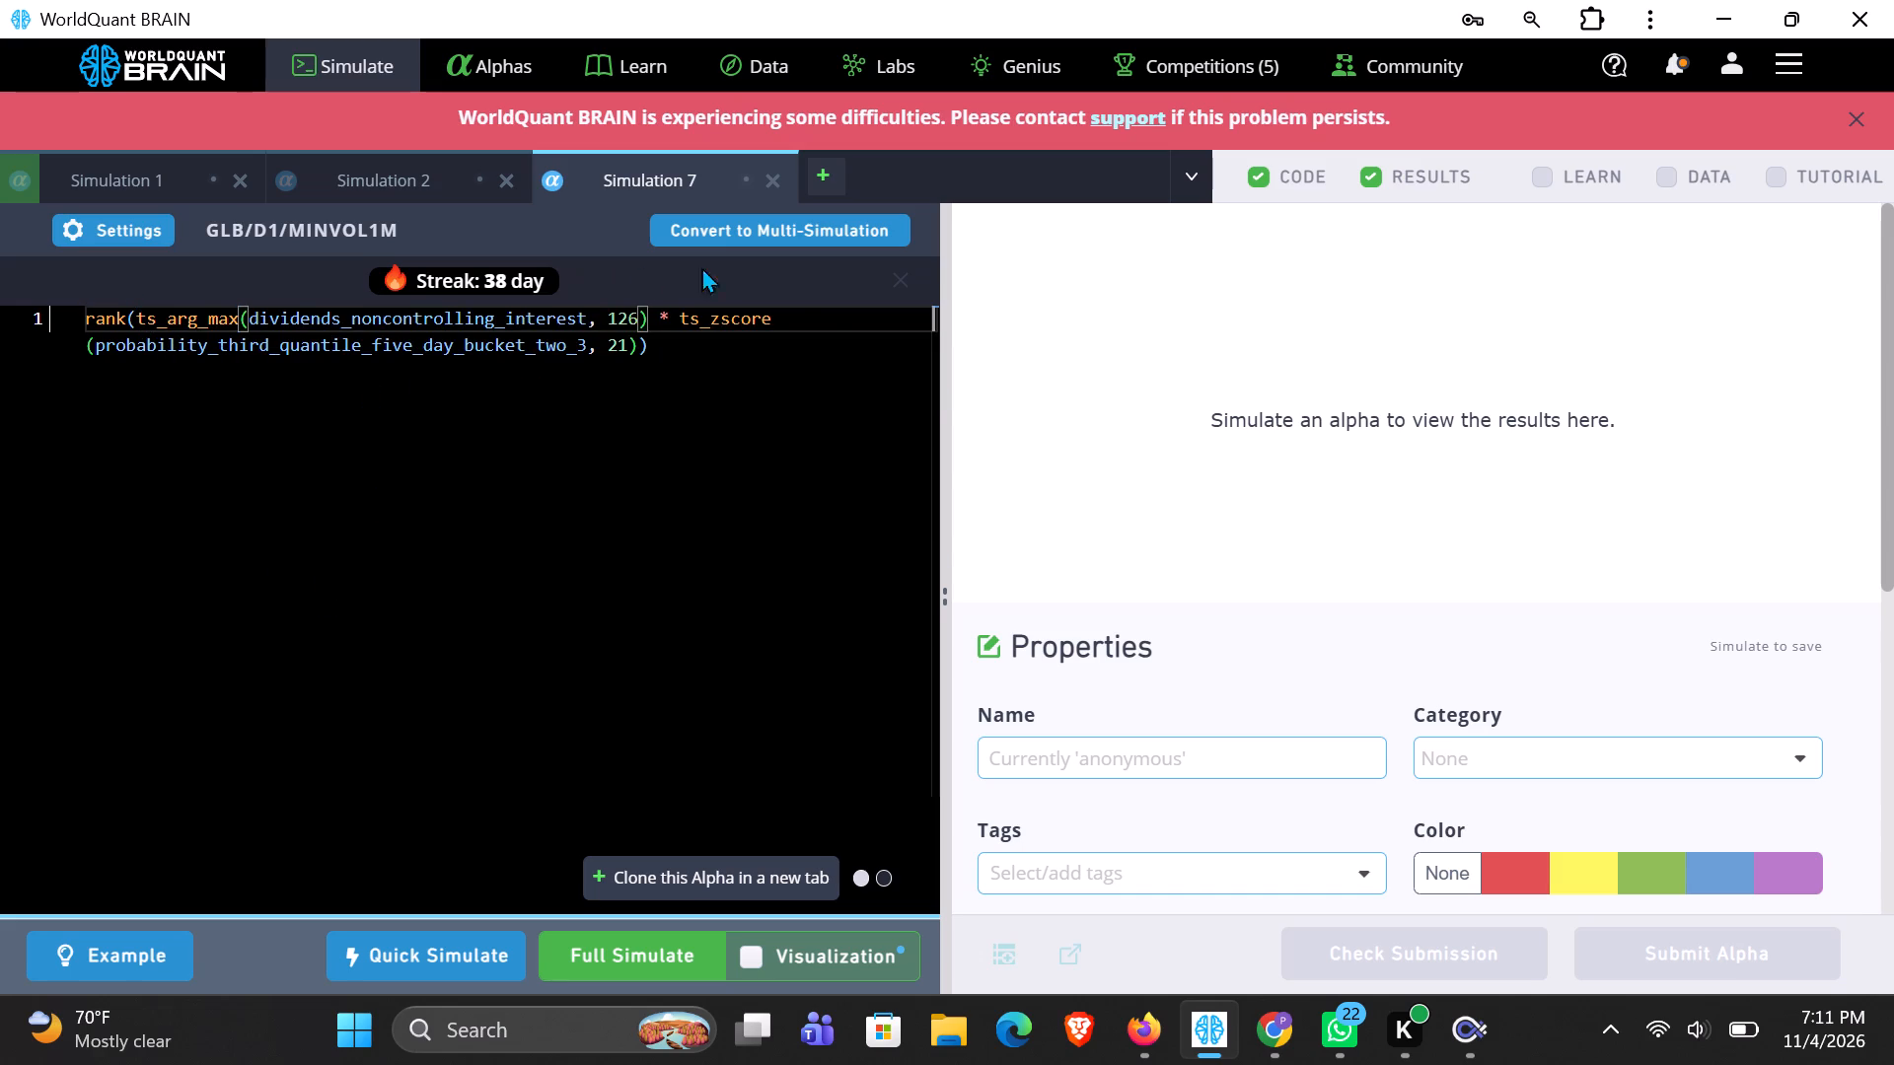
Run a full simulation of the ts_arg_max variant and dismiss the service difficulties banner.
{"action": "left_click", "coordinate": [645, 955]}
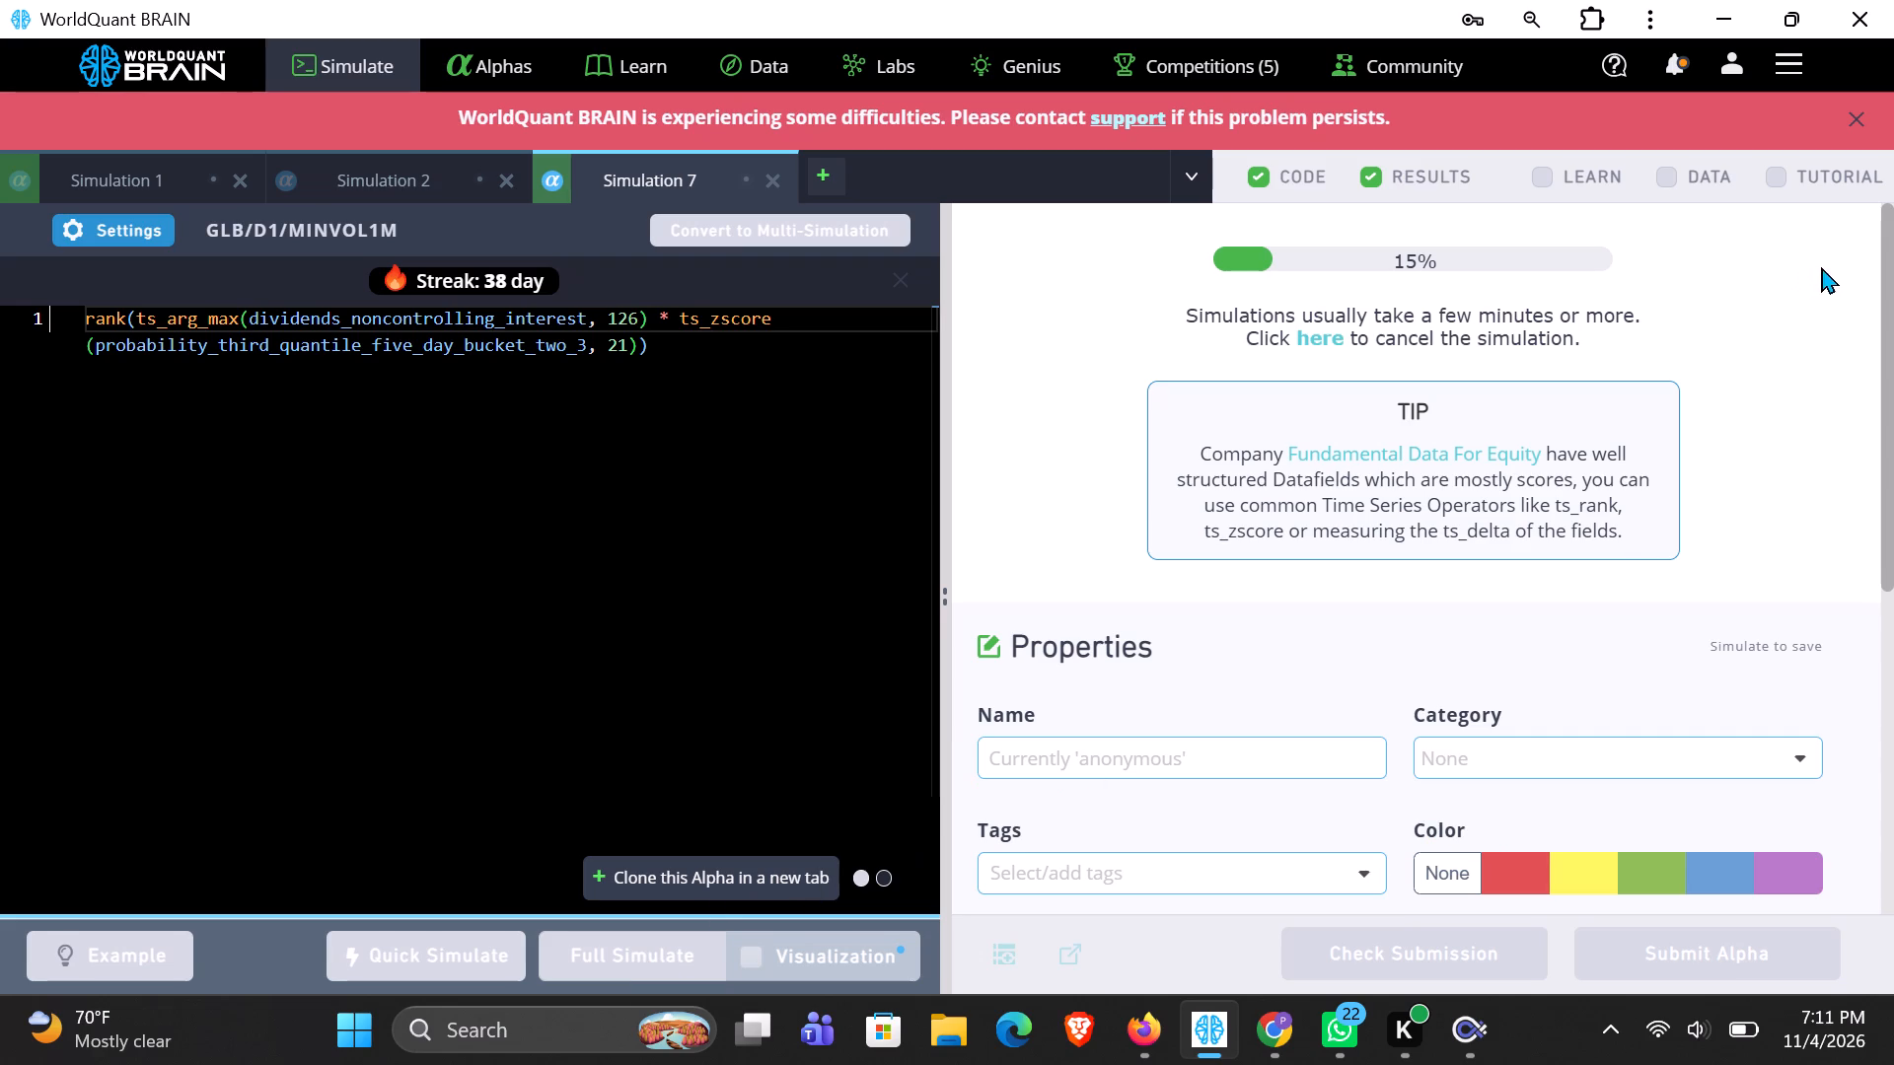
{"action": "left_click", "coordinate": [1858, 115]}
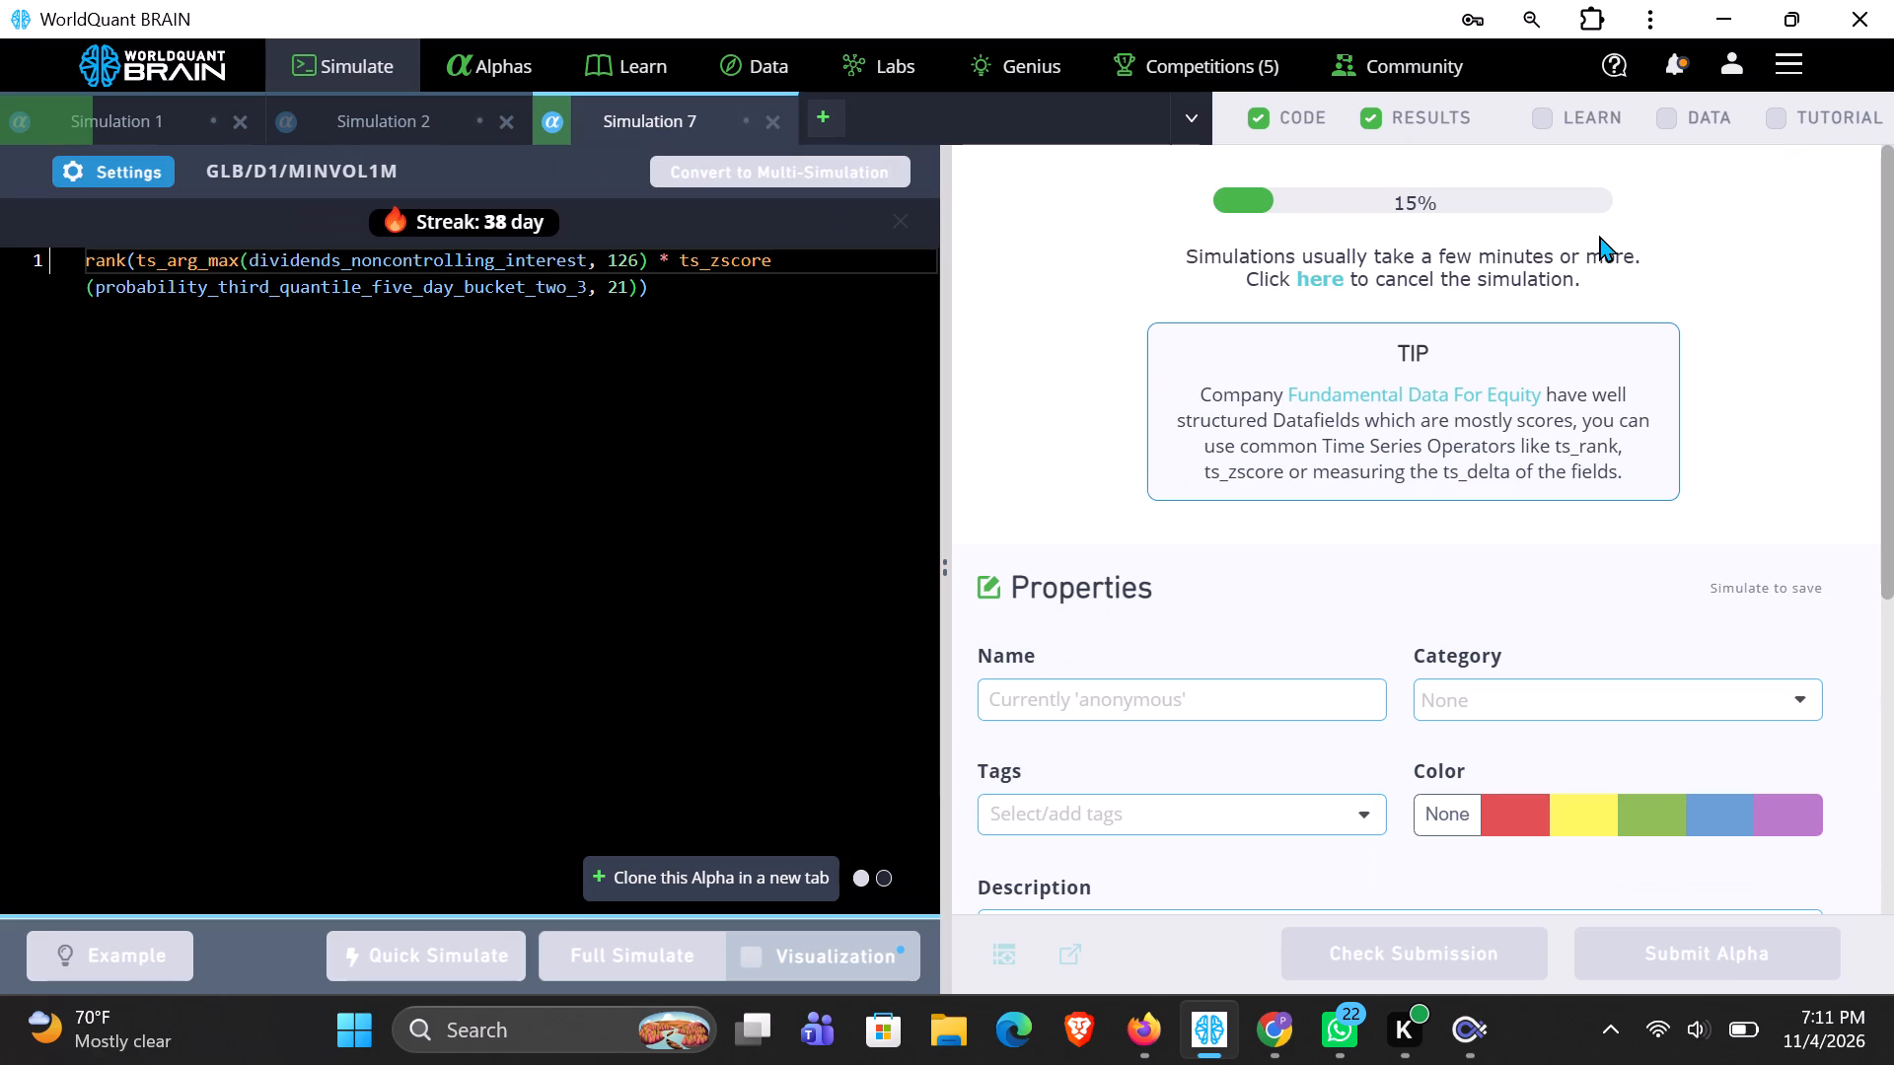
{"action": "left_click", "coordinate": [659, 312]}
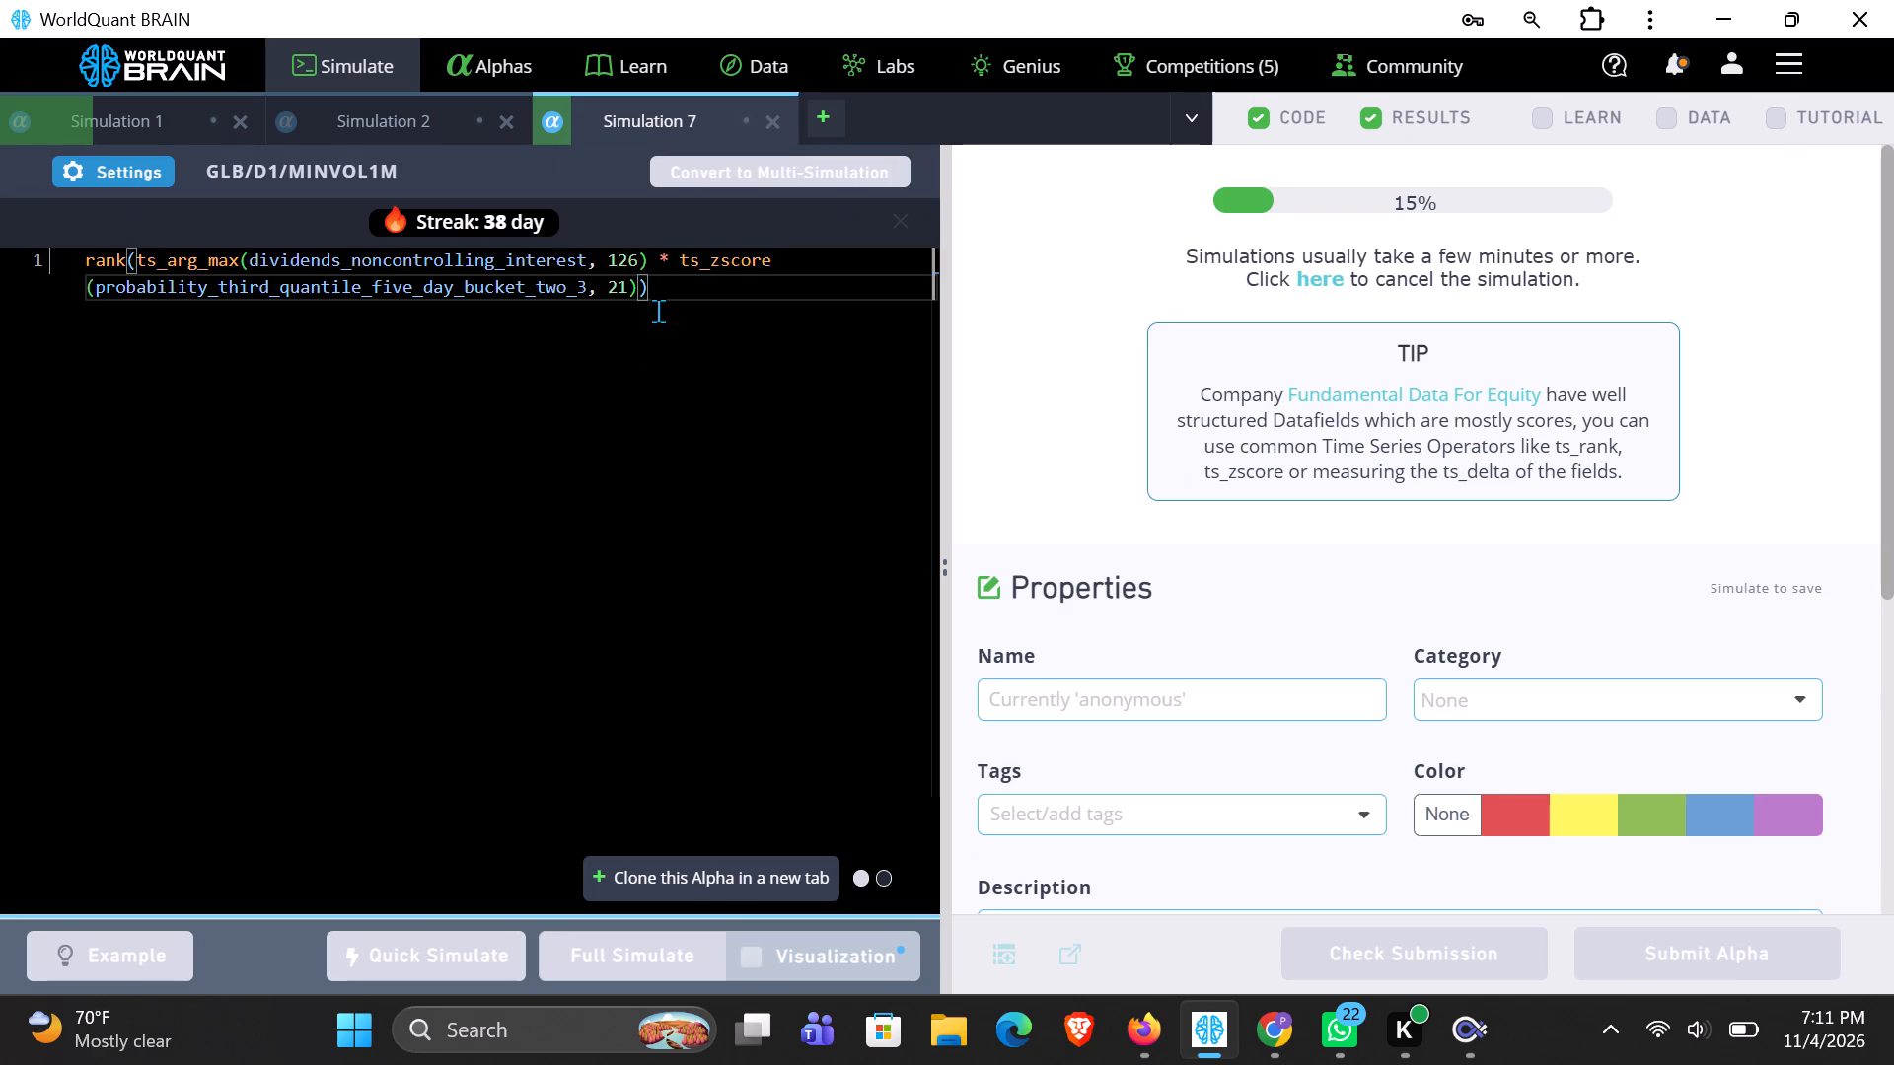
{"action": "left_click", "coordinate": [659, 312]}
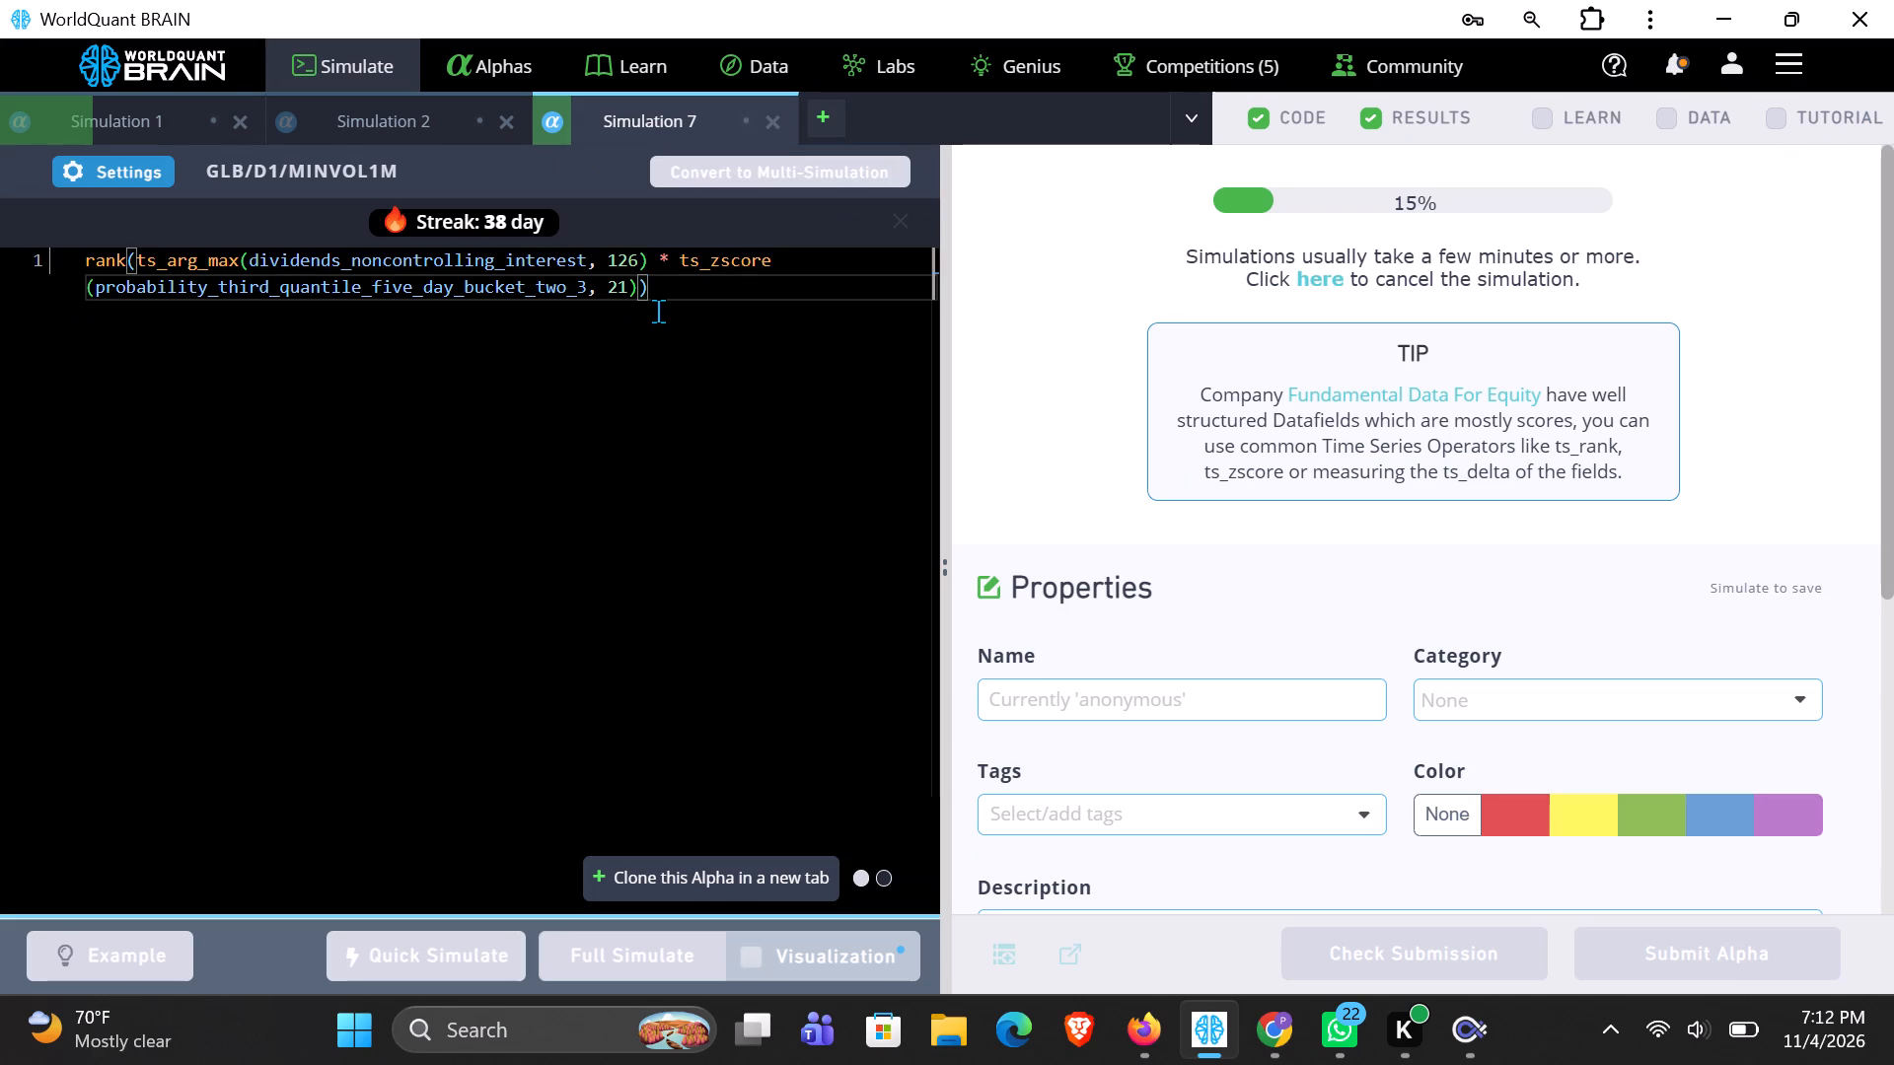
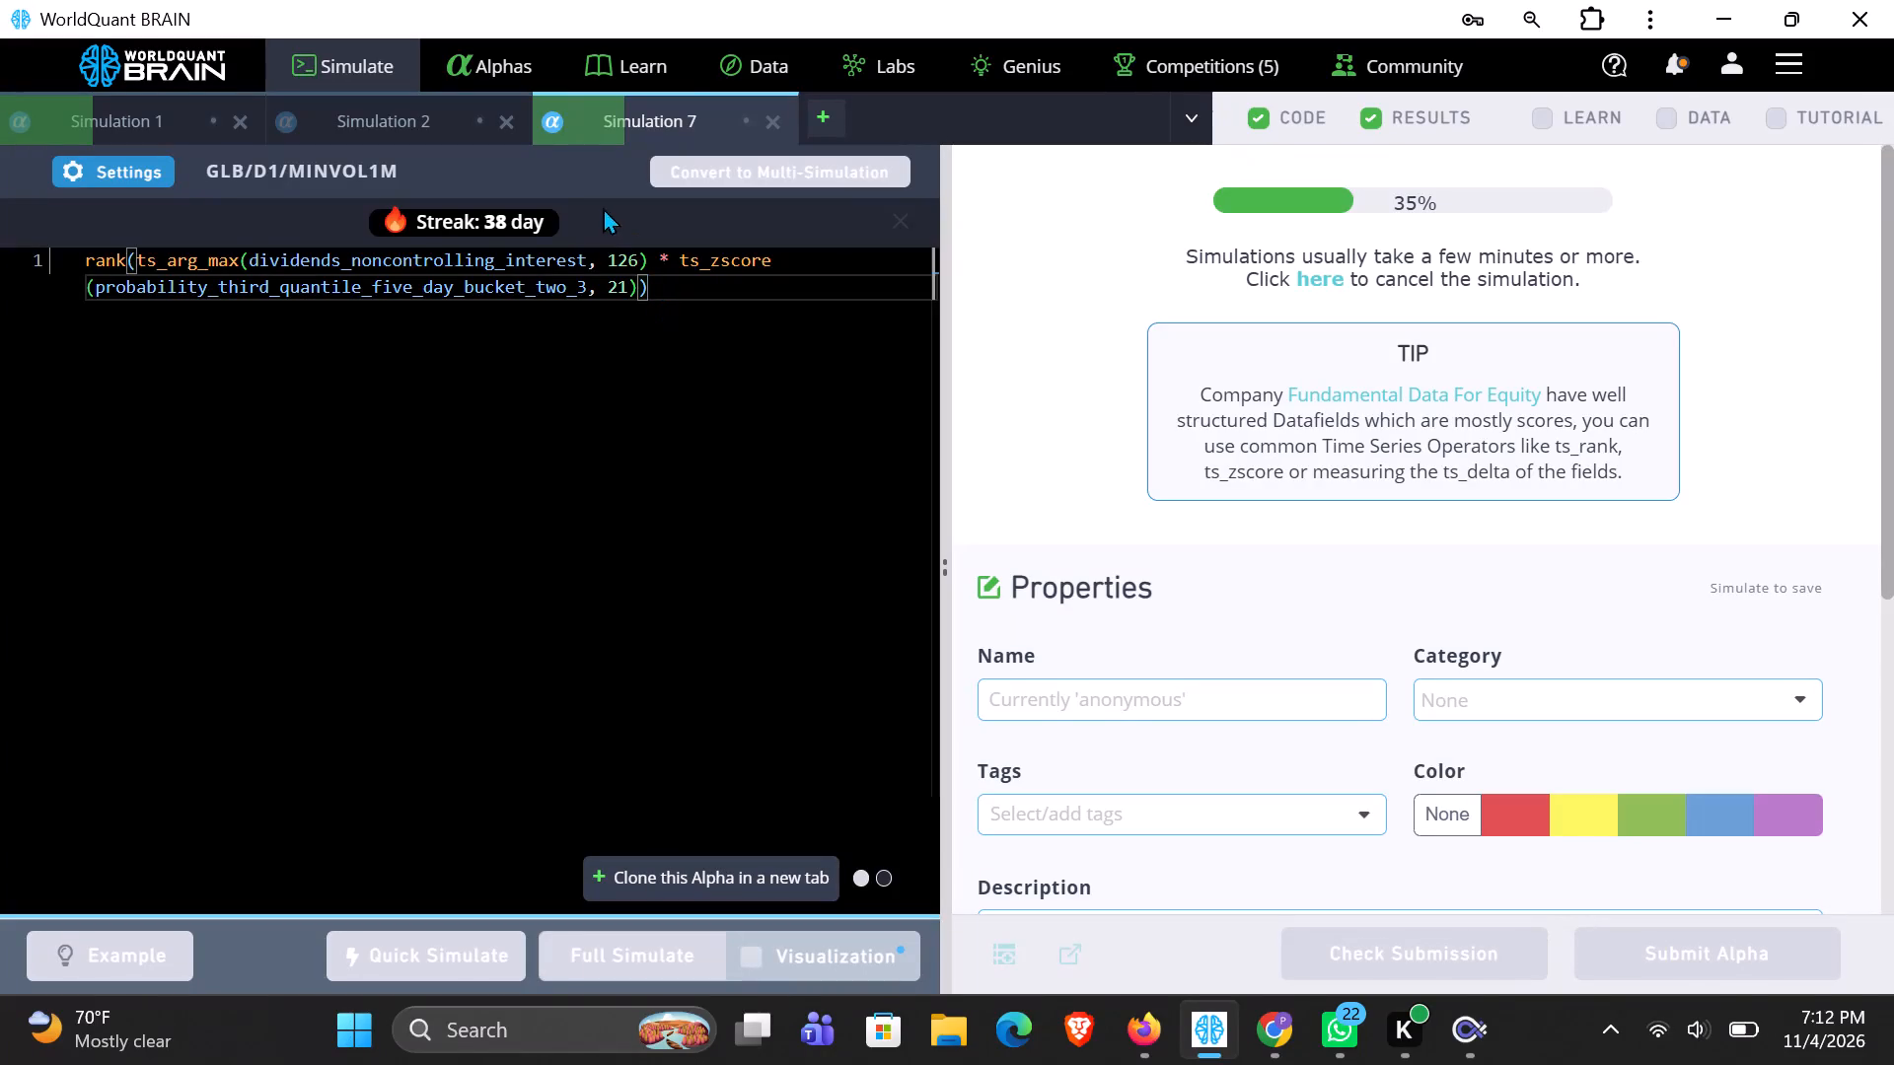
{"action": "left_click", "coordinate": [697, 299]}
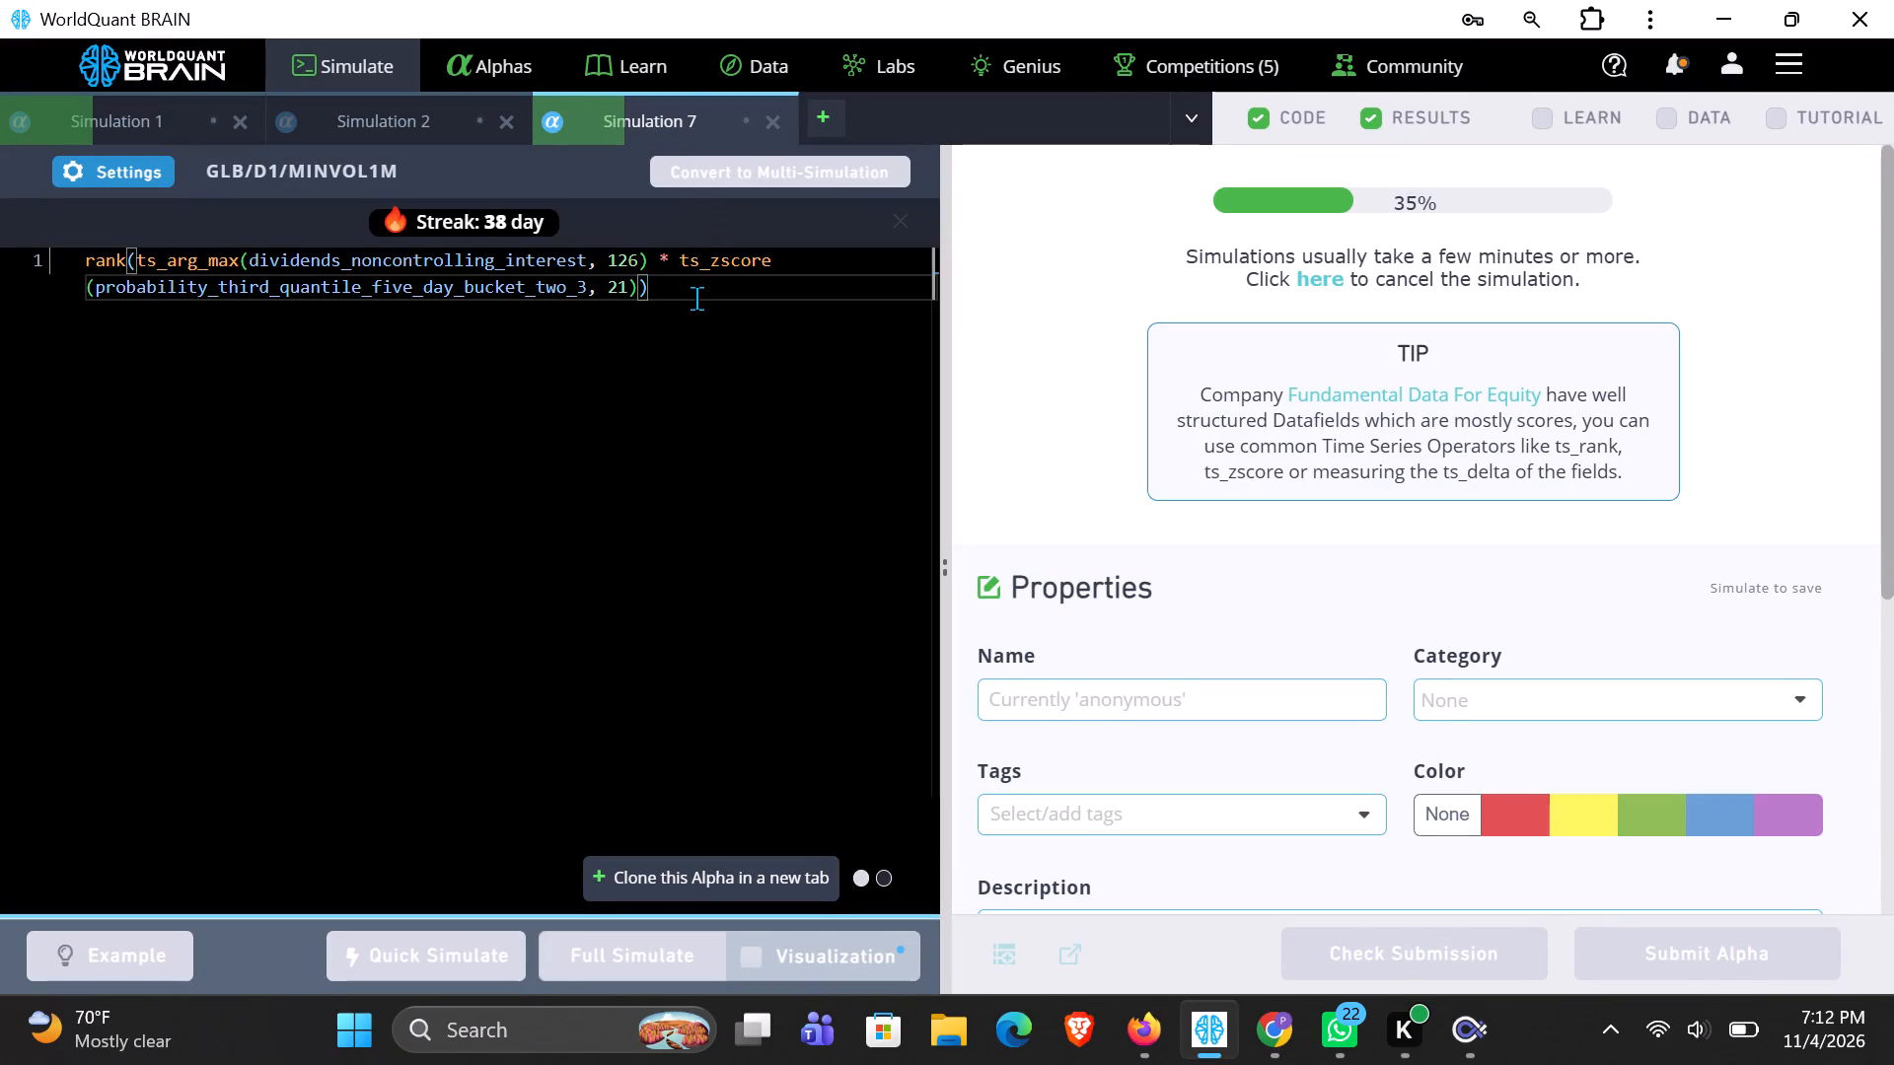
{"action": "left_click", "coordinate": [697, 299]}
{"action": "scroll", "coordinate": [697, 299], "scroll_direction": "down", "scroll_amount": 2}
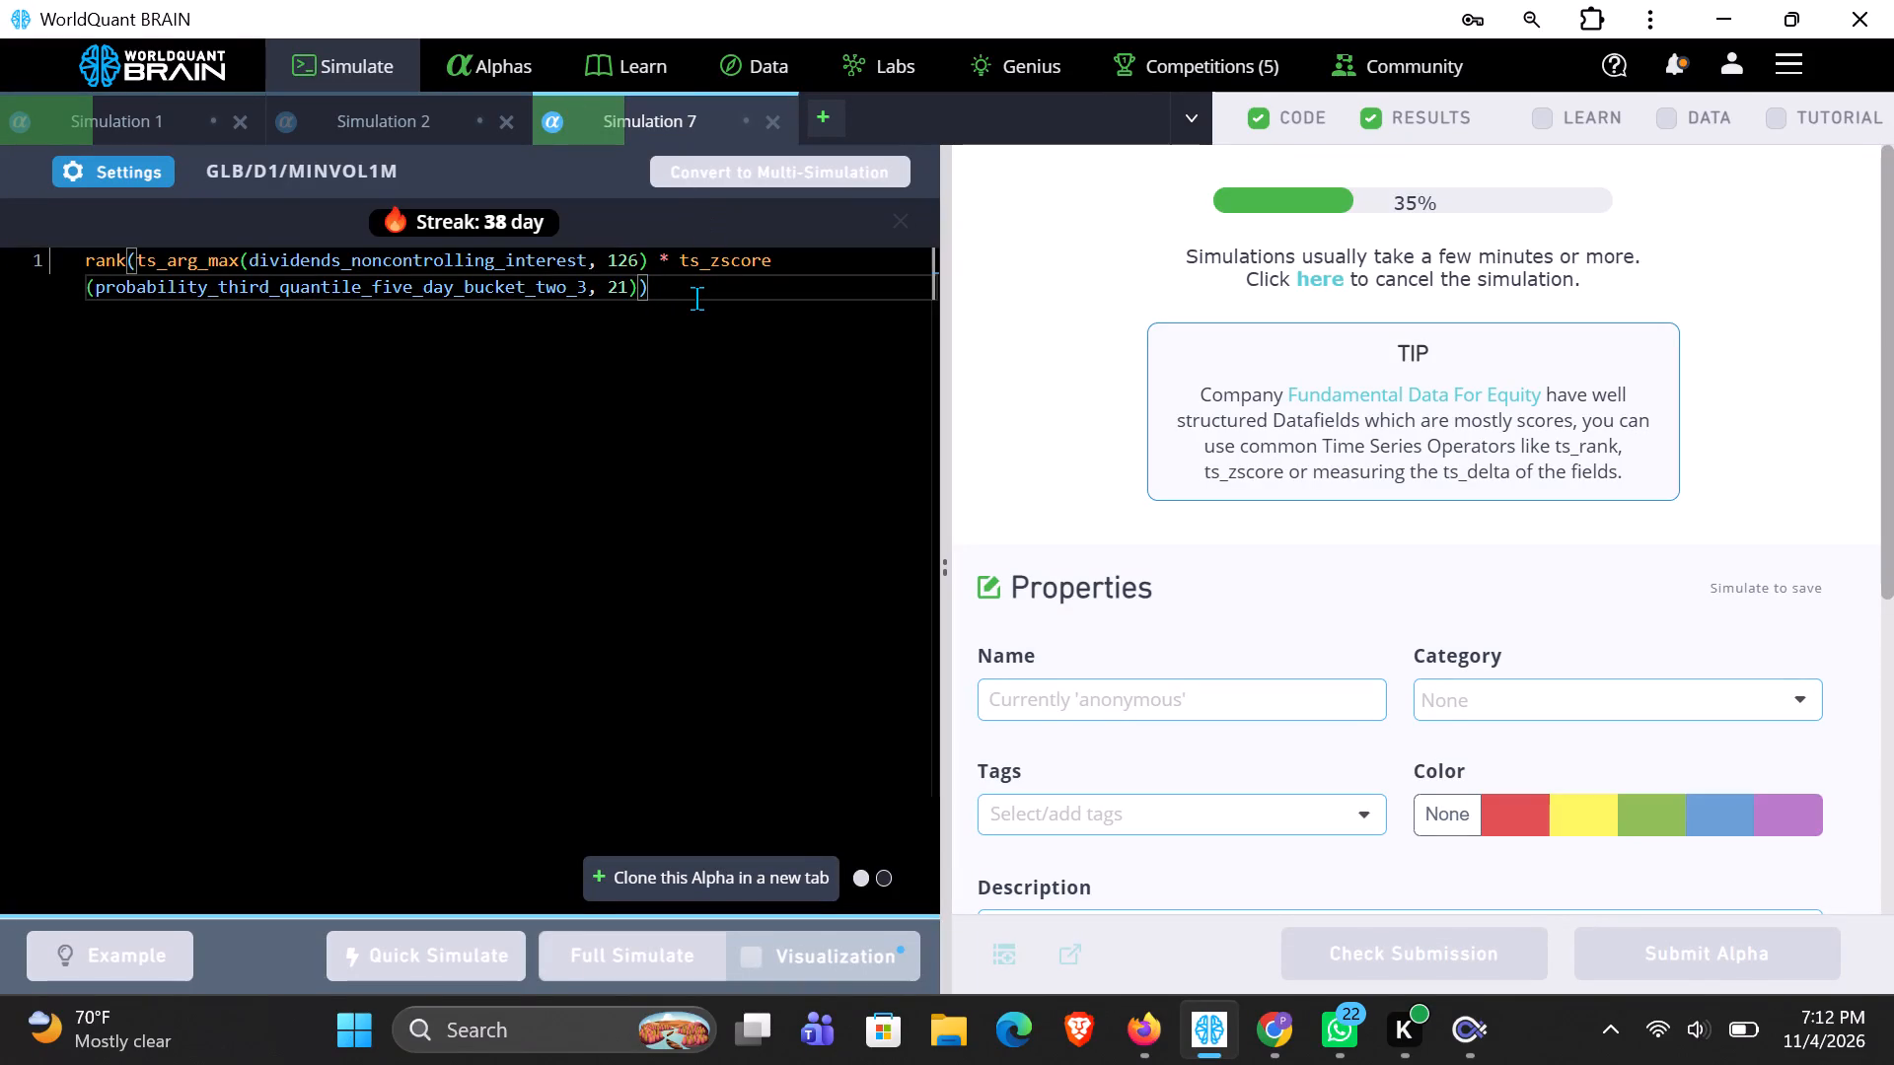
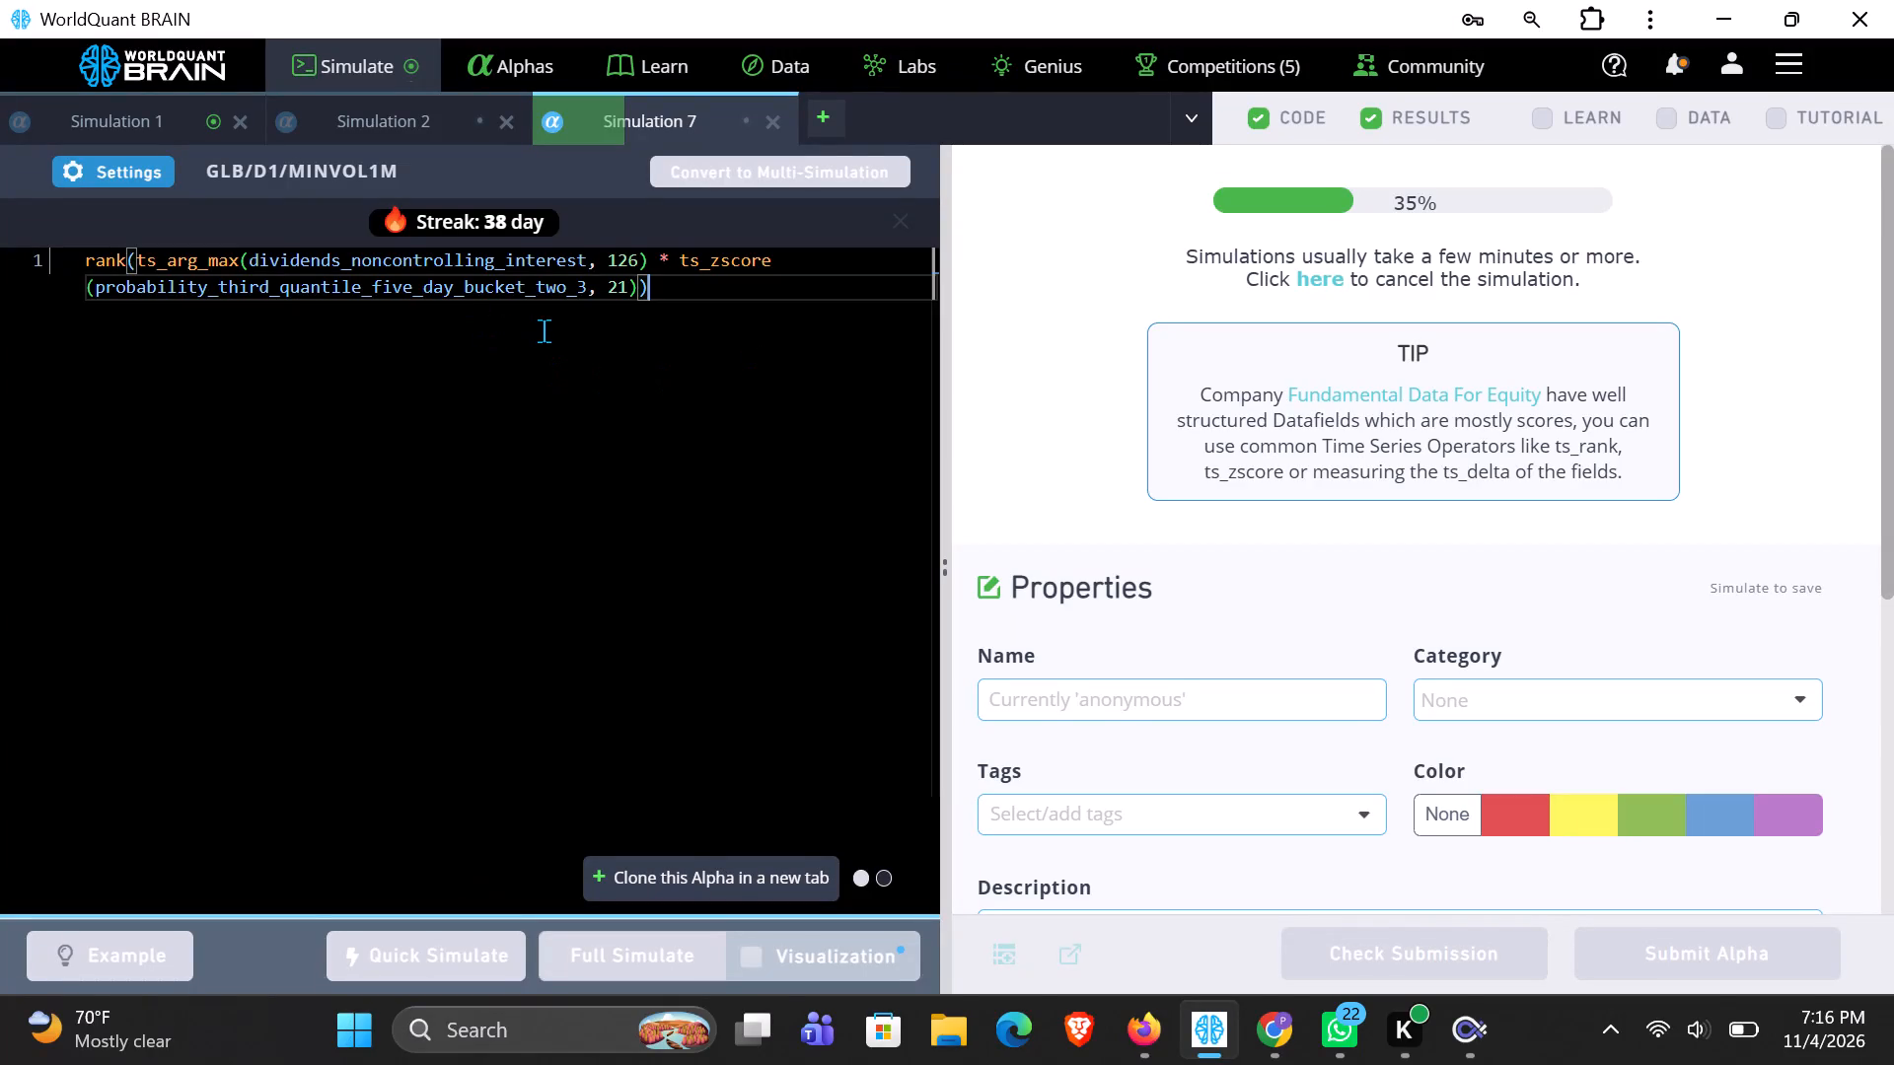
Switch Simulation 1's neutralization to RAM after checking its results, and run a full simulation.
{"action": "left_click", "coordinate": [84, 112]}
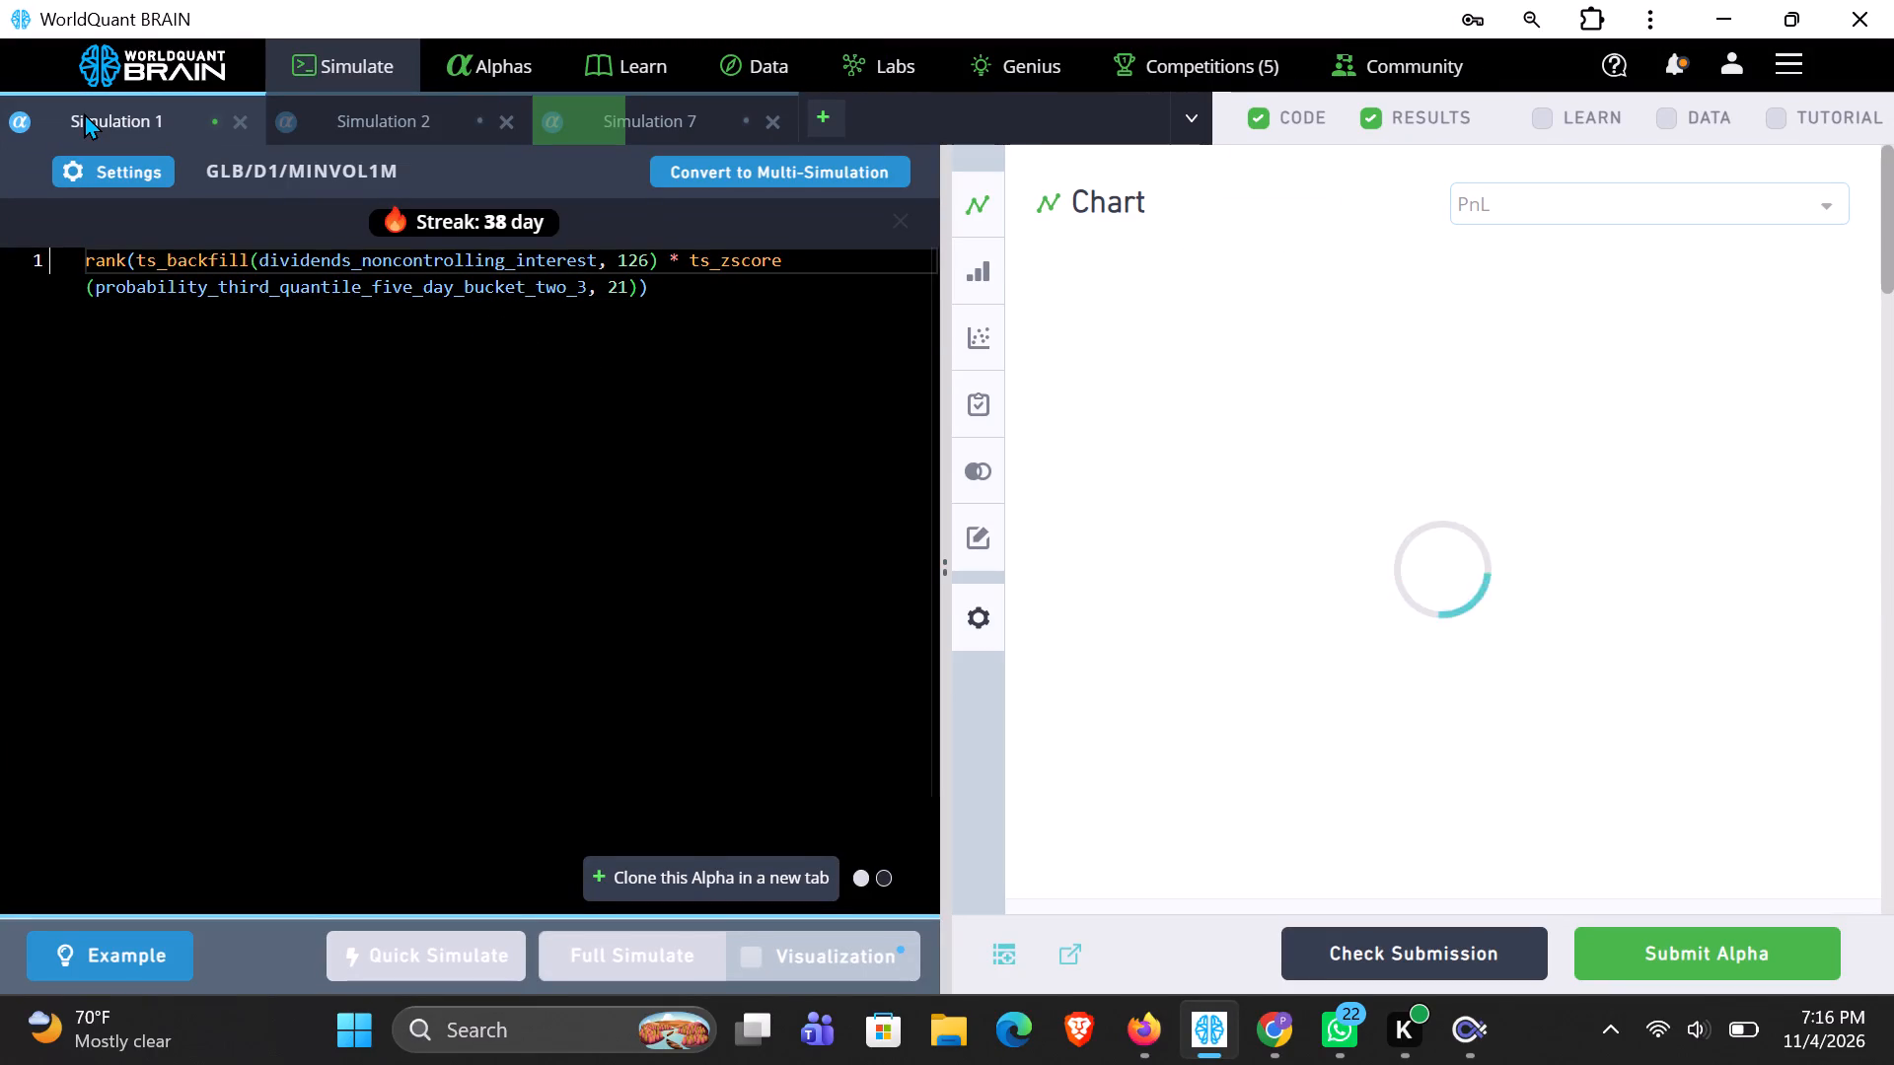
{"action": "scroll", "coordinate": [1327, 403], "scroll_direction": "down", "scroll_amount": 1}
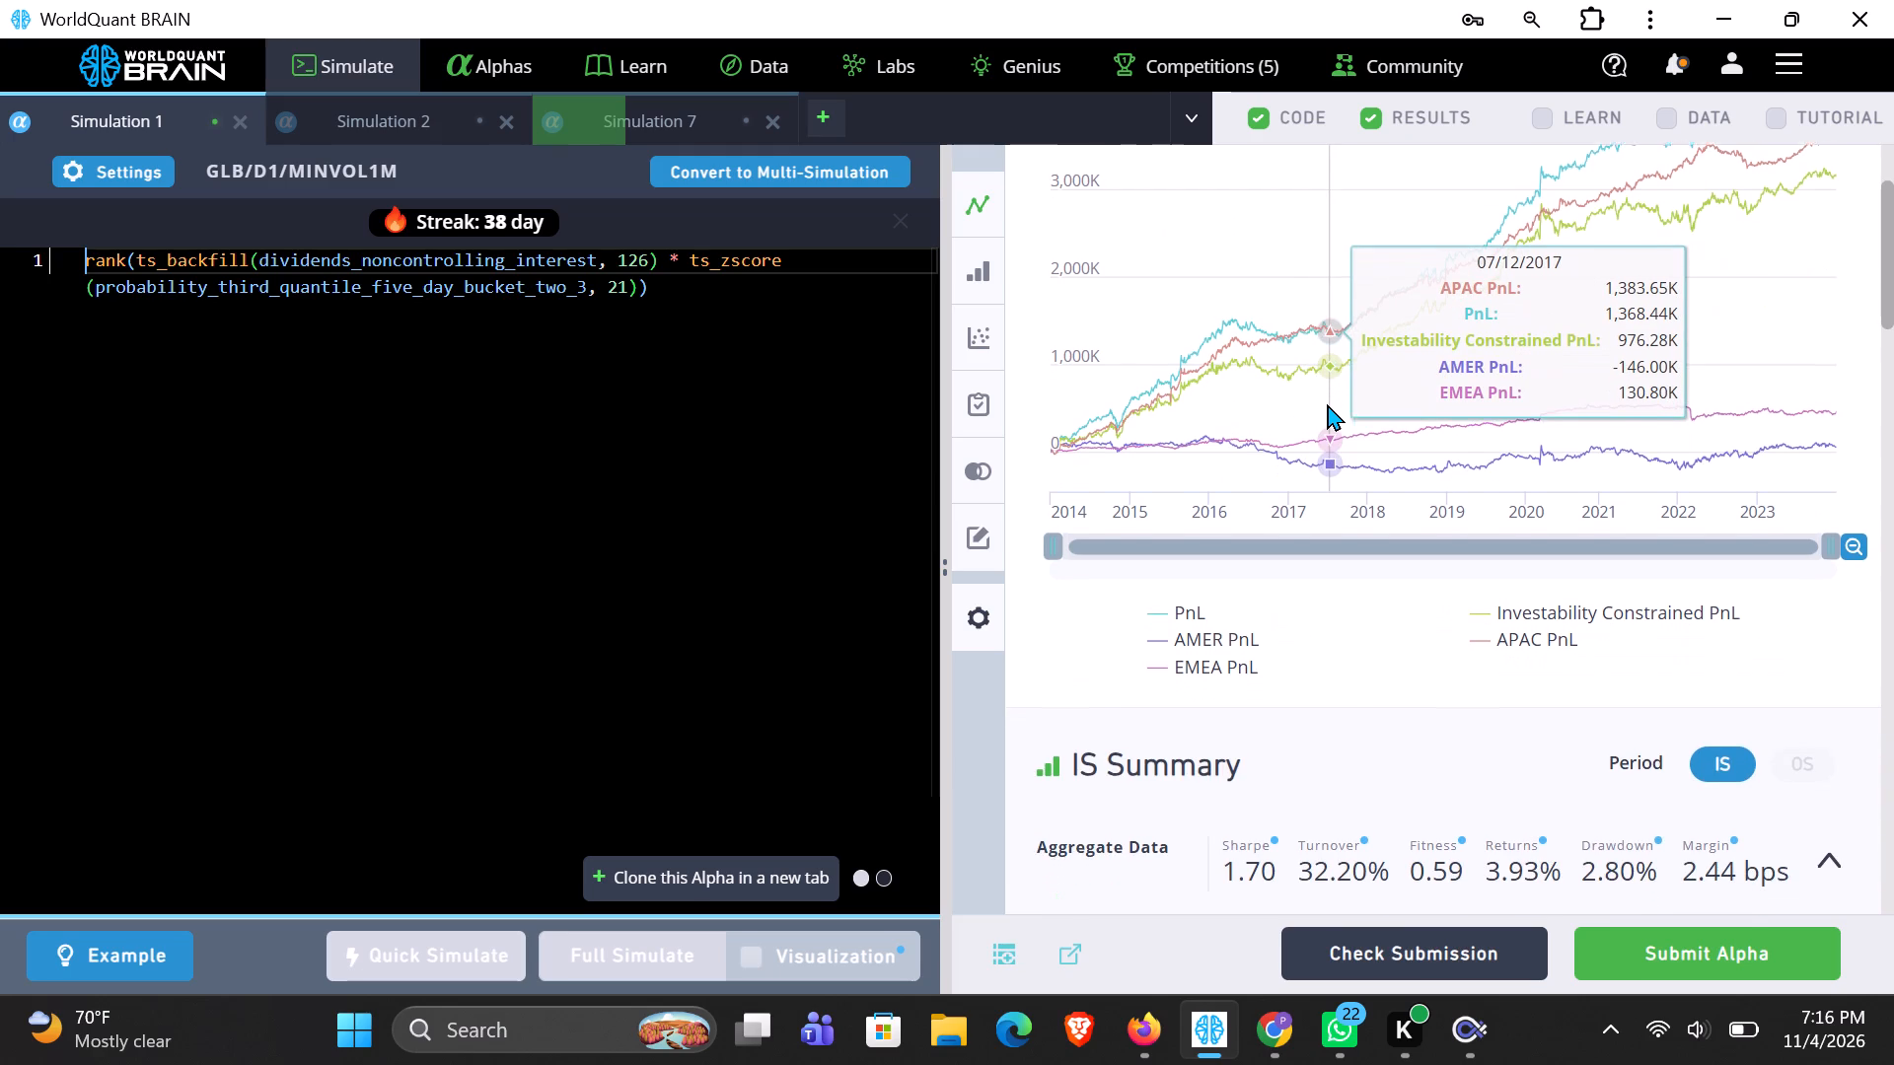
{"action": "scroll", "coordinate": [1327, 403], "scroll_direction": "down", "scroll_amount": 2}
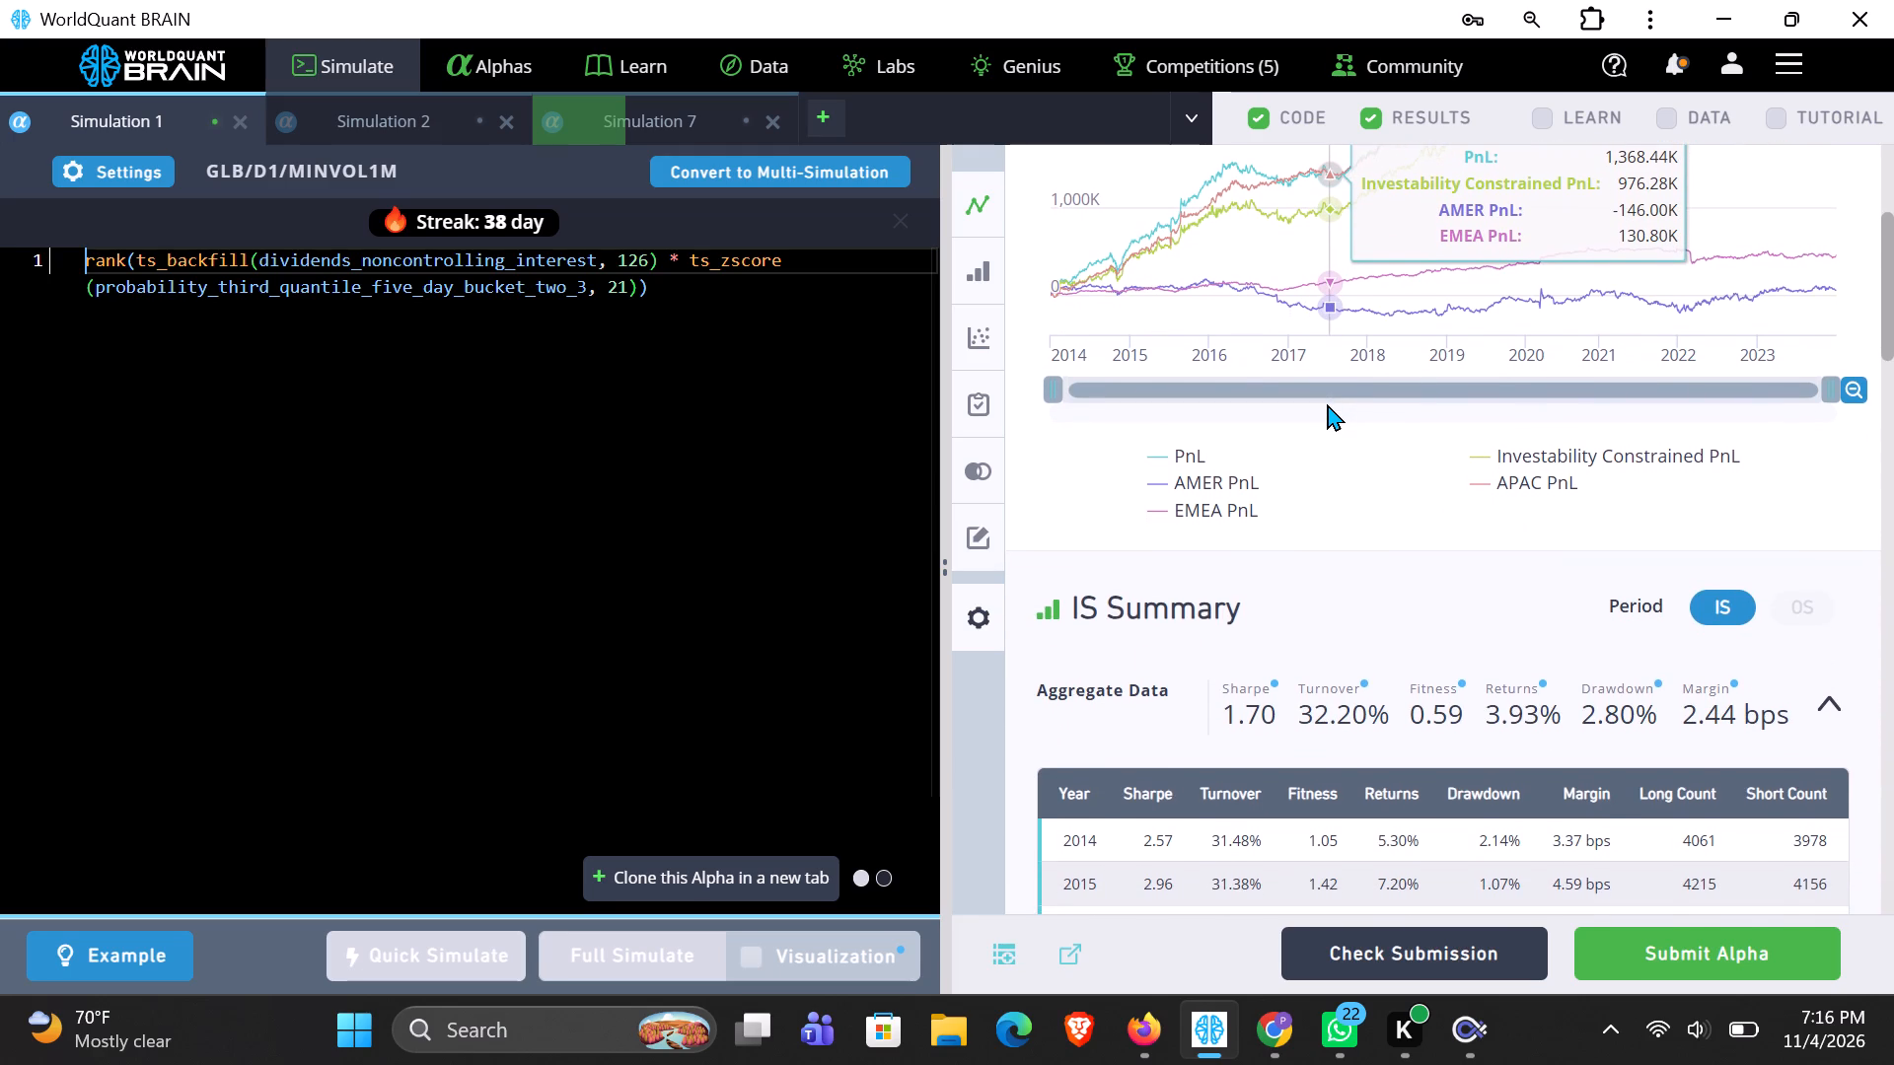
{"action": "scroll", "coordinate": [1327, 403], "scroll_direction": "down", "scroll_amount": 3}
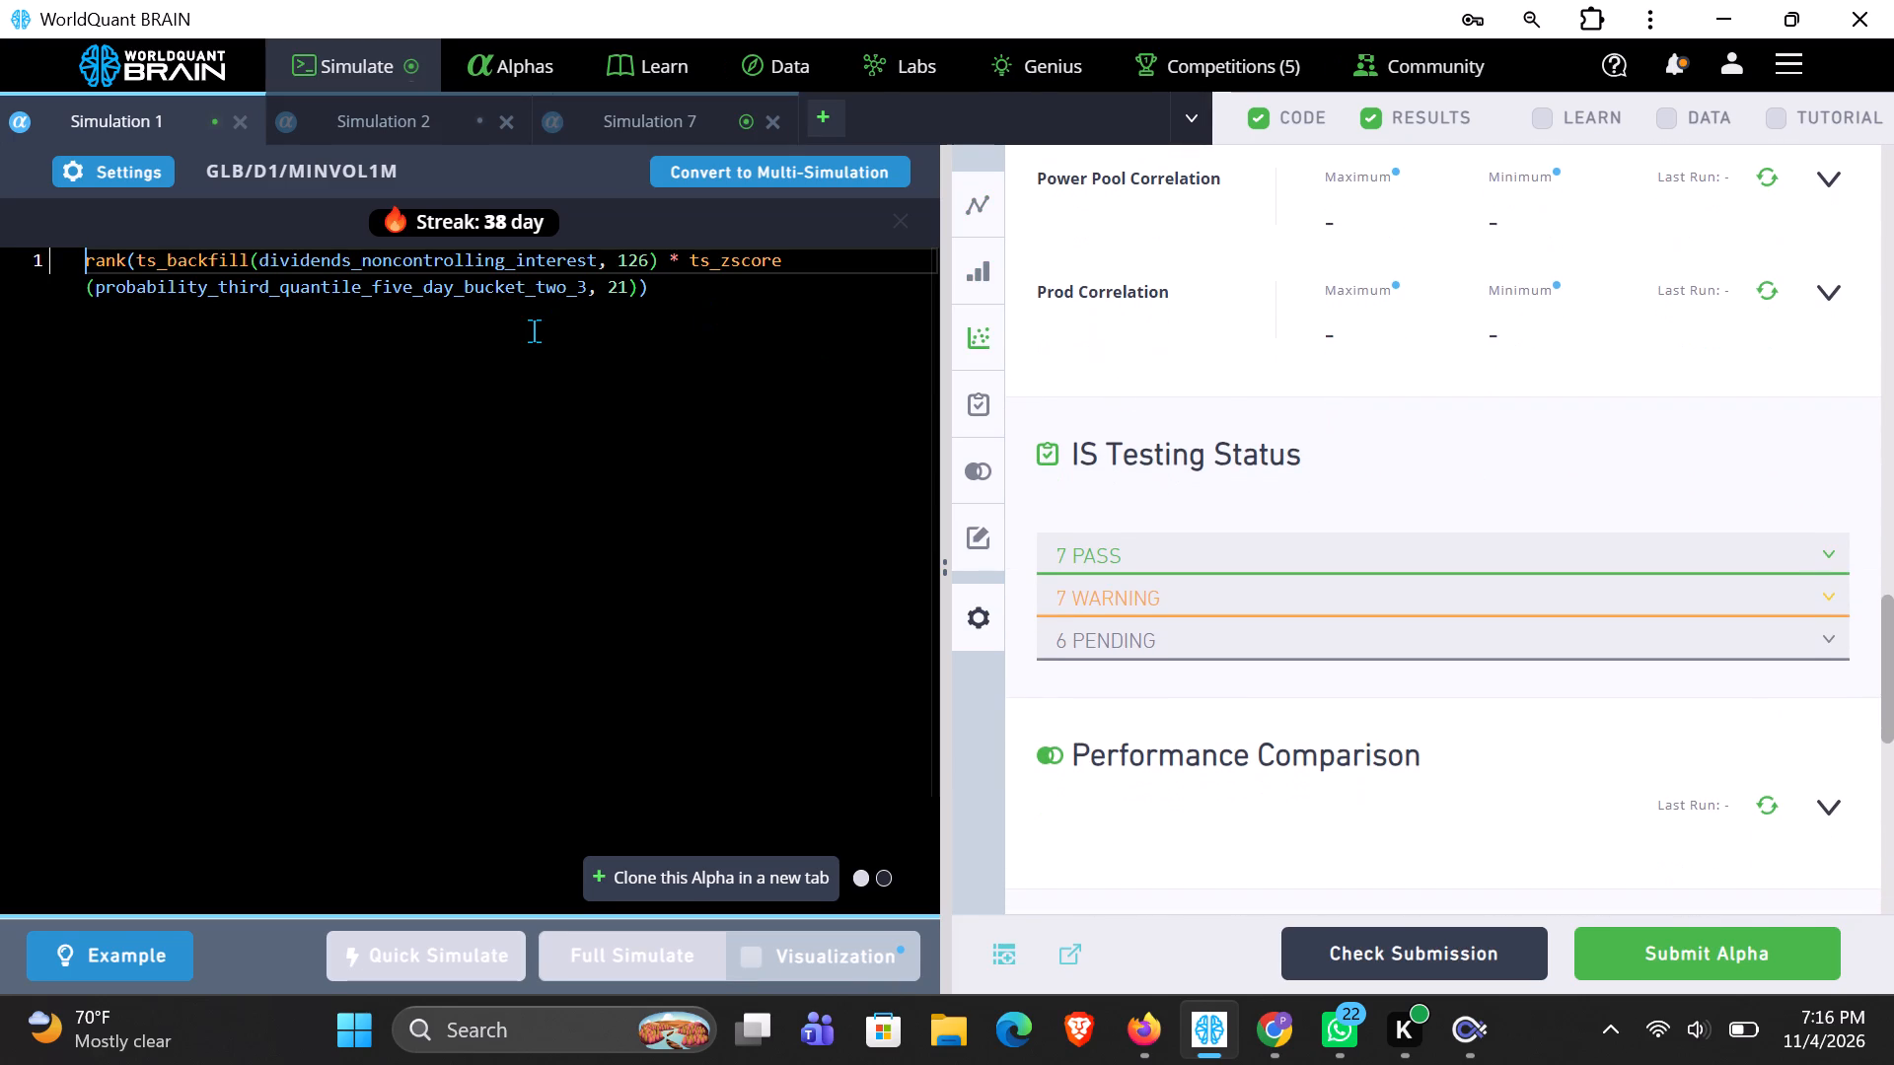
{"action": "left_click", "coordinate": [106, 163]}
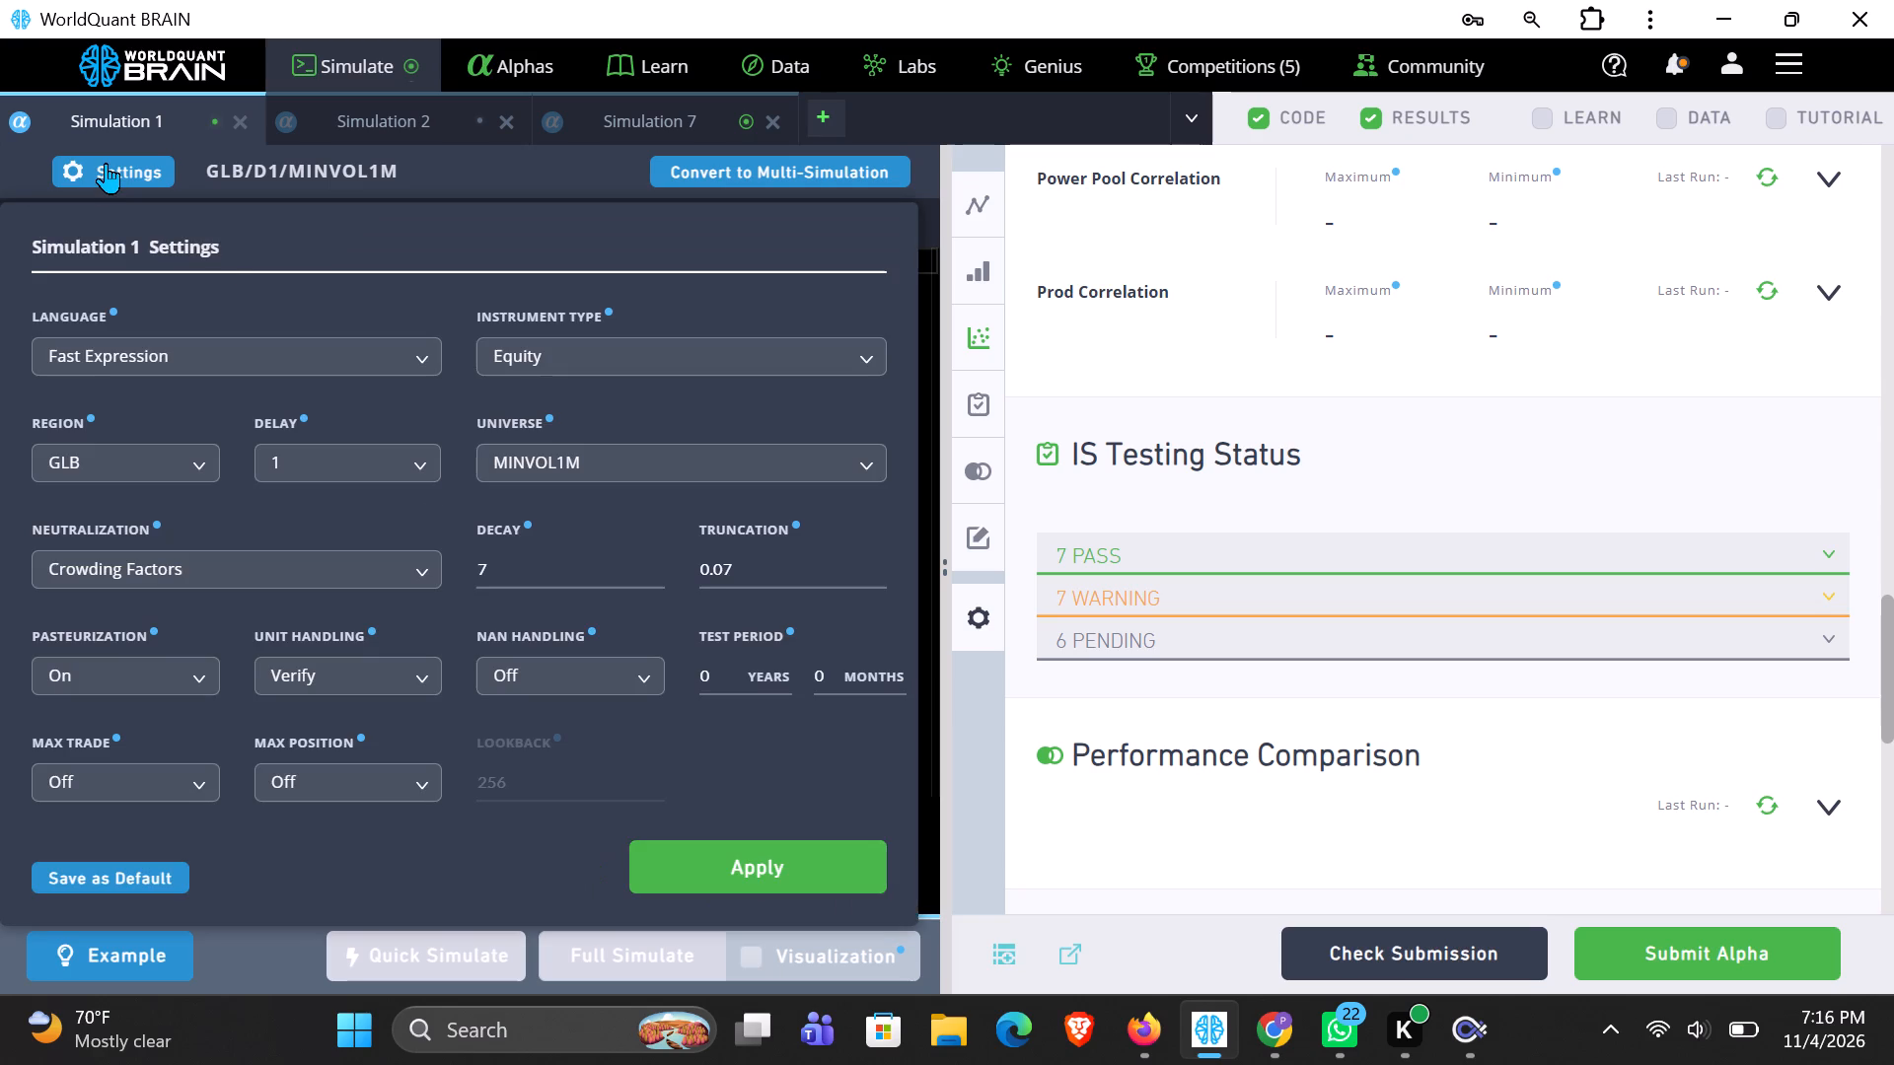
{"action": "left_click_drag", "start_coordinate": [392, 610], "coordinate": [388, 578]}
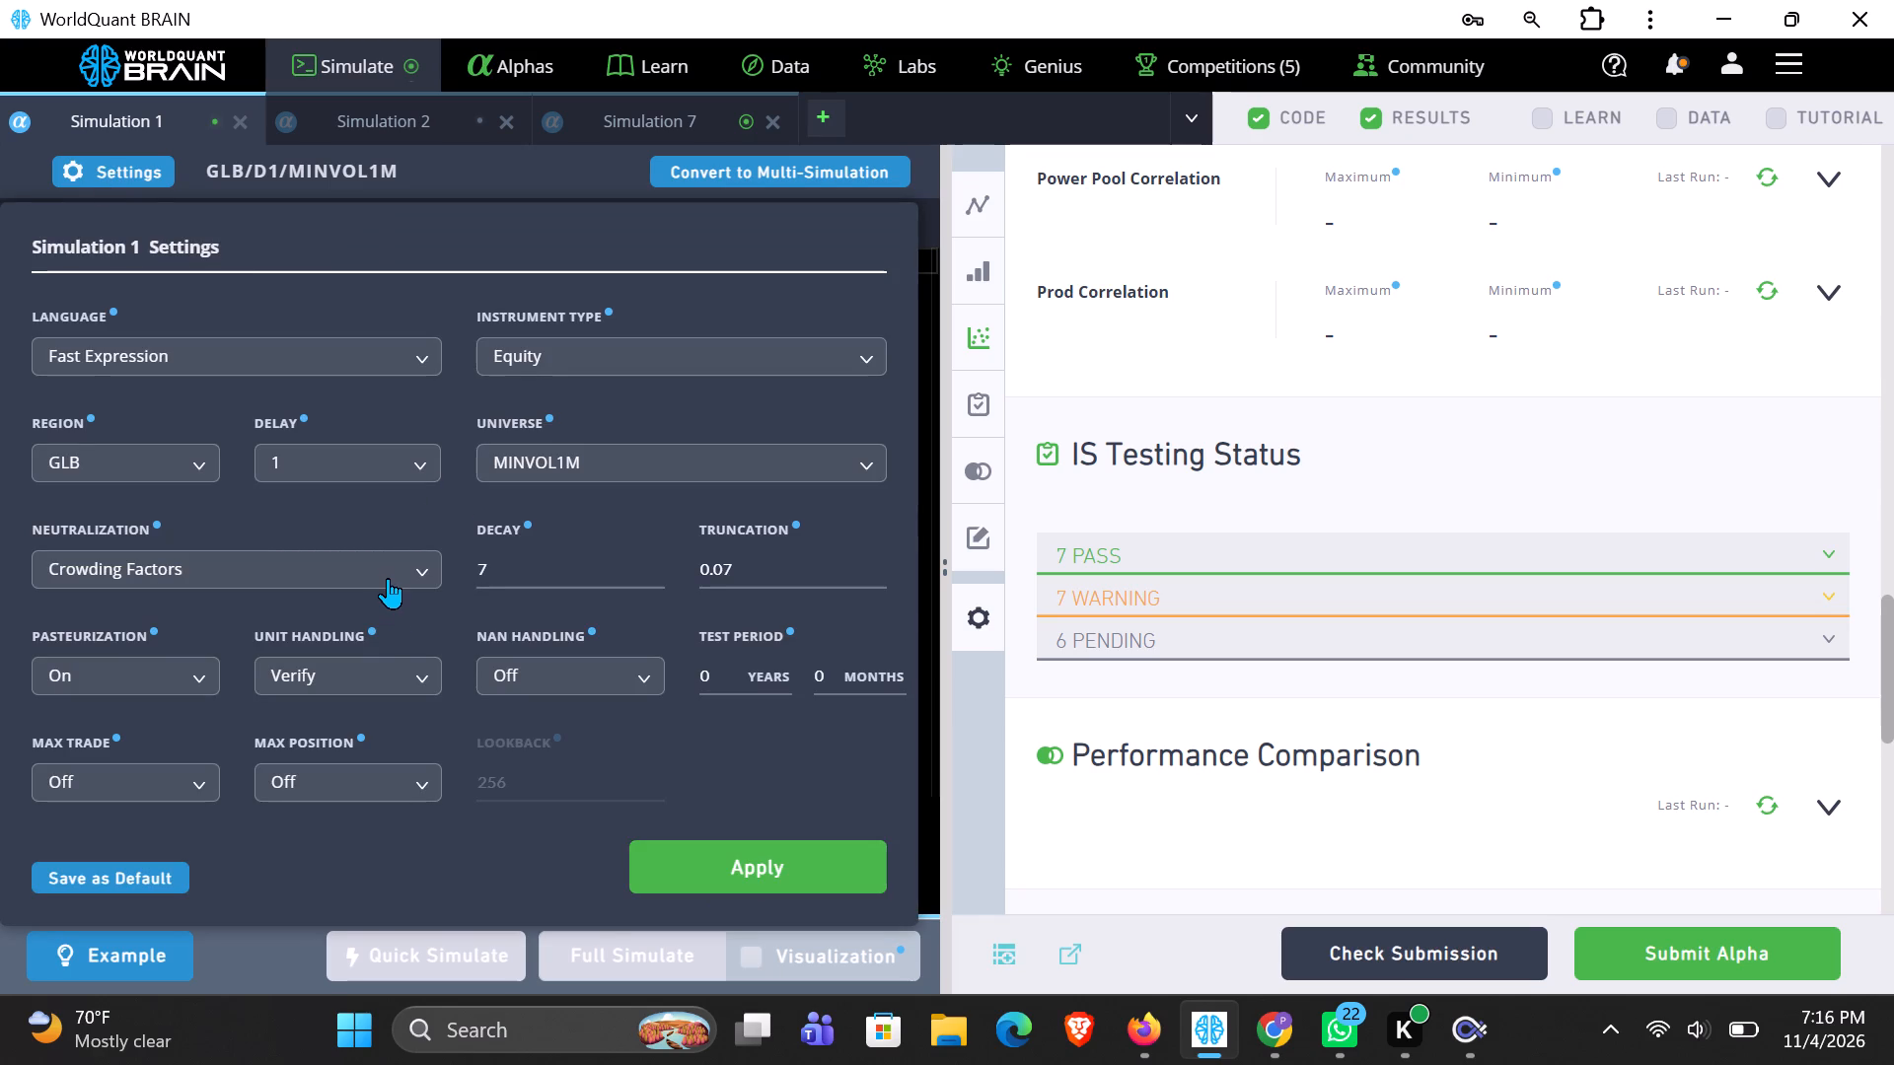
{"action": "left_click", "coordinate": [388, 578]}
{"action": "left_click", "coordinate": [262, 666]}
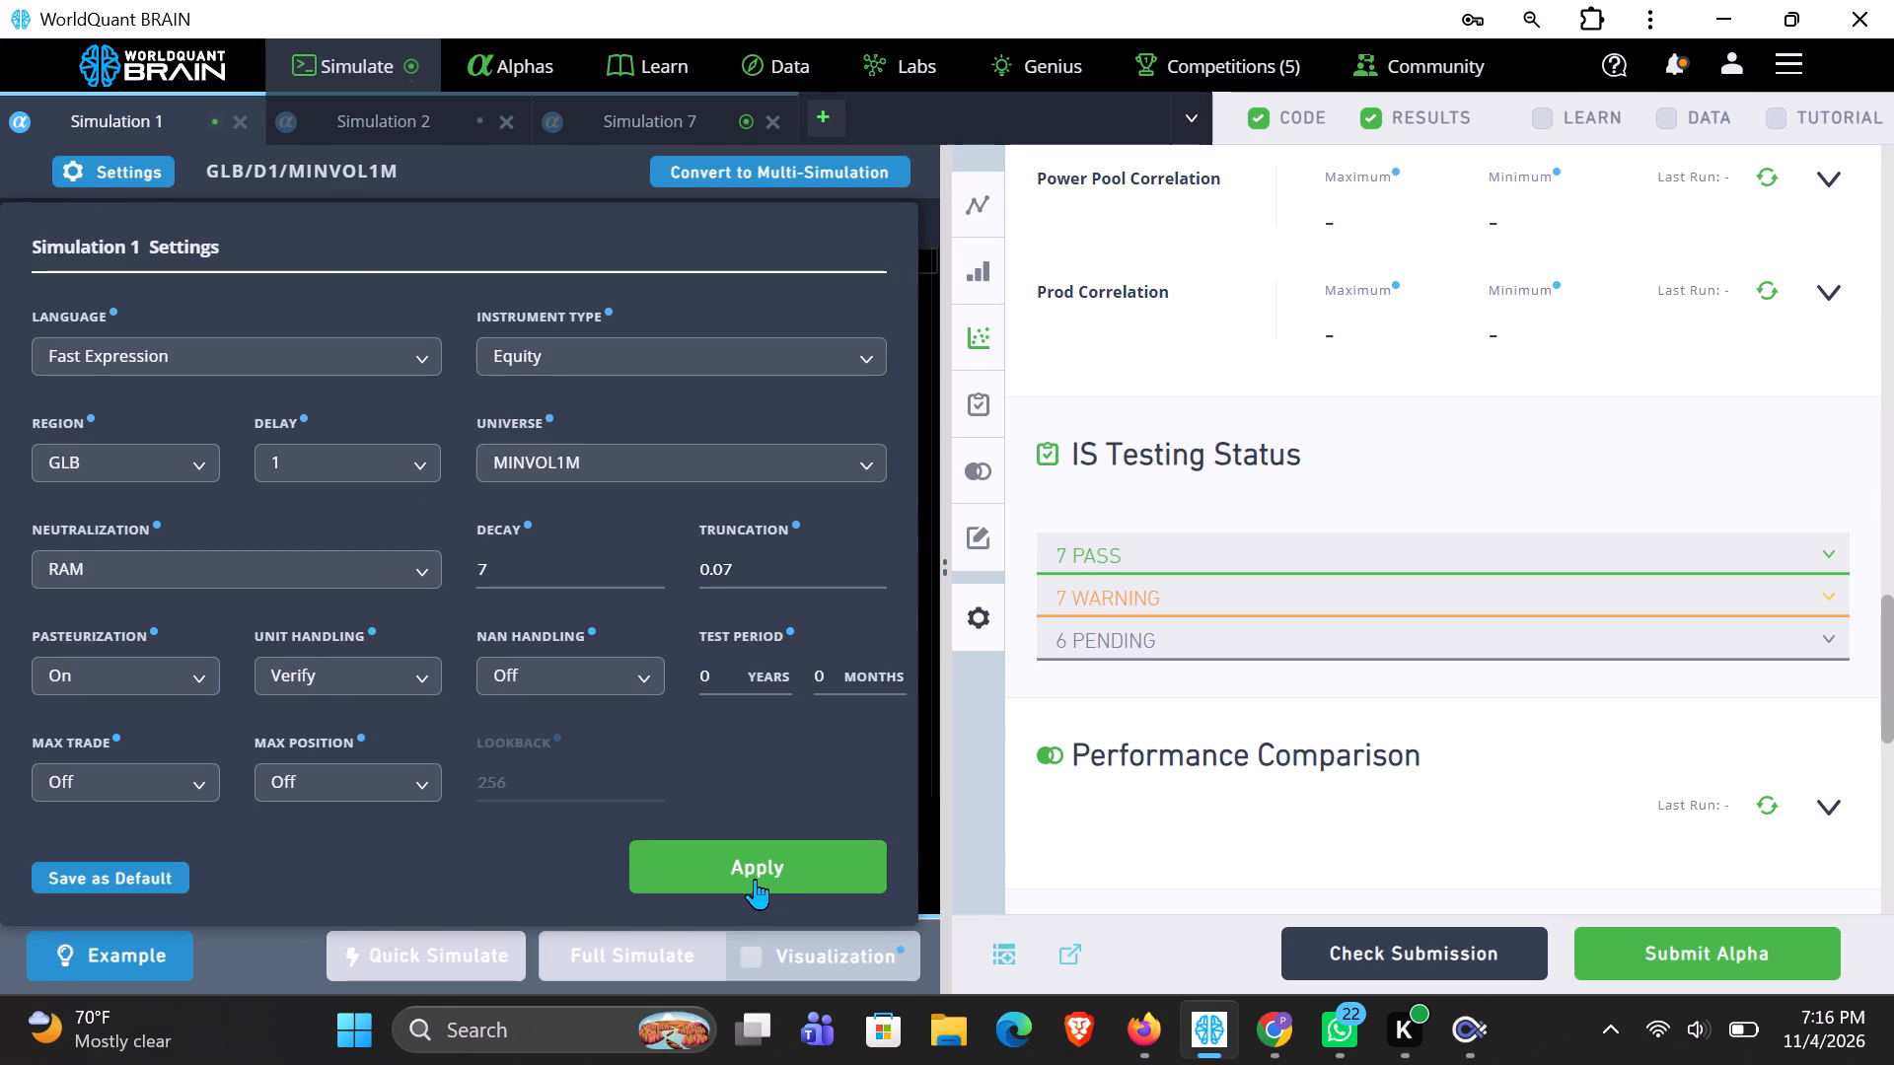
{"action": "left_click", "coordinate": [750, 878]}
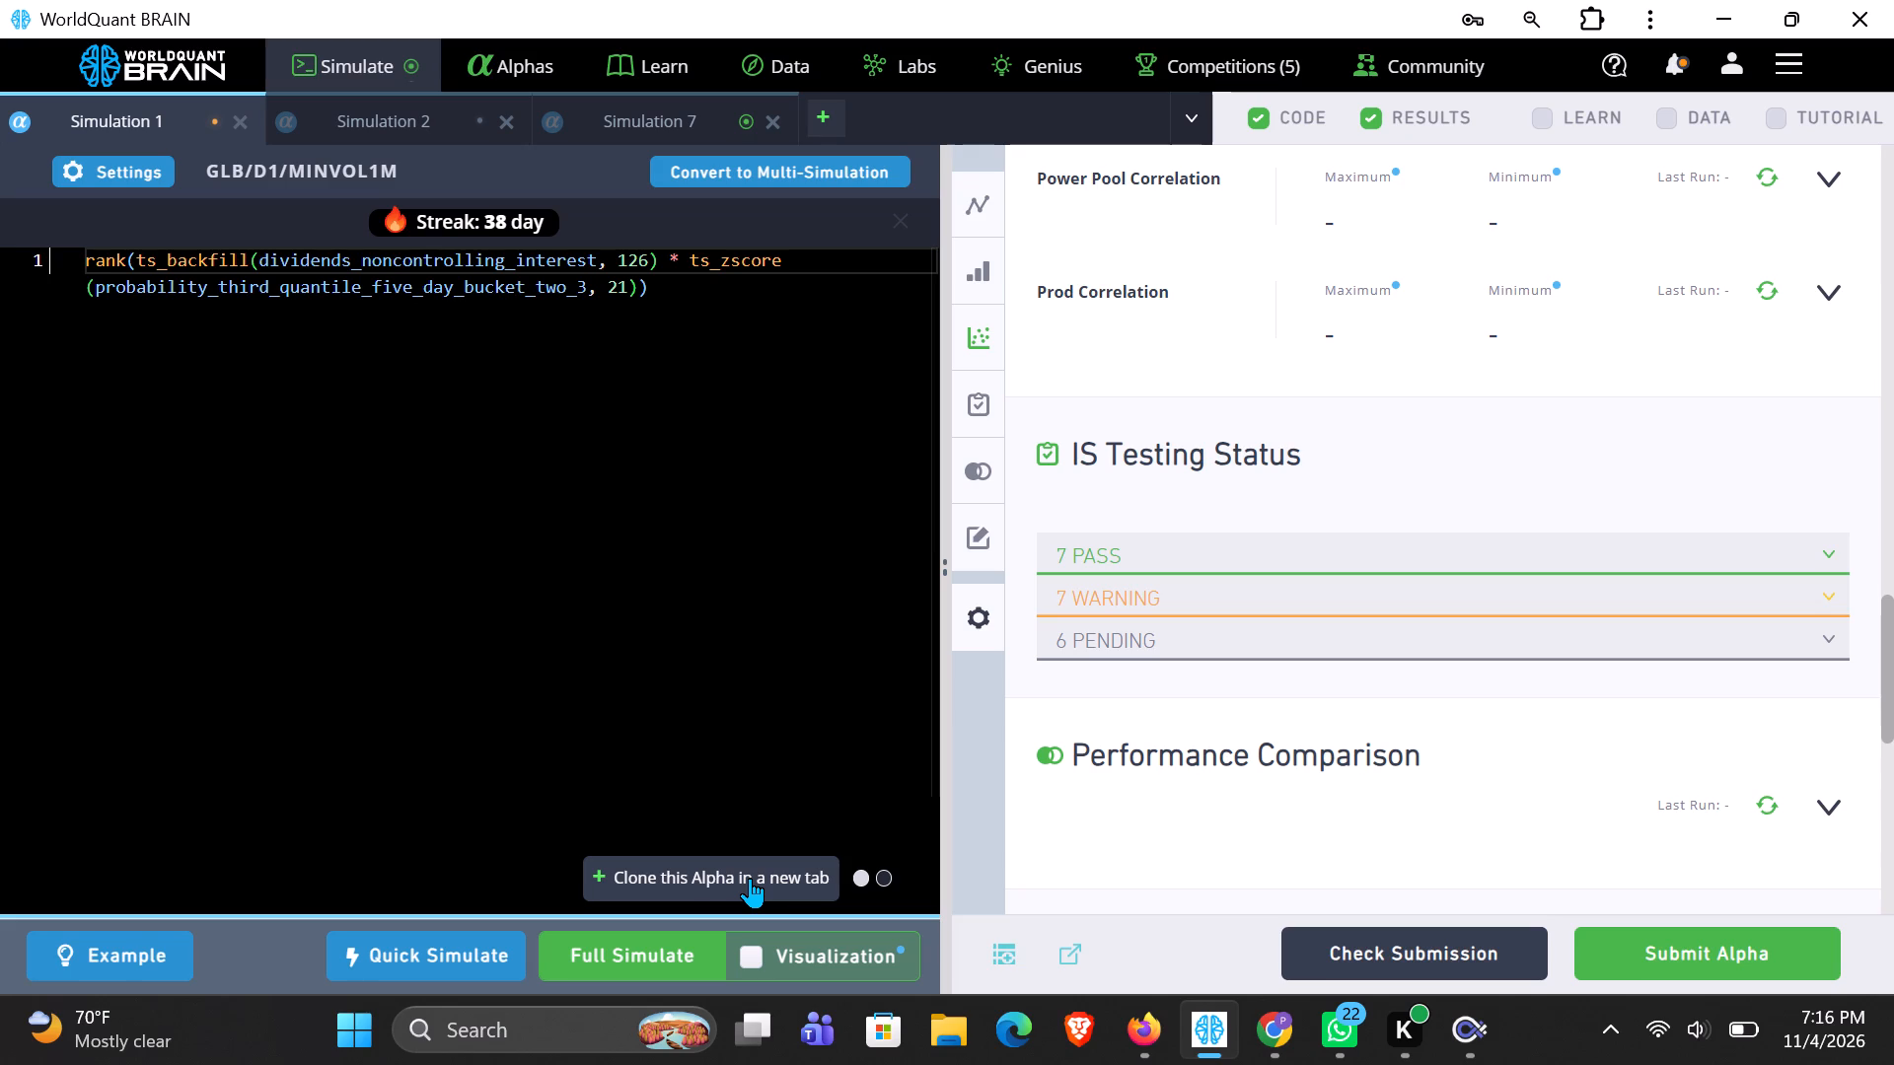
{"action": "left_click", "coordinate": [669, 941]}
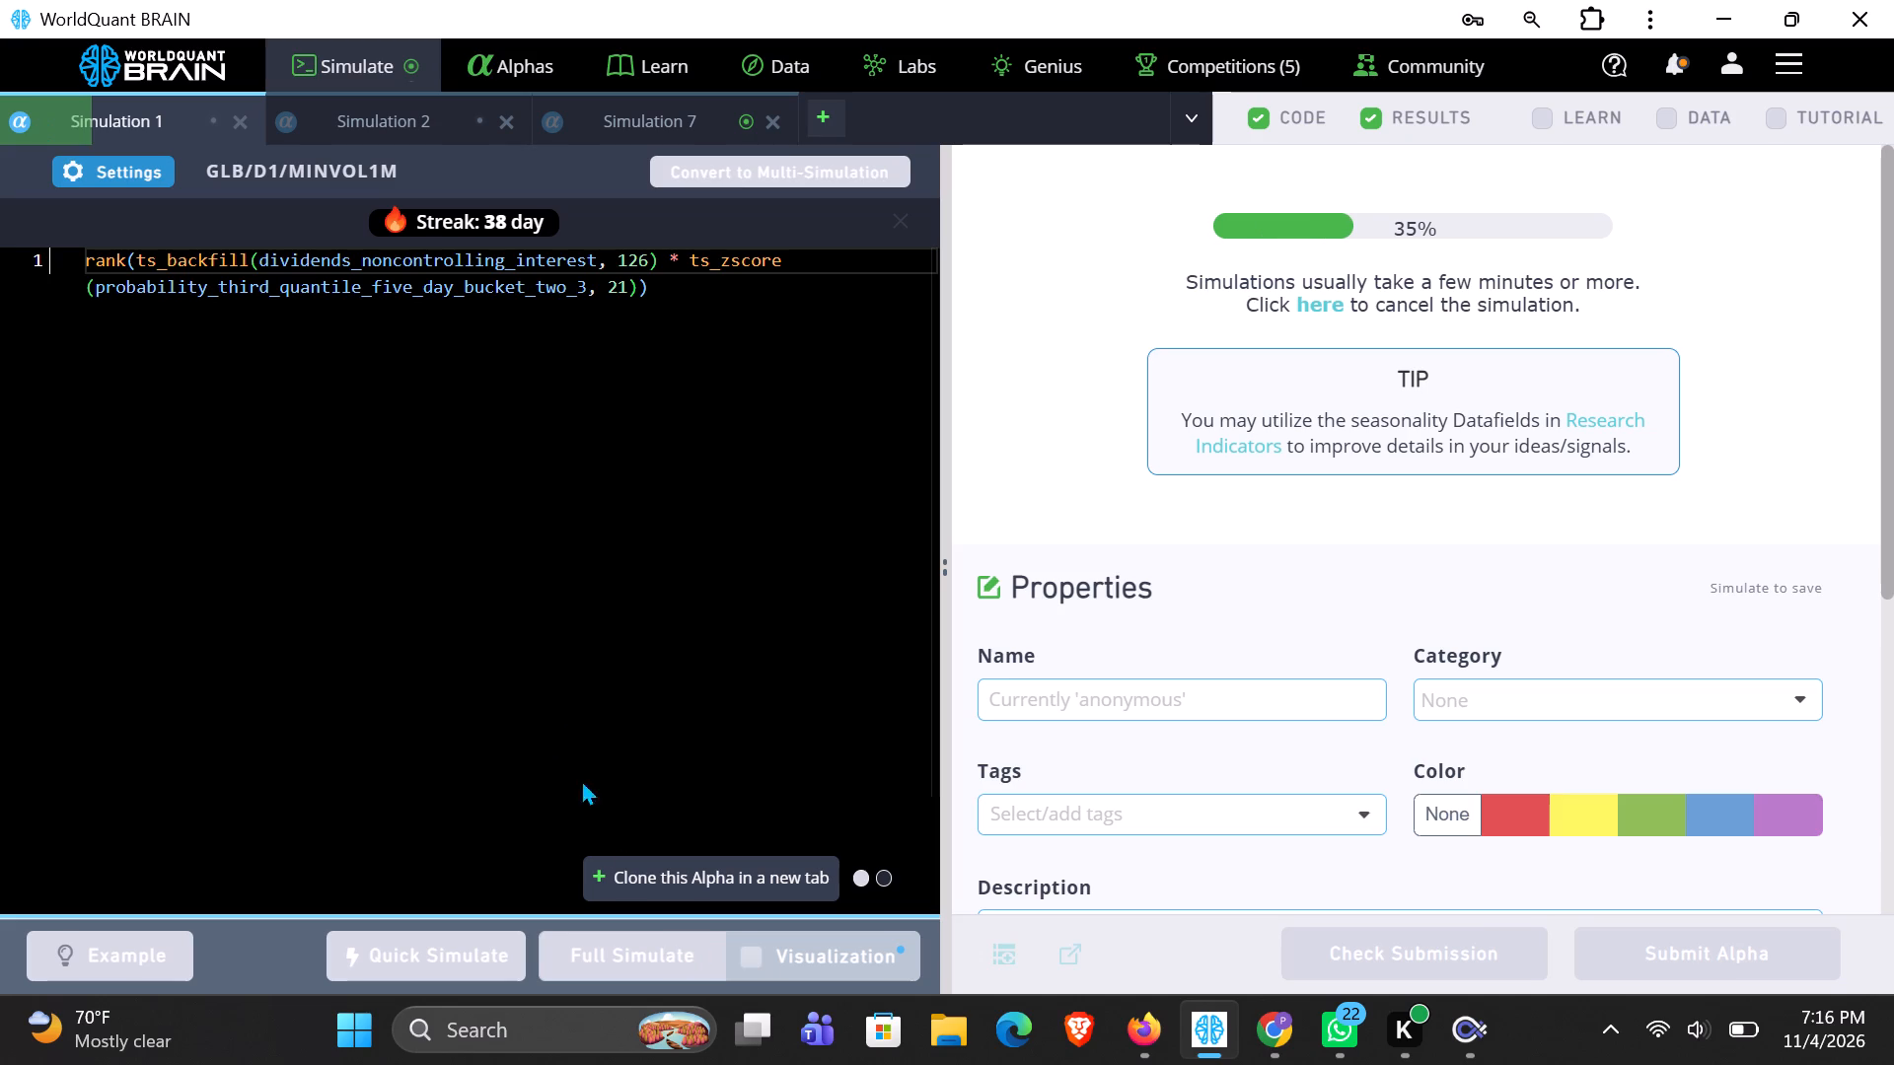
Examine Simulation 7's PnL chart, IS summary, regional aggregates and testing status, including the warning details.
{"action": "left_click", "coordinate": [619, 116]}
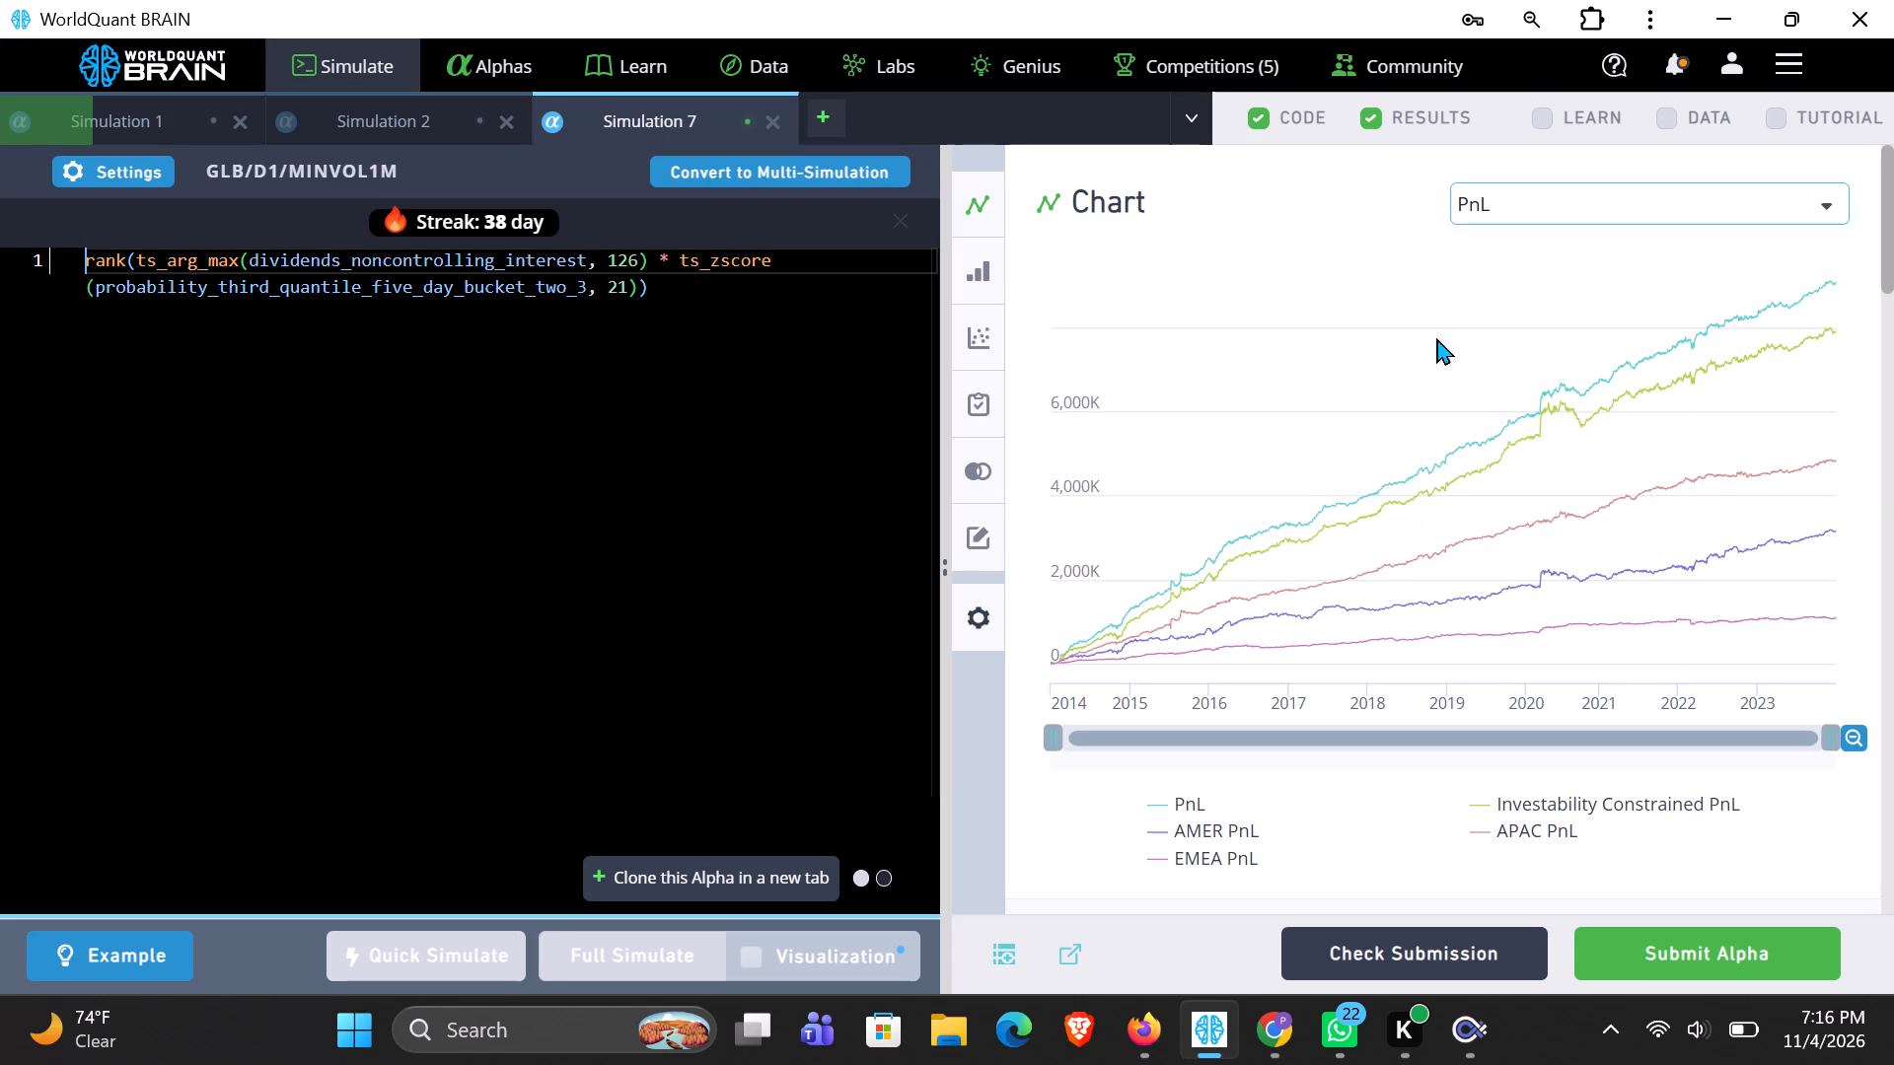
{"action": "scroll", "coordinate": [1817, 552], "scroll_direction": "down", "scroll_amount": 4}
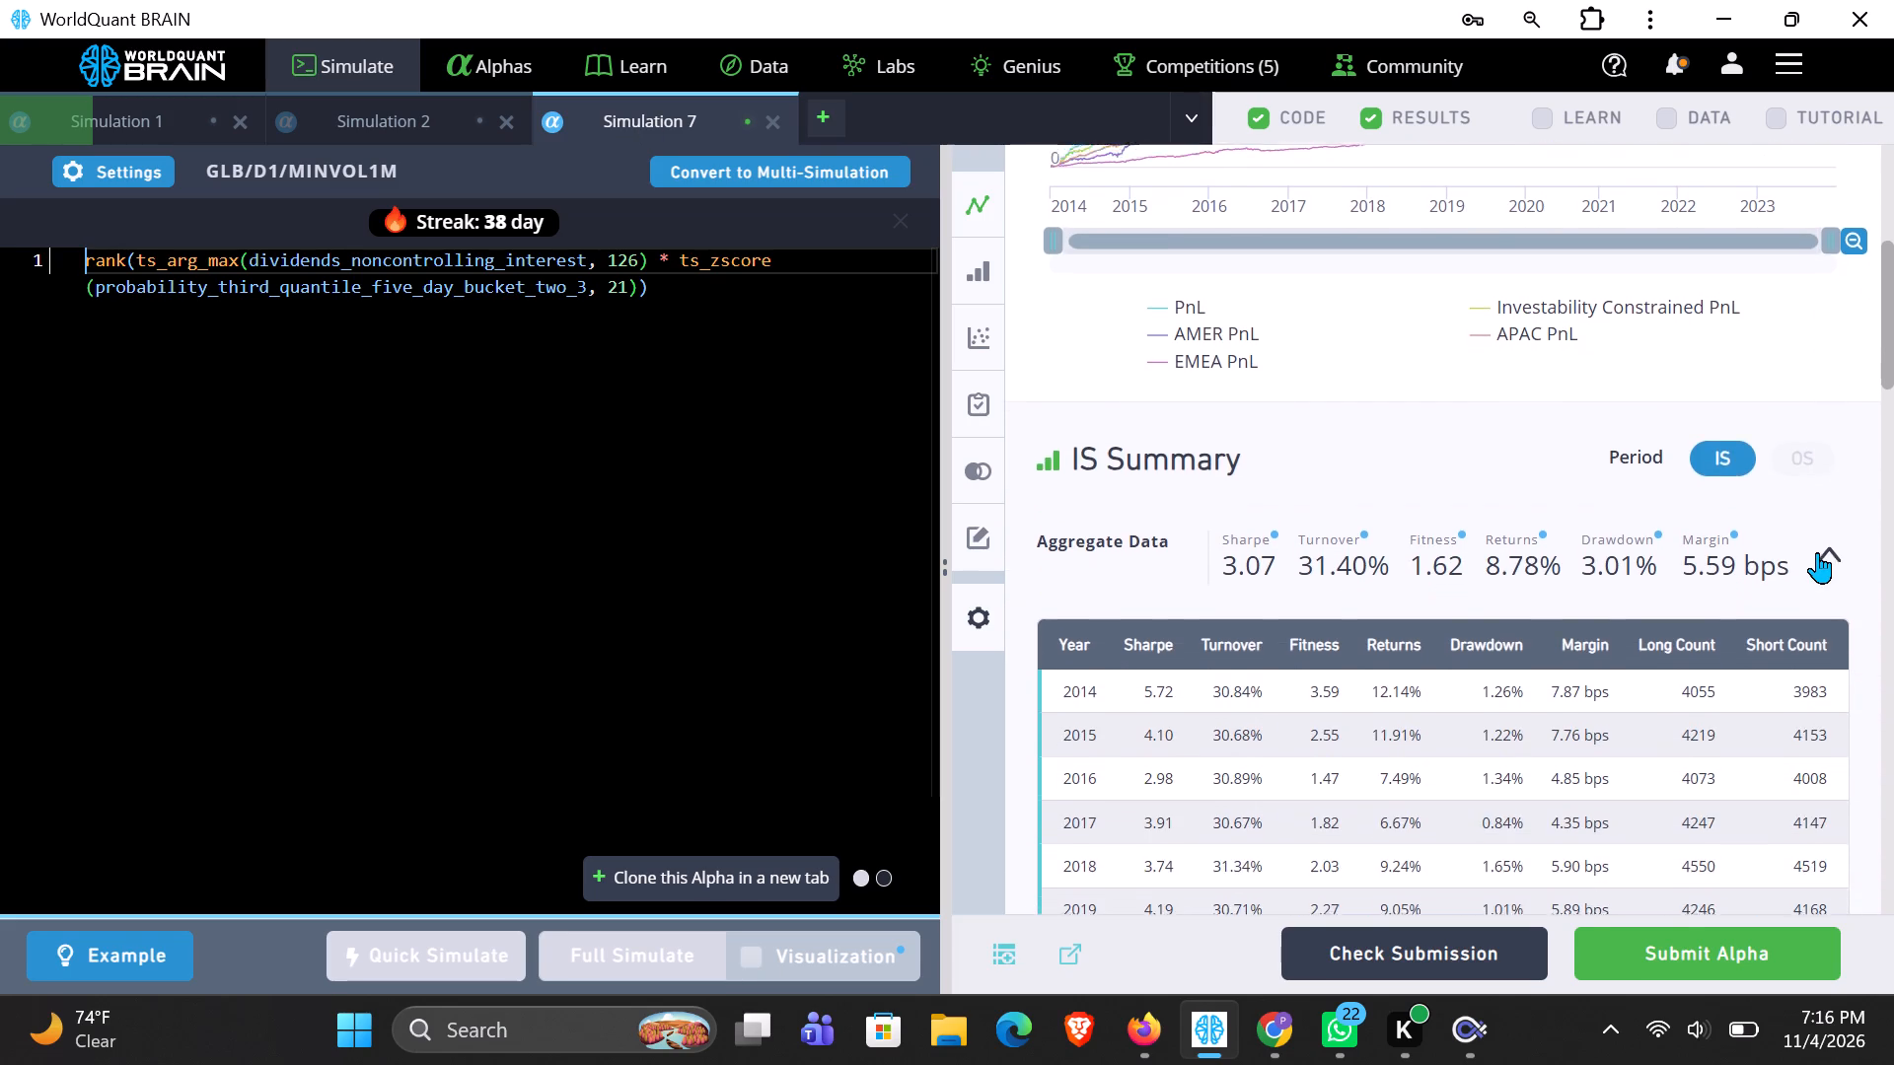
{"action": "scroll", "coordinate": [1817, 552], "scroll_direction": "down", "scroll_amount": 3}
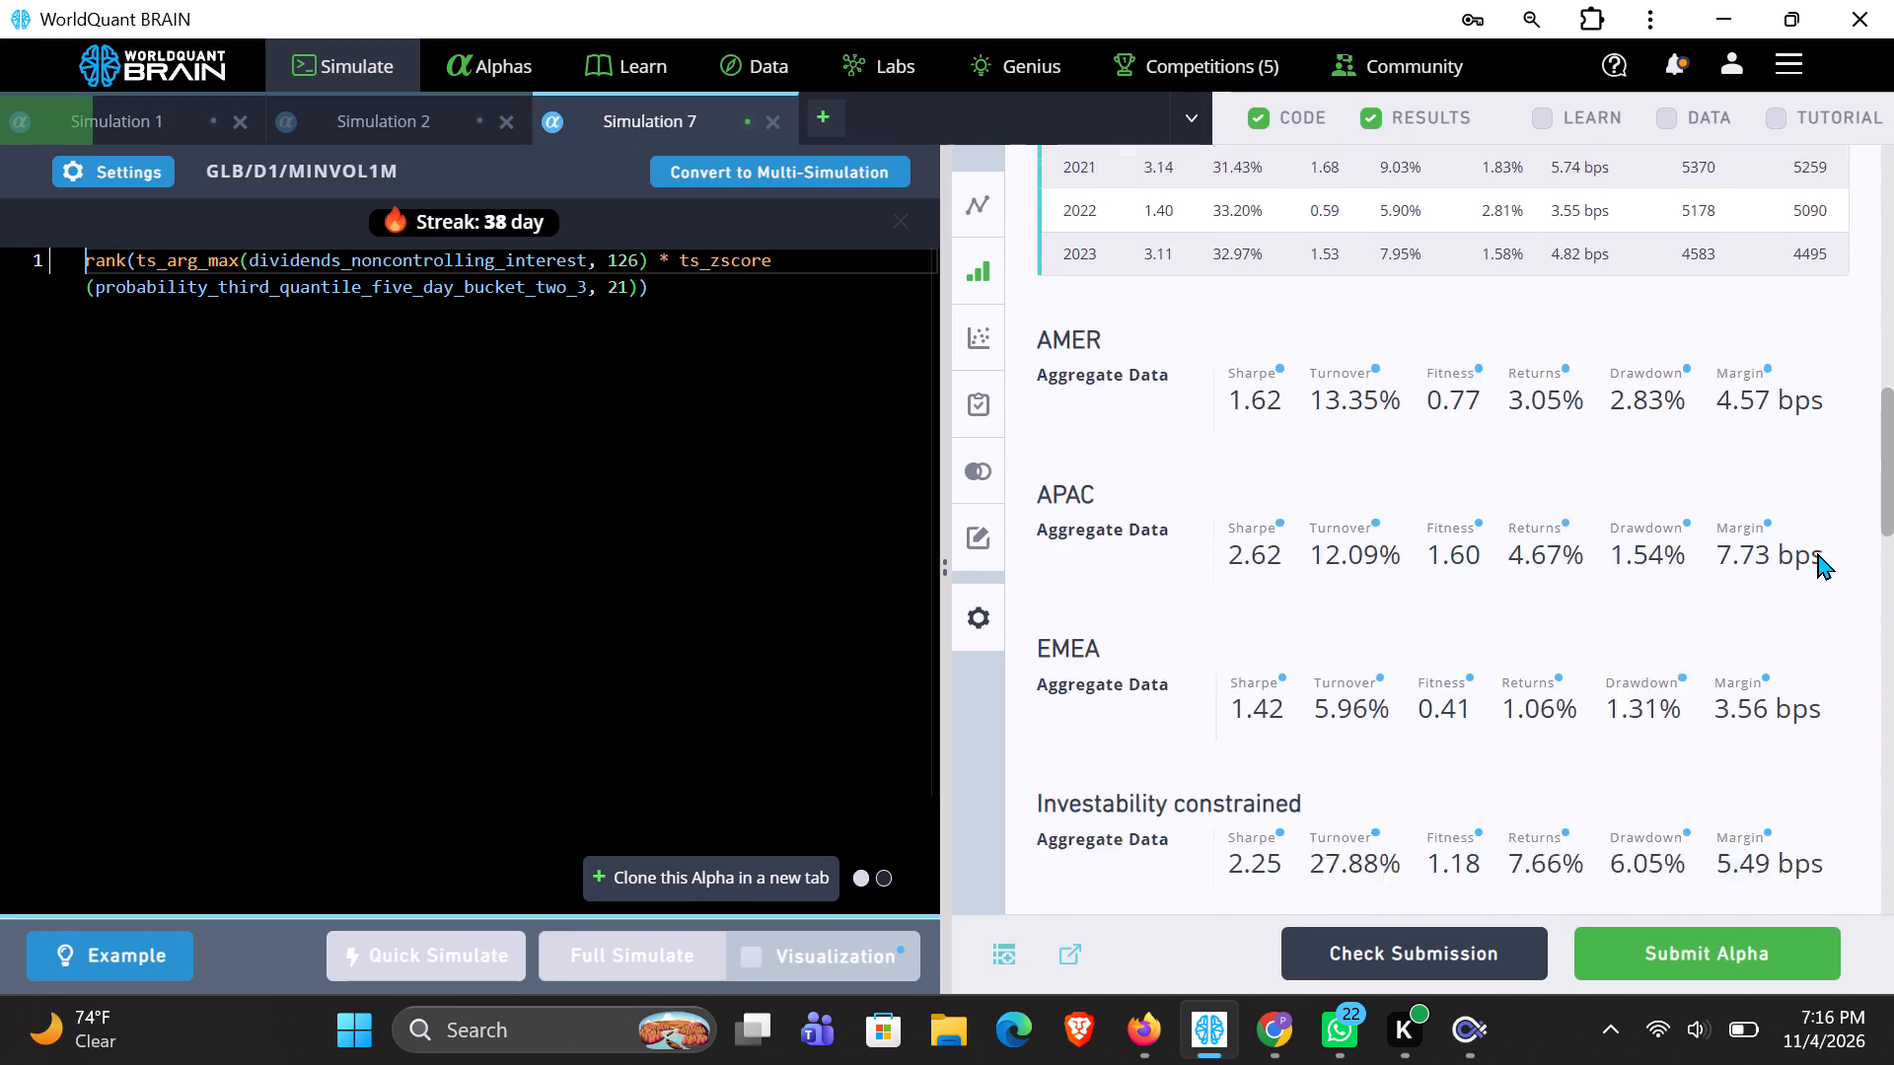
{"action": "scroll", "coordinate": [1817, 552], "scroll_direction": "down", "scroll_amount": 2}
{"action": "scroll", "coordinate": [1817, 552], "scroll_direction": "up", "scroll_amount": 1}
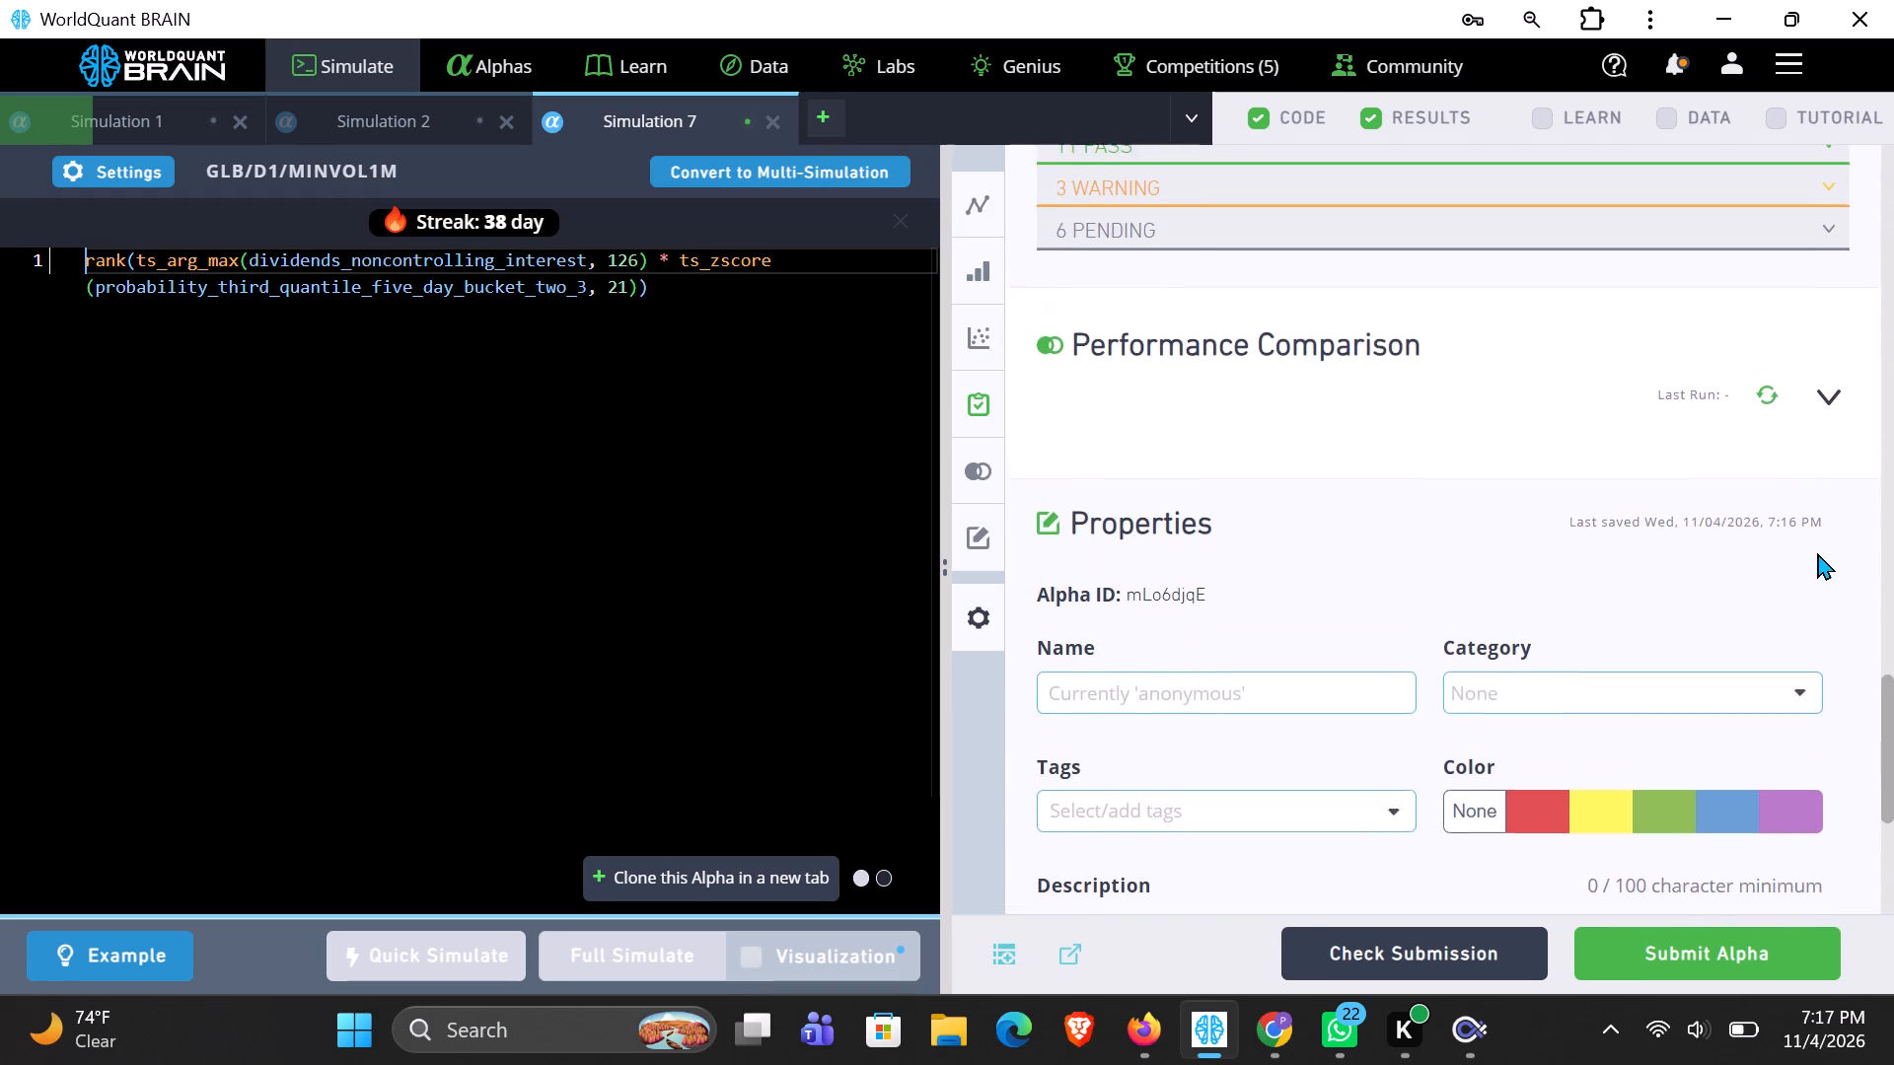
{"action": "scroll", "coordinate": [1817, 552], "scroll_direction": "up", "scroll_amount": 2}
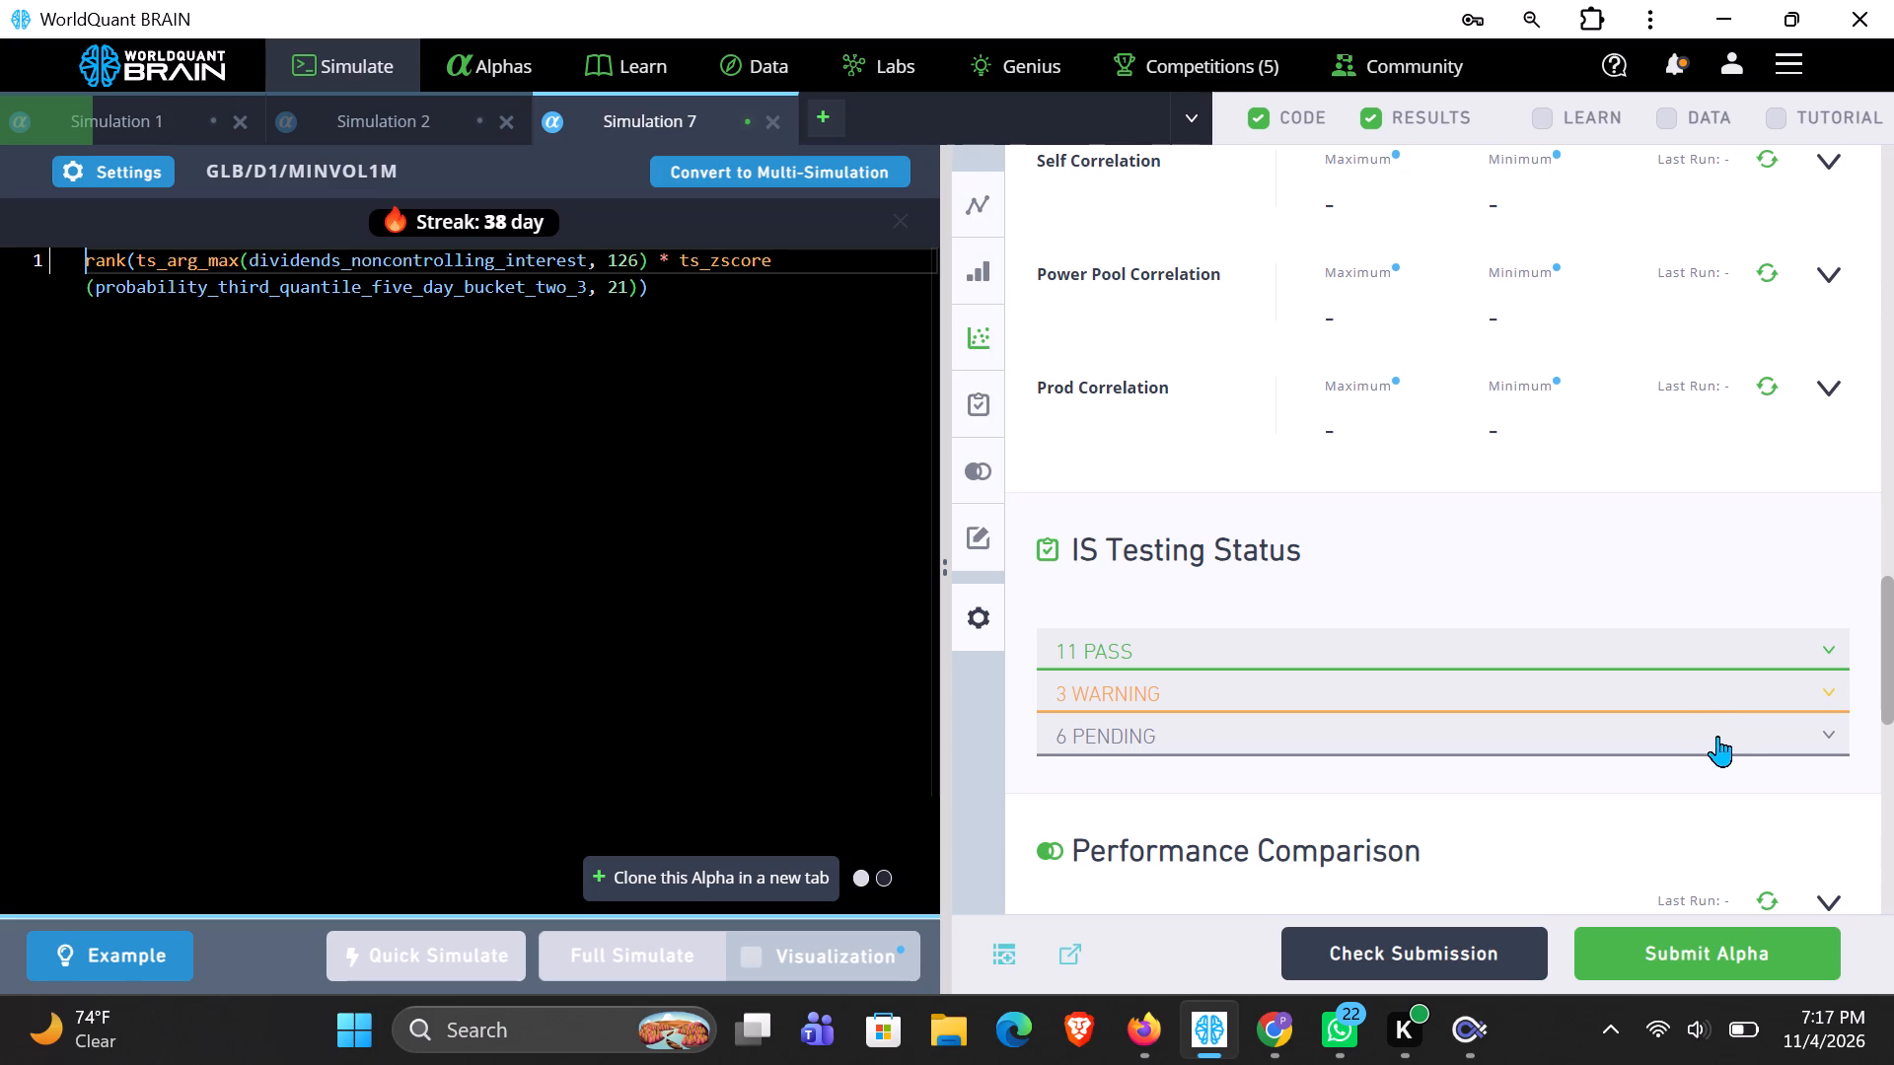
{"action": "left_click", "coordinate": [1715, 697]}
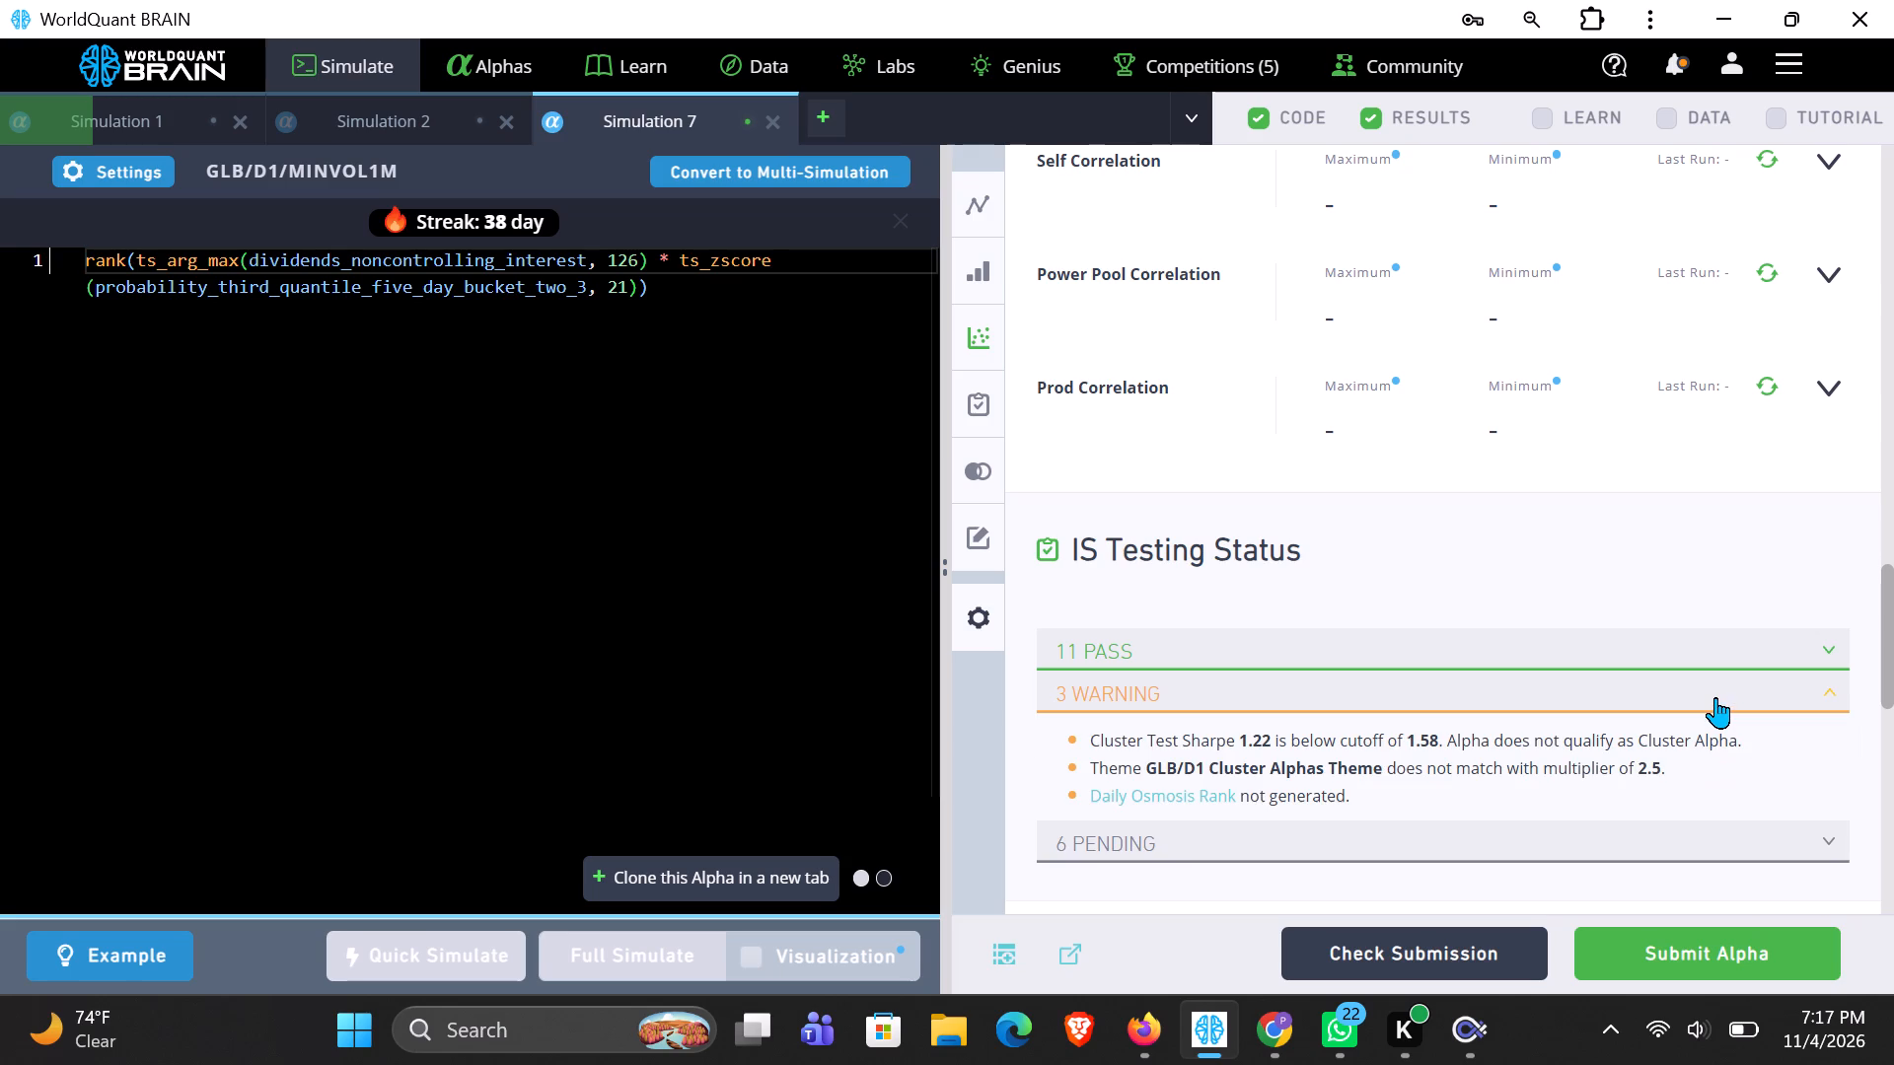
Run the Prod Correlation and Power Pool Correlation checks for Simulation 7.
{"action": "left_click", "coordinate": [1764, 392]}
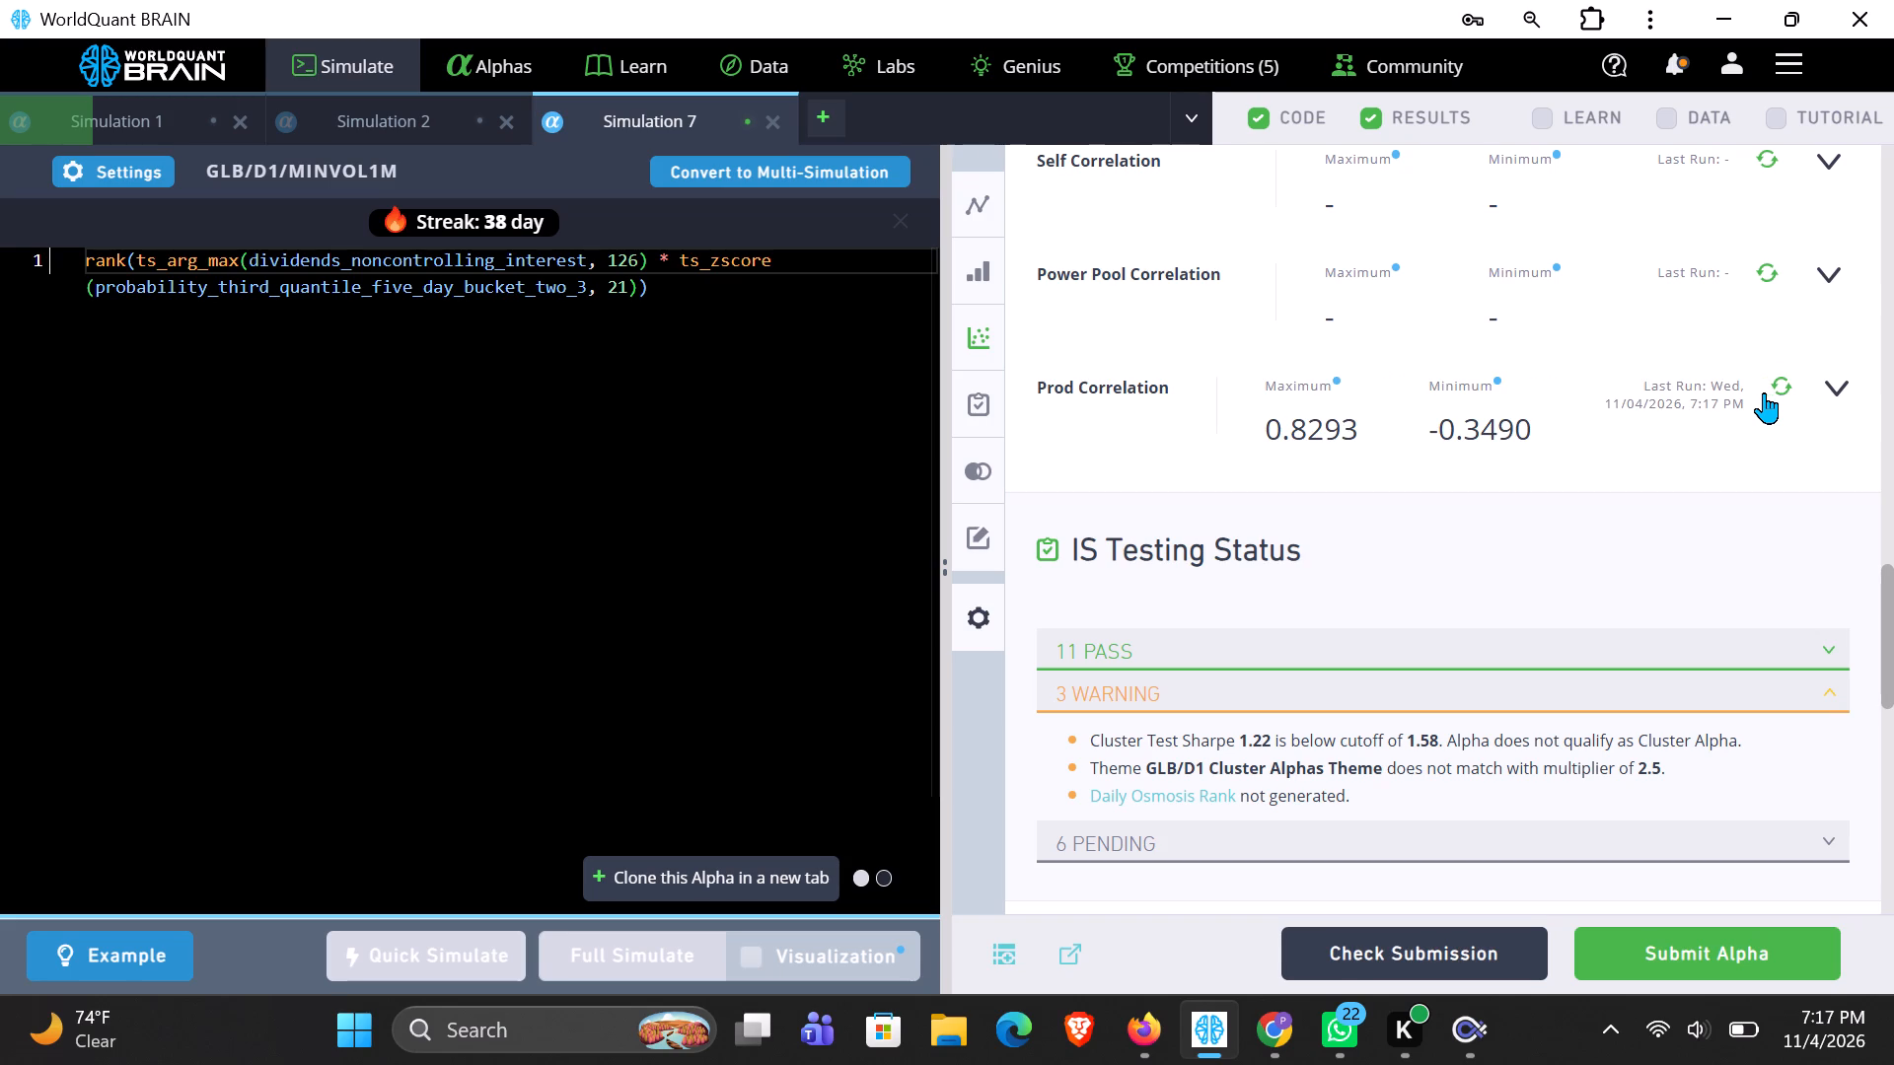
{"action": "left_click", "coordinate": [1764, 266]}
Set Simulation 7's decay to 8, truncation to 0.04 and neutralization to Statistical, and run a full simulation.
{"action": "left_click", "coordinate": [119, 177]}
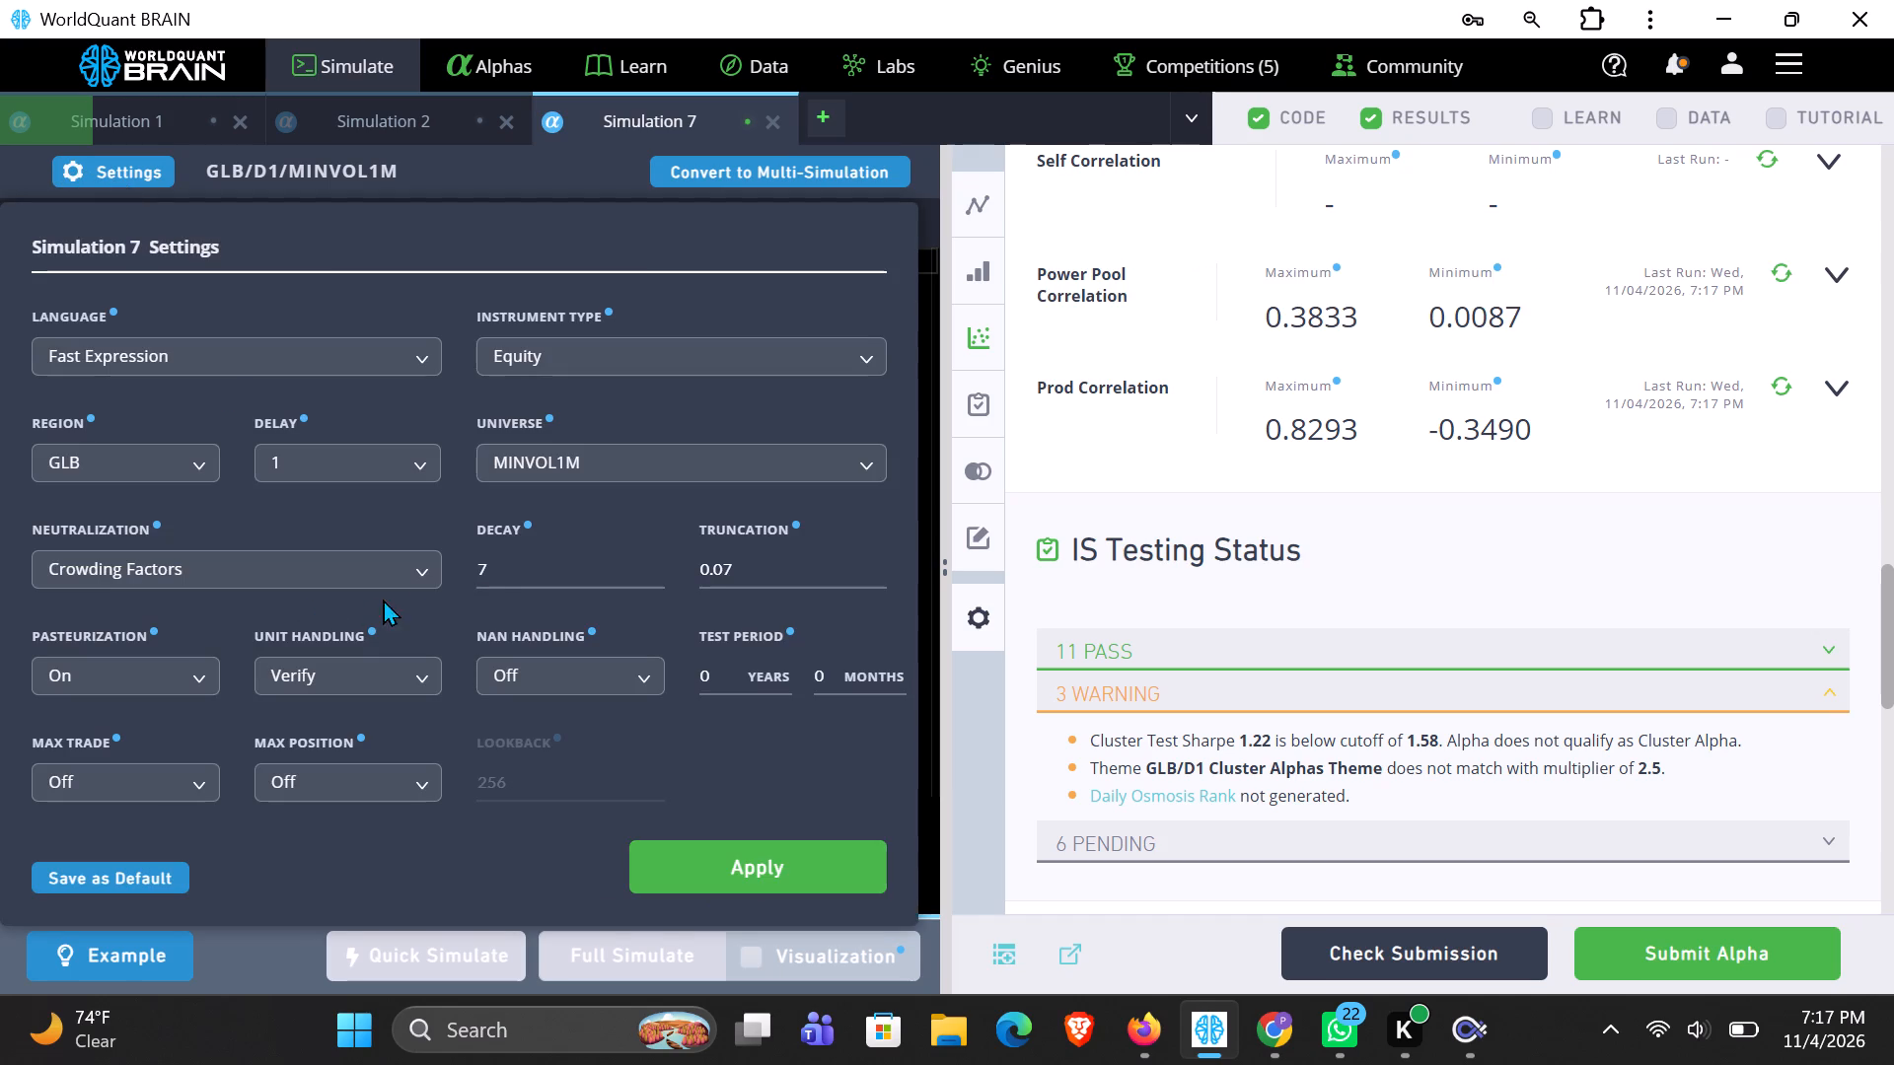
{"action": "left_click", "coordinate": [533, 565]}
{"action": "key", "text": "BackSpace"}
{"action": "key", "text": "8"}
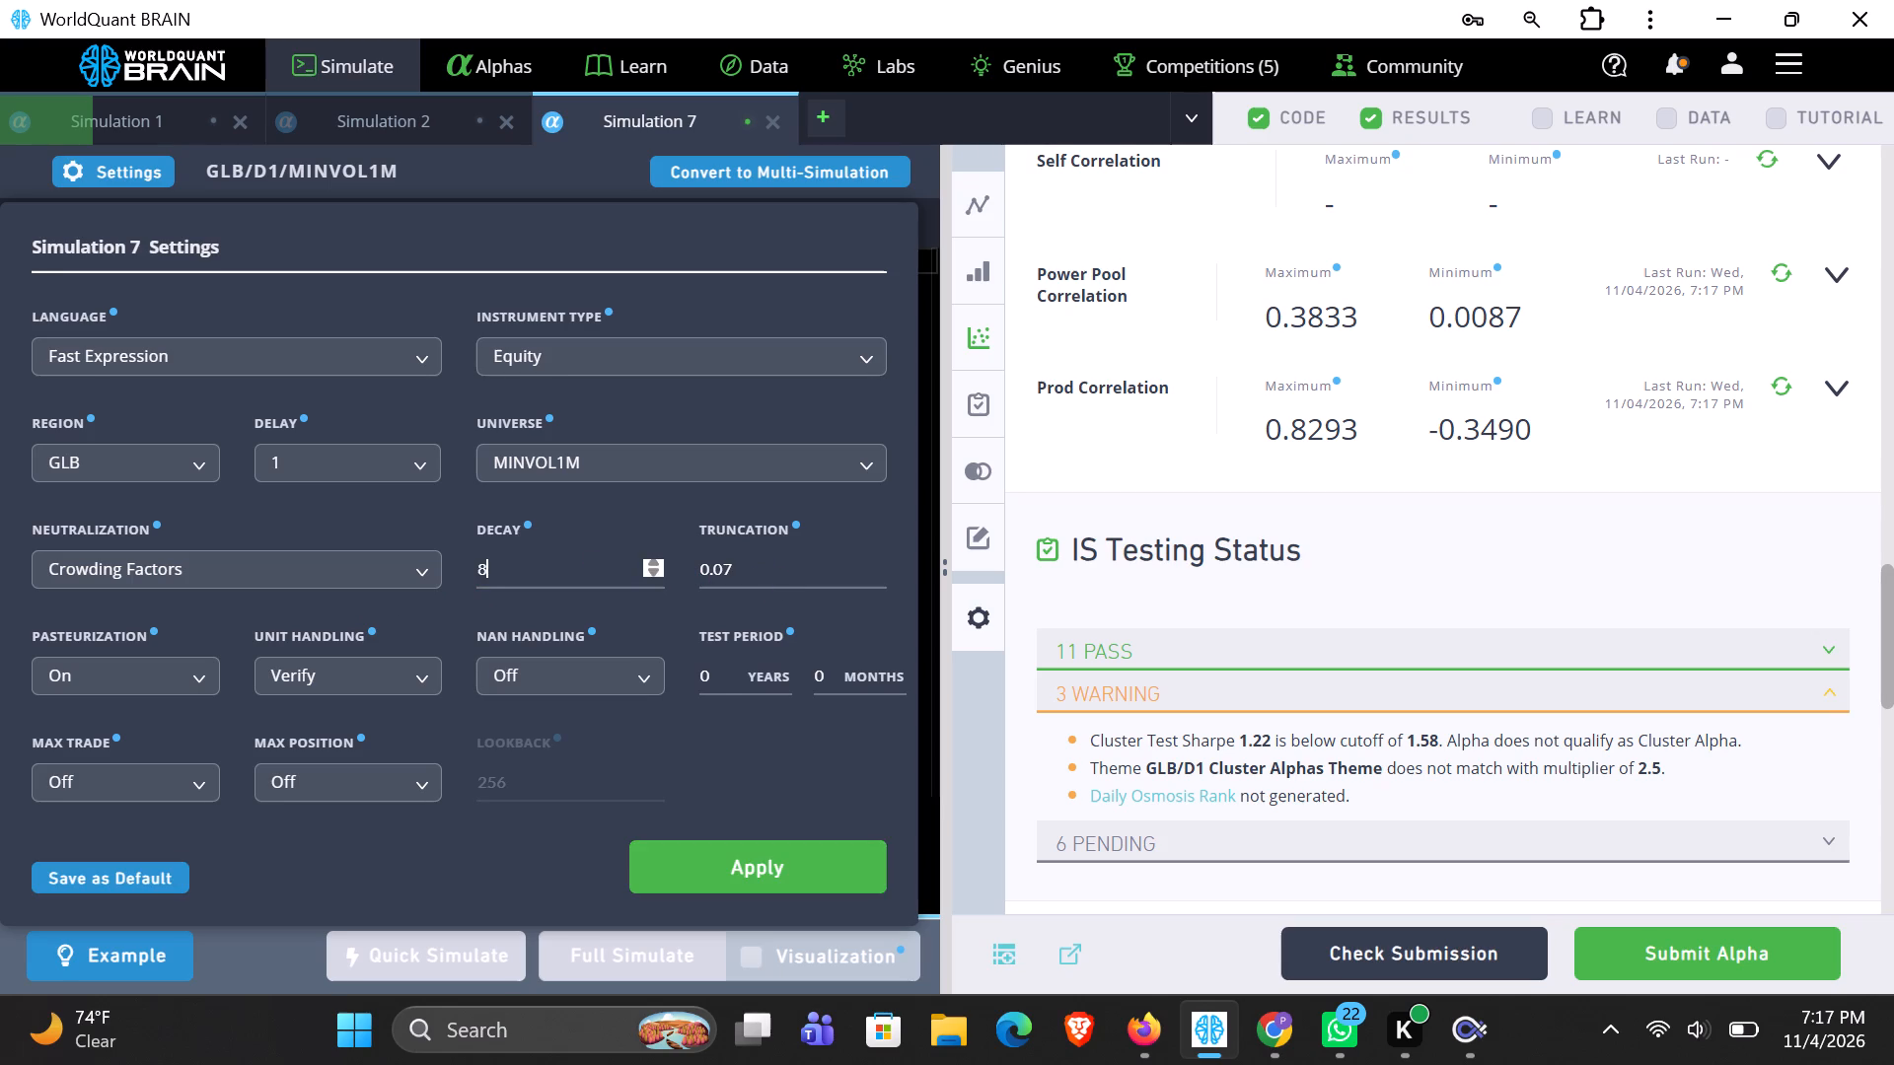
{"action": "left_click", "coordinate": [781, 560]}
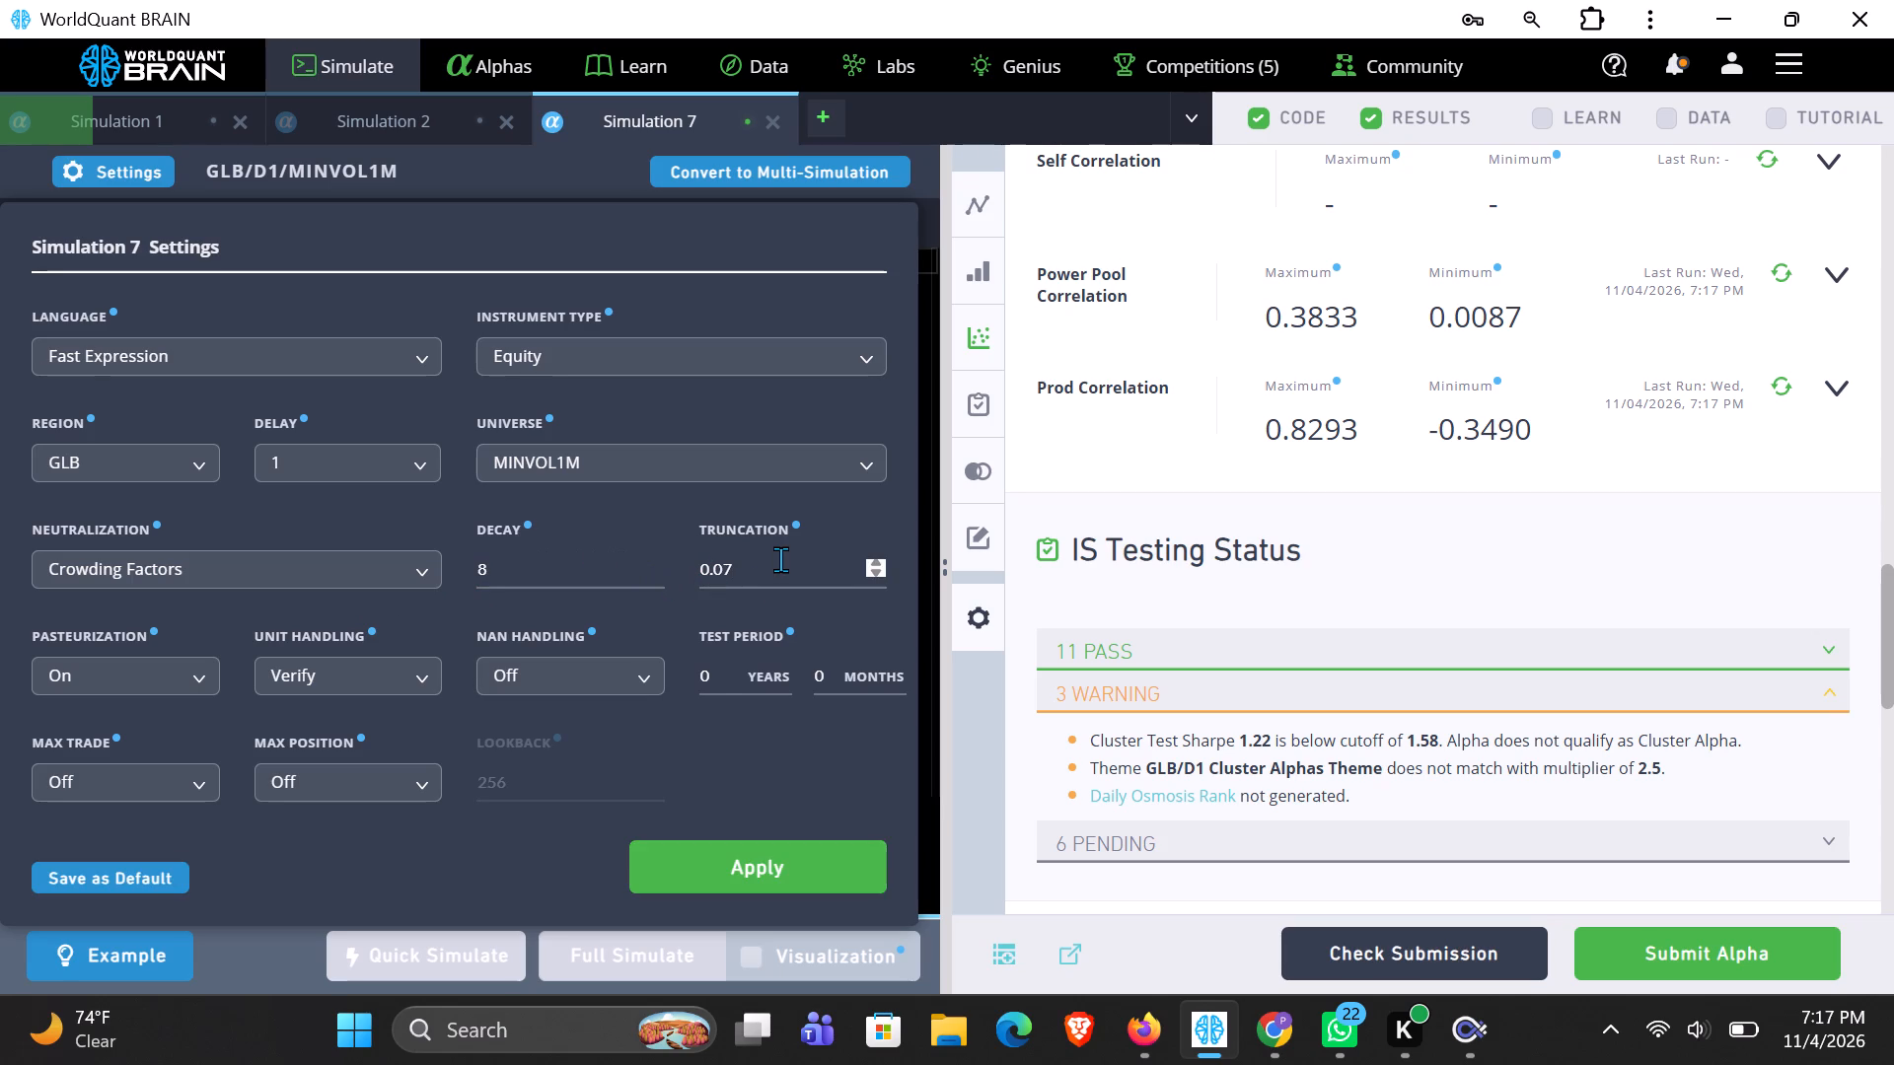
{"action": "key", "text": "BackSpace"}
{"action": "key", "text": "4"}
{"action": "left_click", "coordinate": [367, 573]}
{"action": "left_click", "coordinate": [231, 674]}
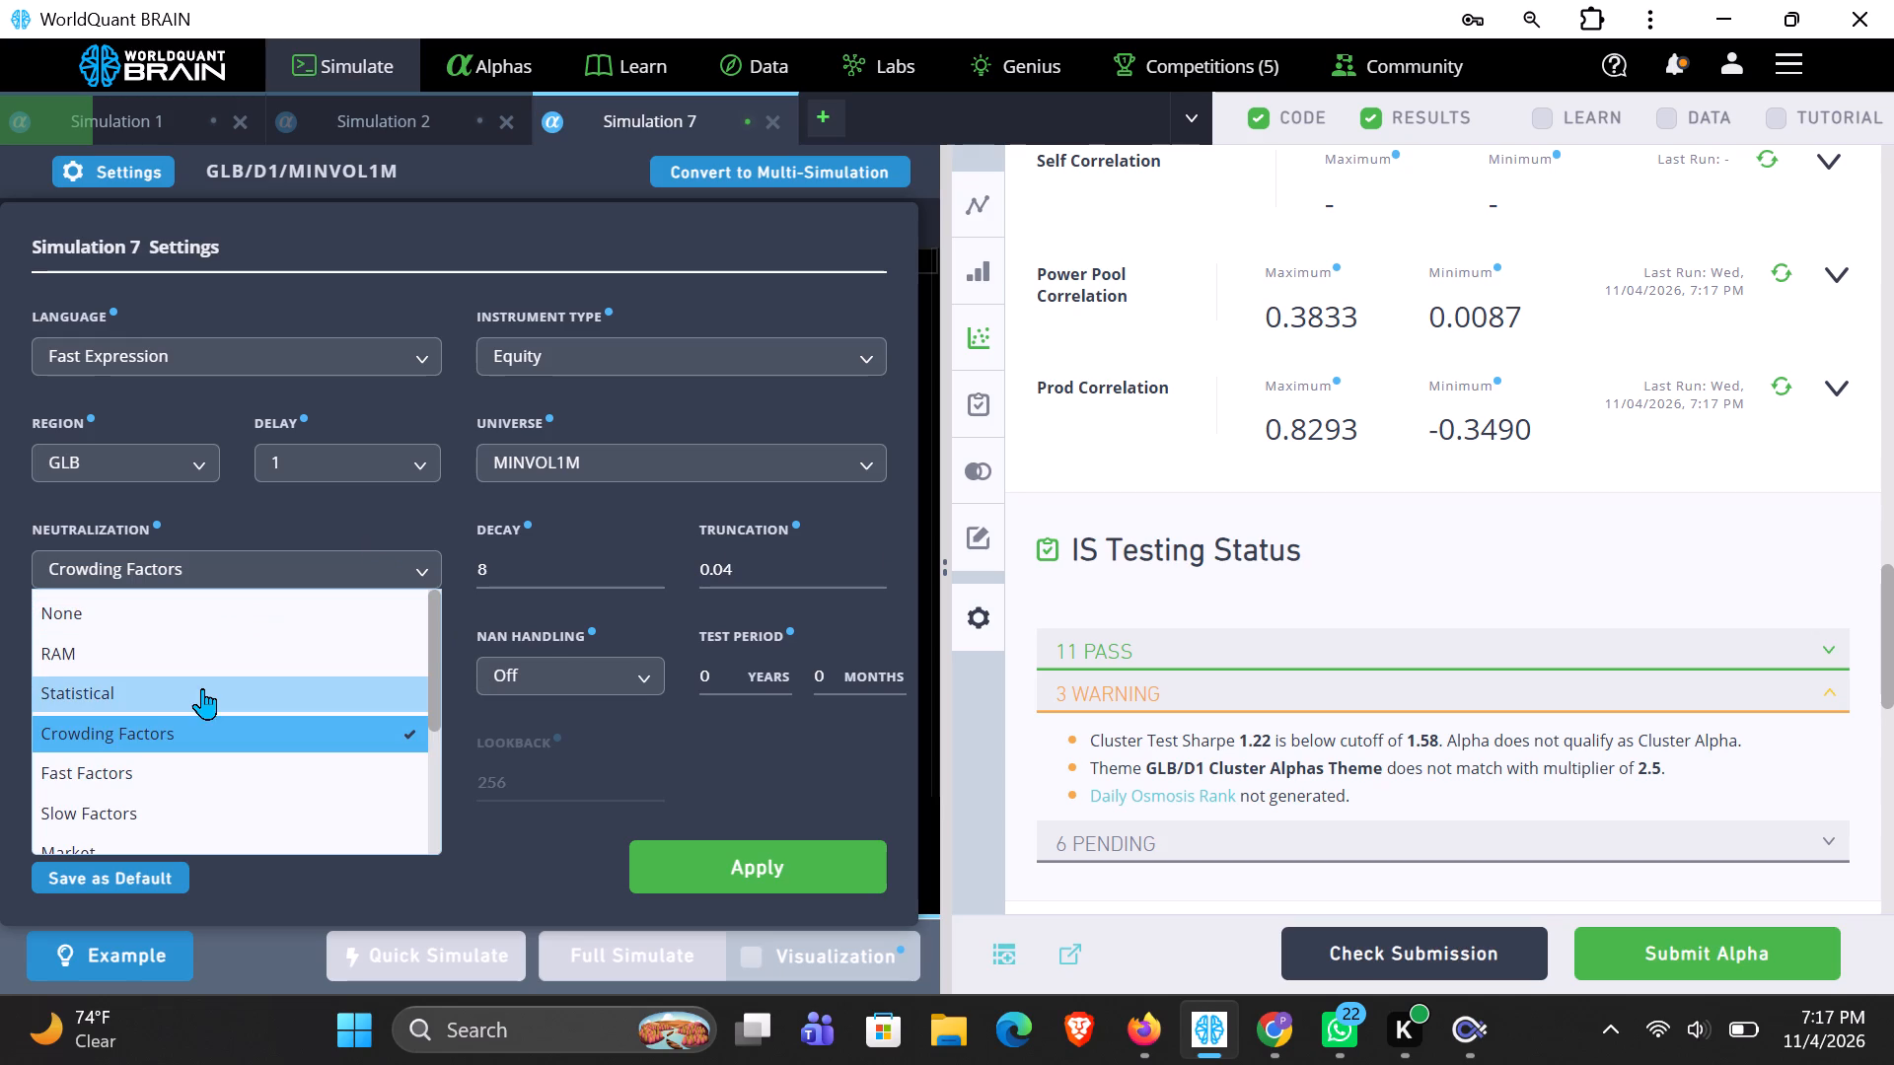
{"action": "left_click", "coordinate": [255, 691]}
{"action": "left_click", "coordinate": [670, 850]}
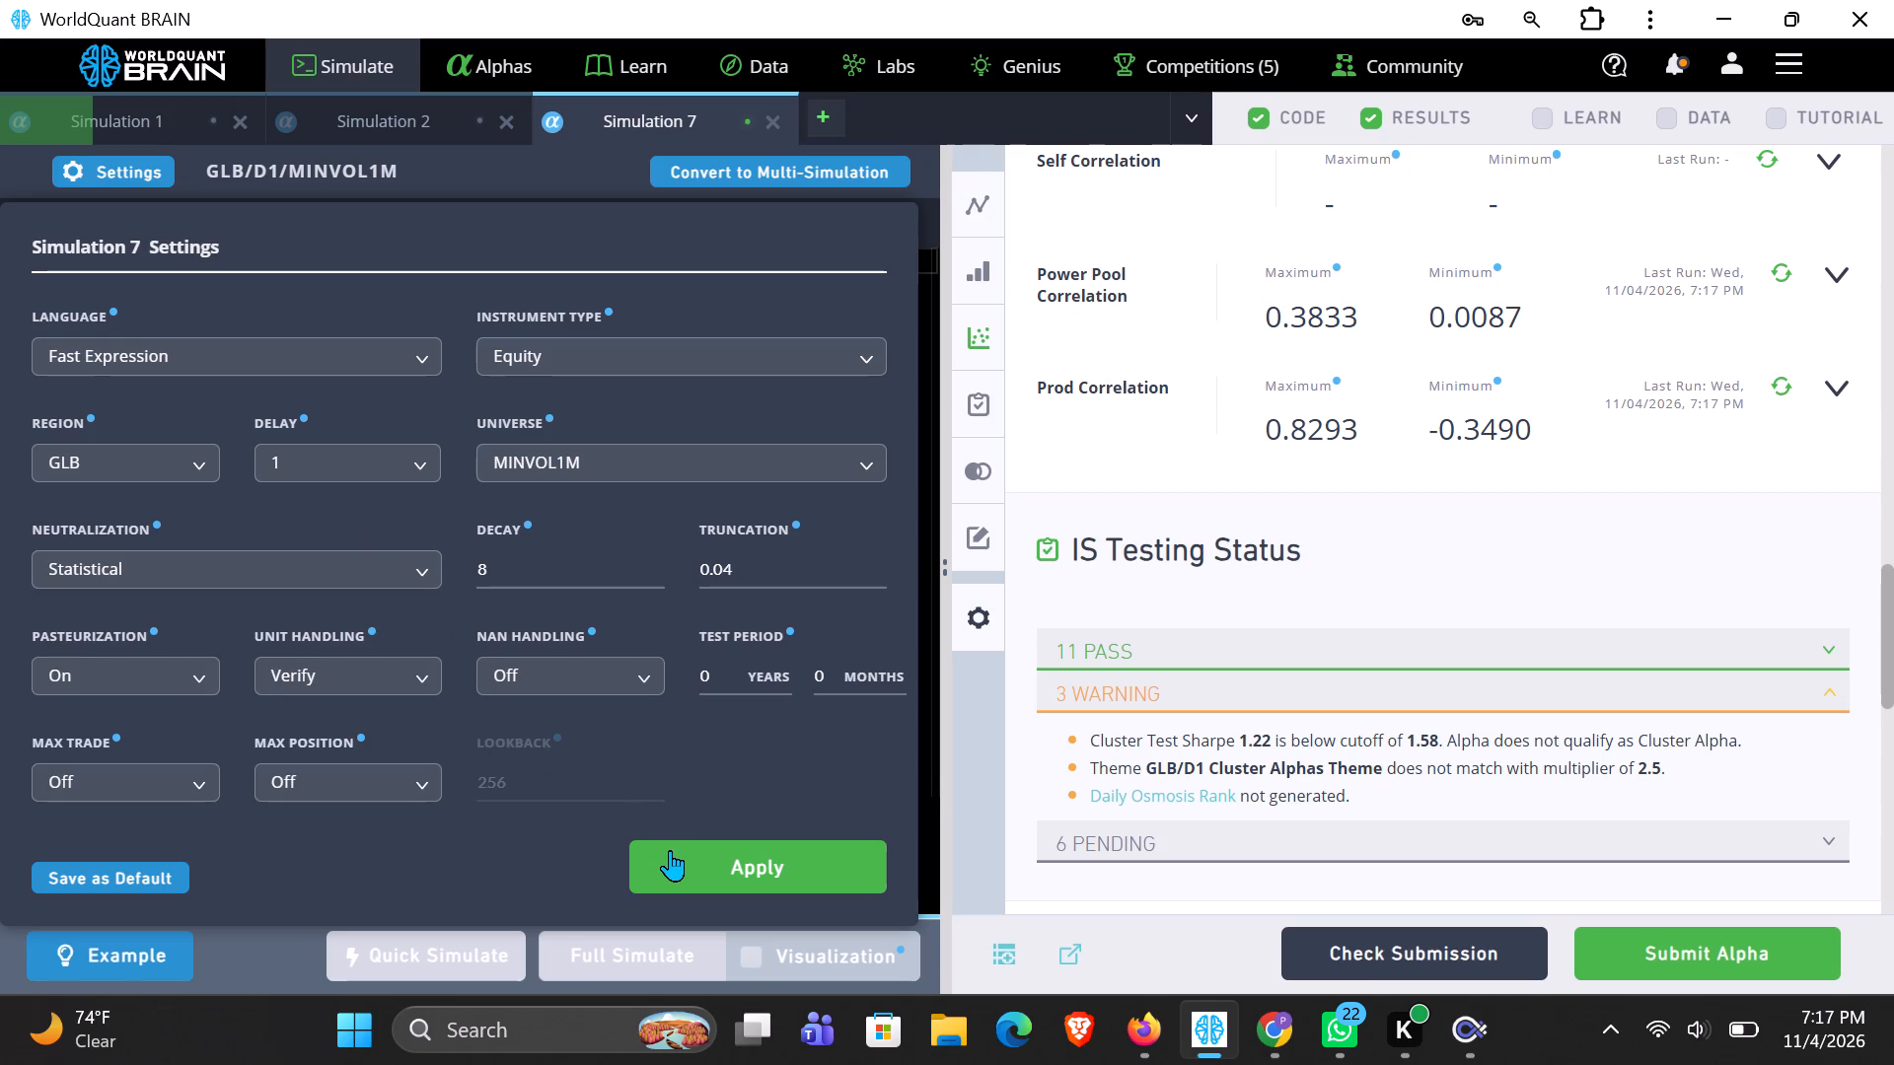
{"action": "left_click", "coordinate": [613, 958]}
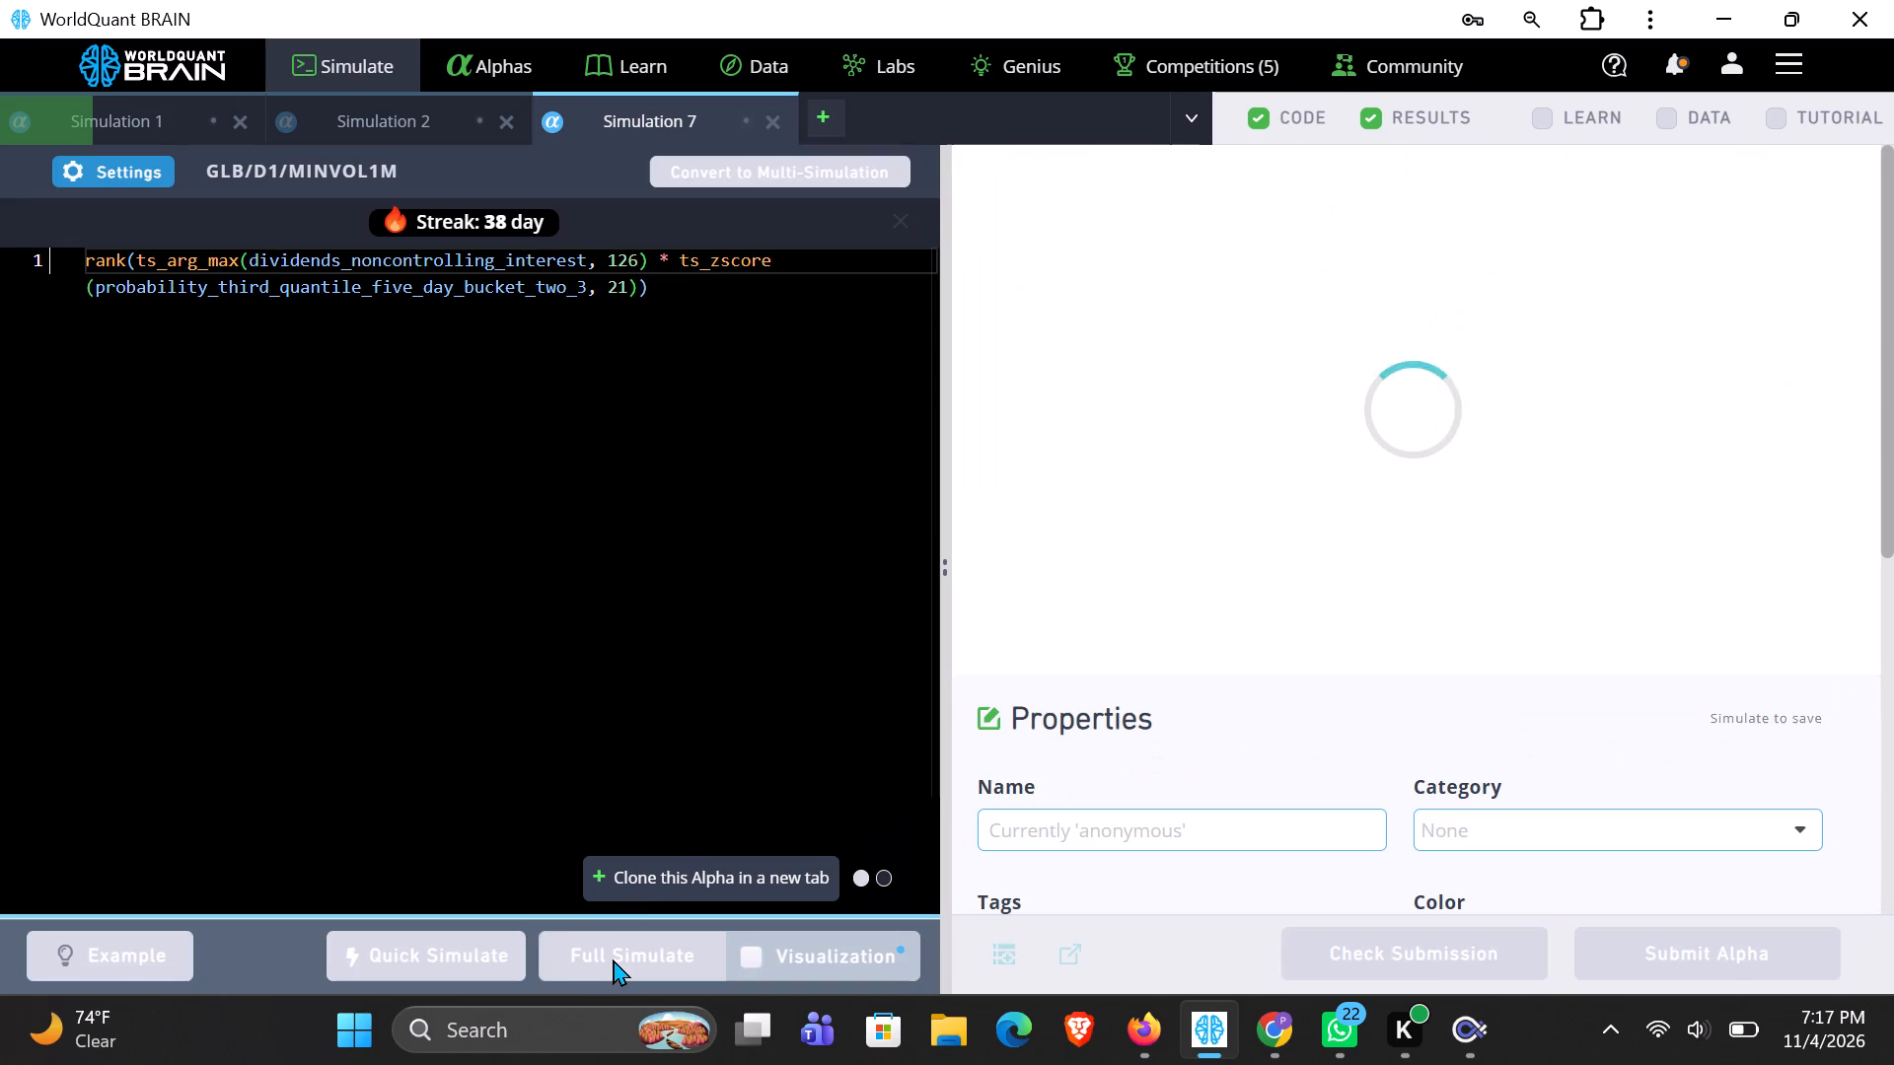
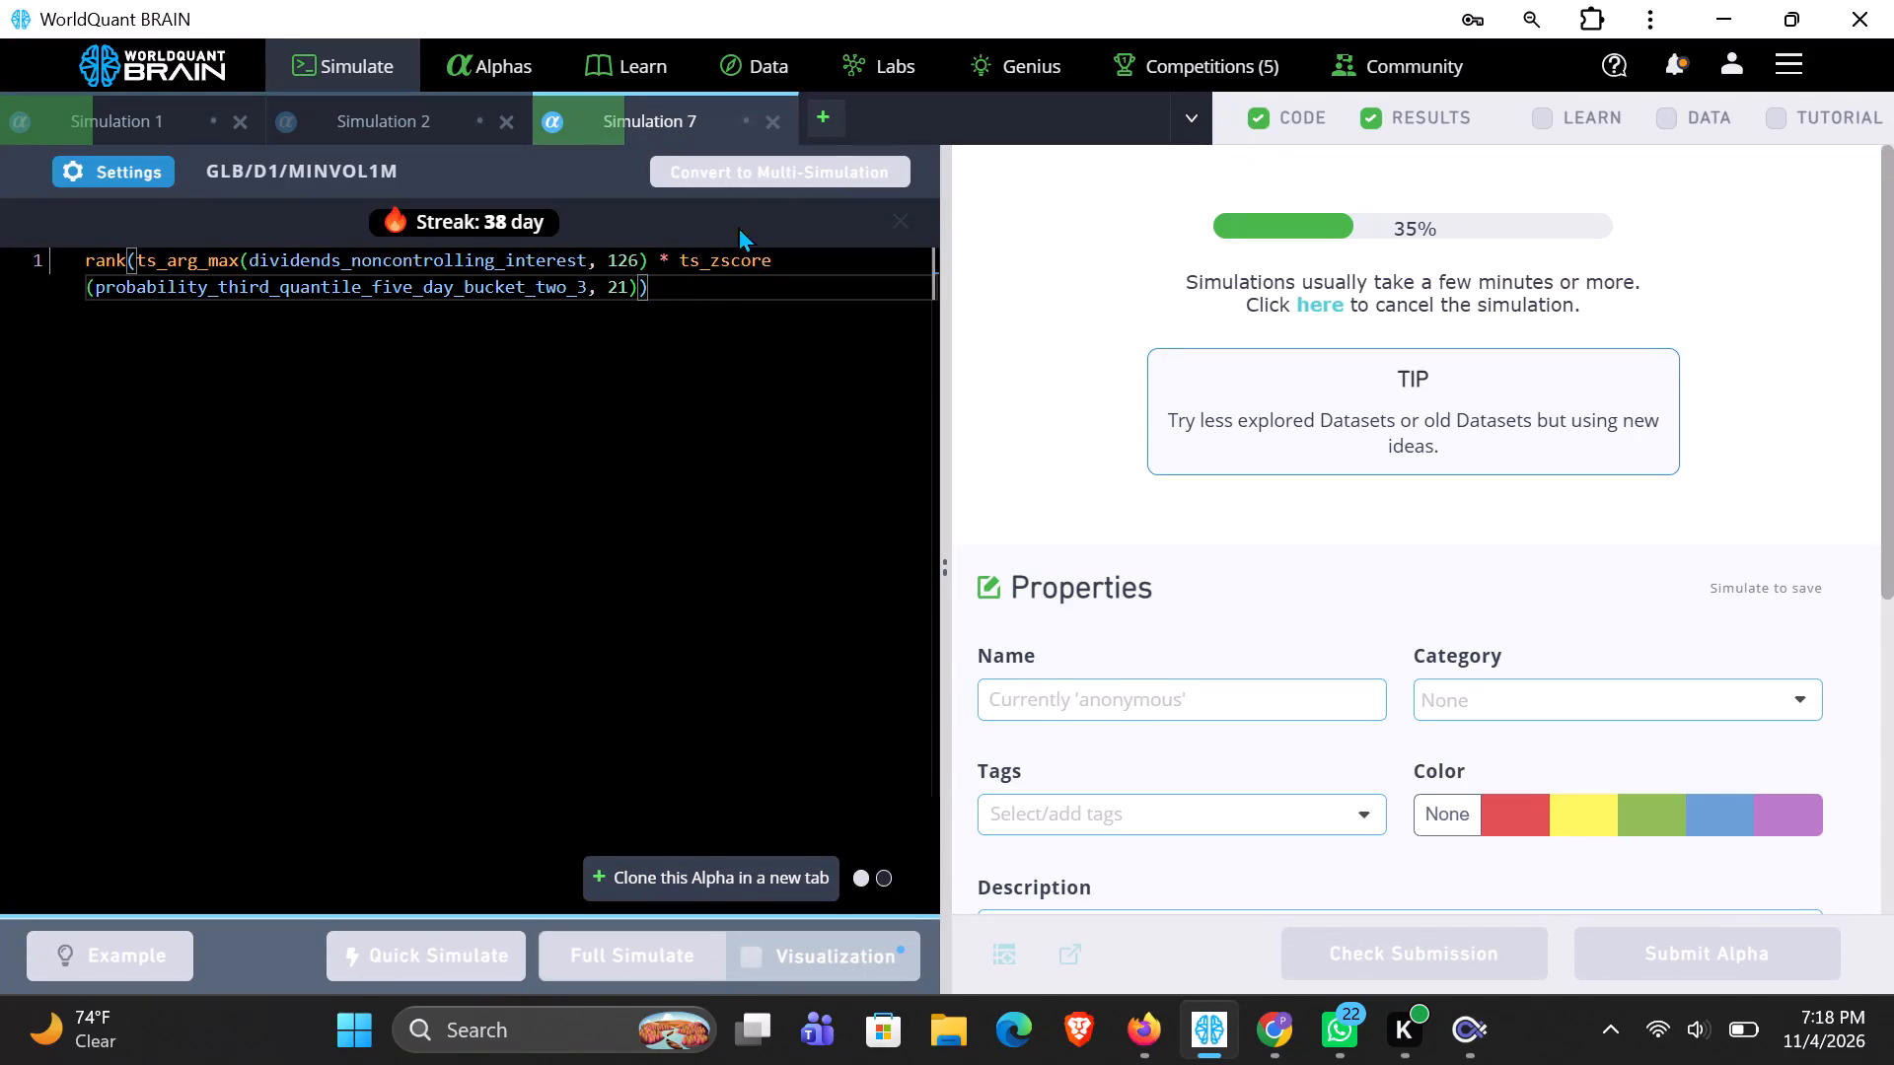
Open a new blank single simulation alongside the existing ones.
{"action": "left_click", "coordinate": [822, 118]}
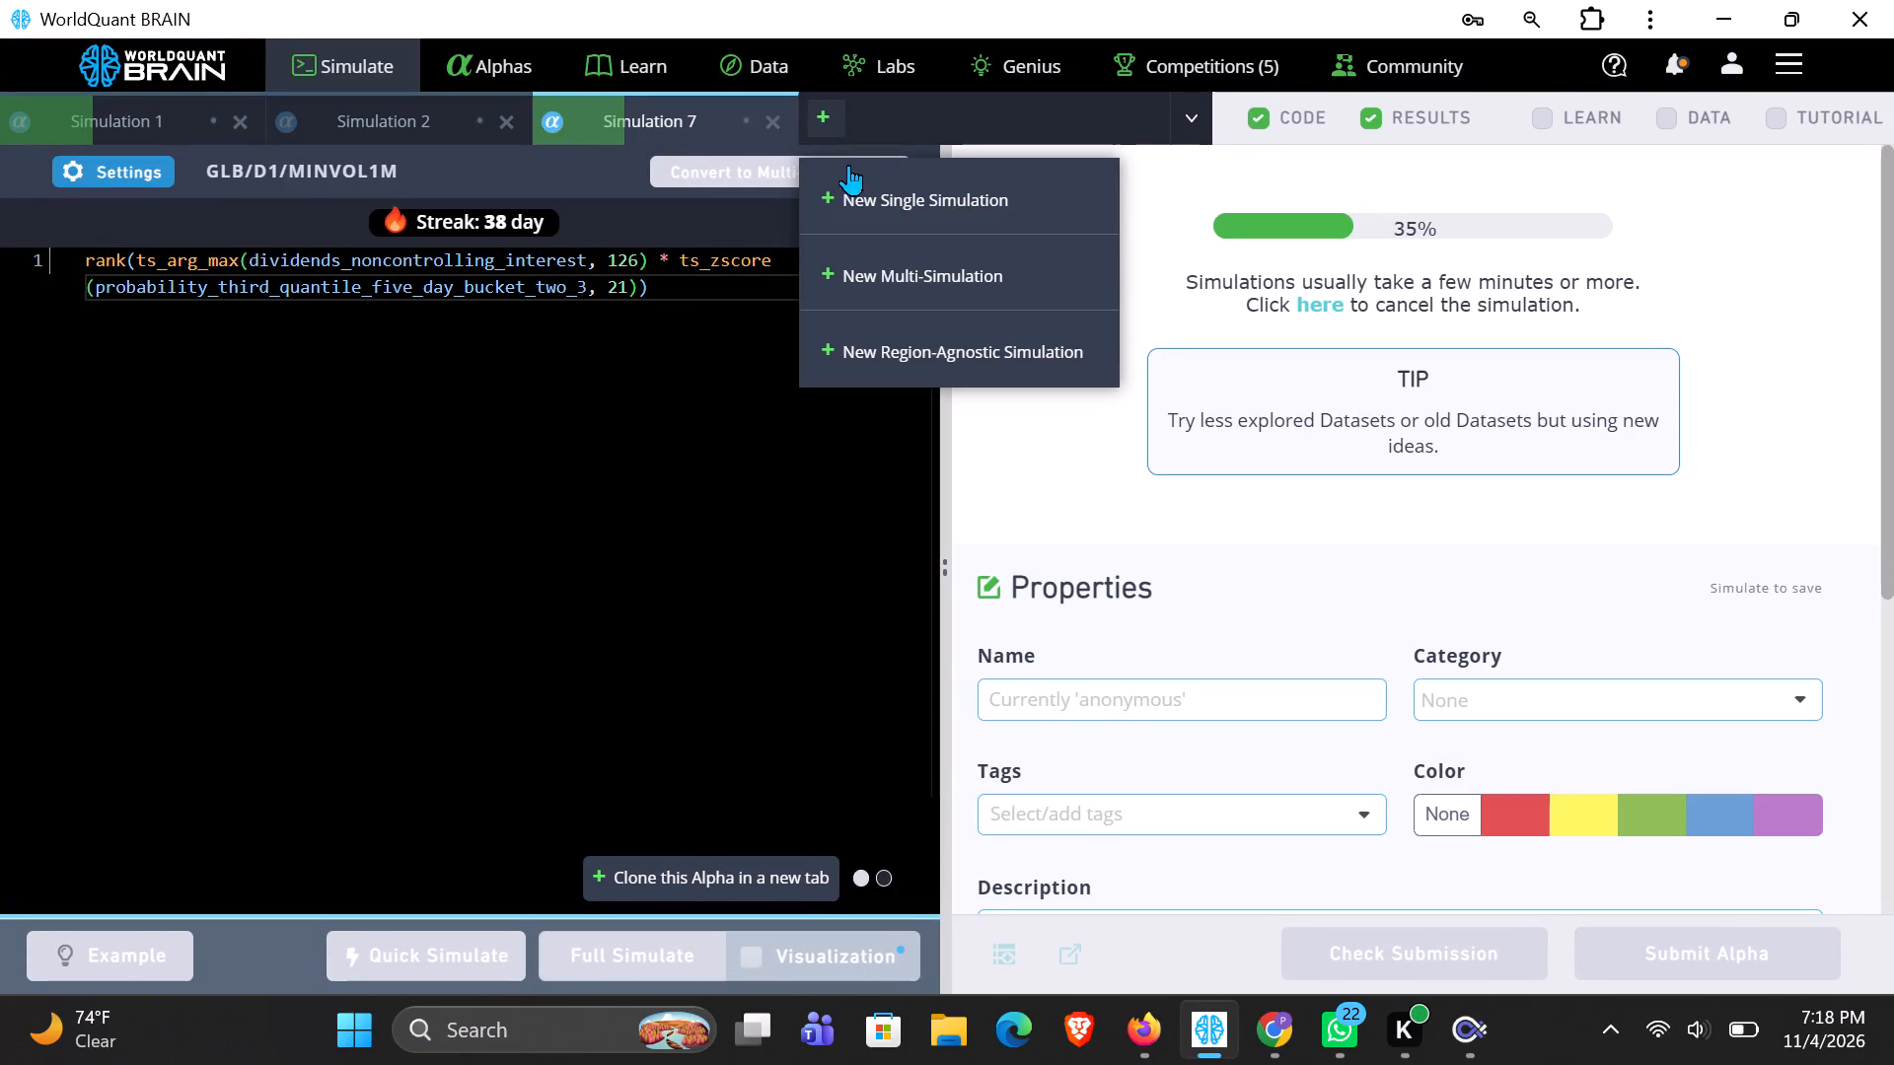
{"action": "left_click", "coordinate": [864, 196]}
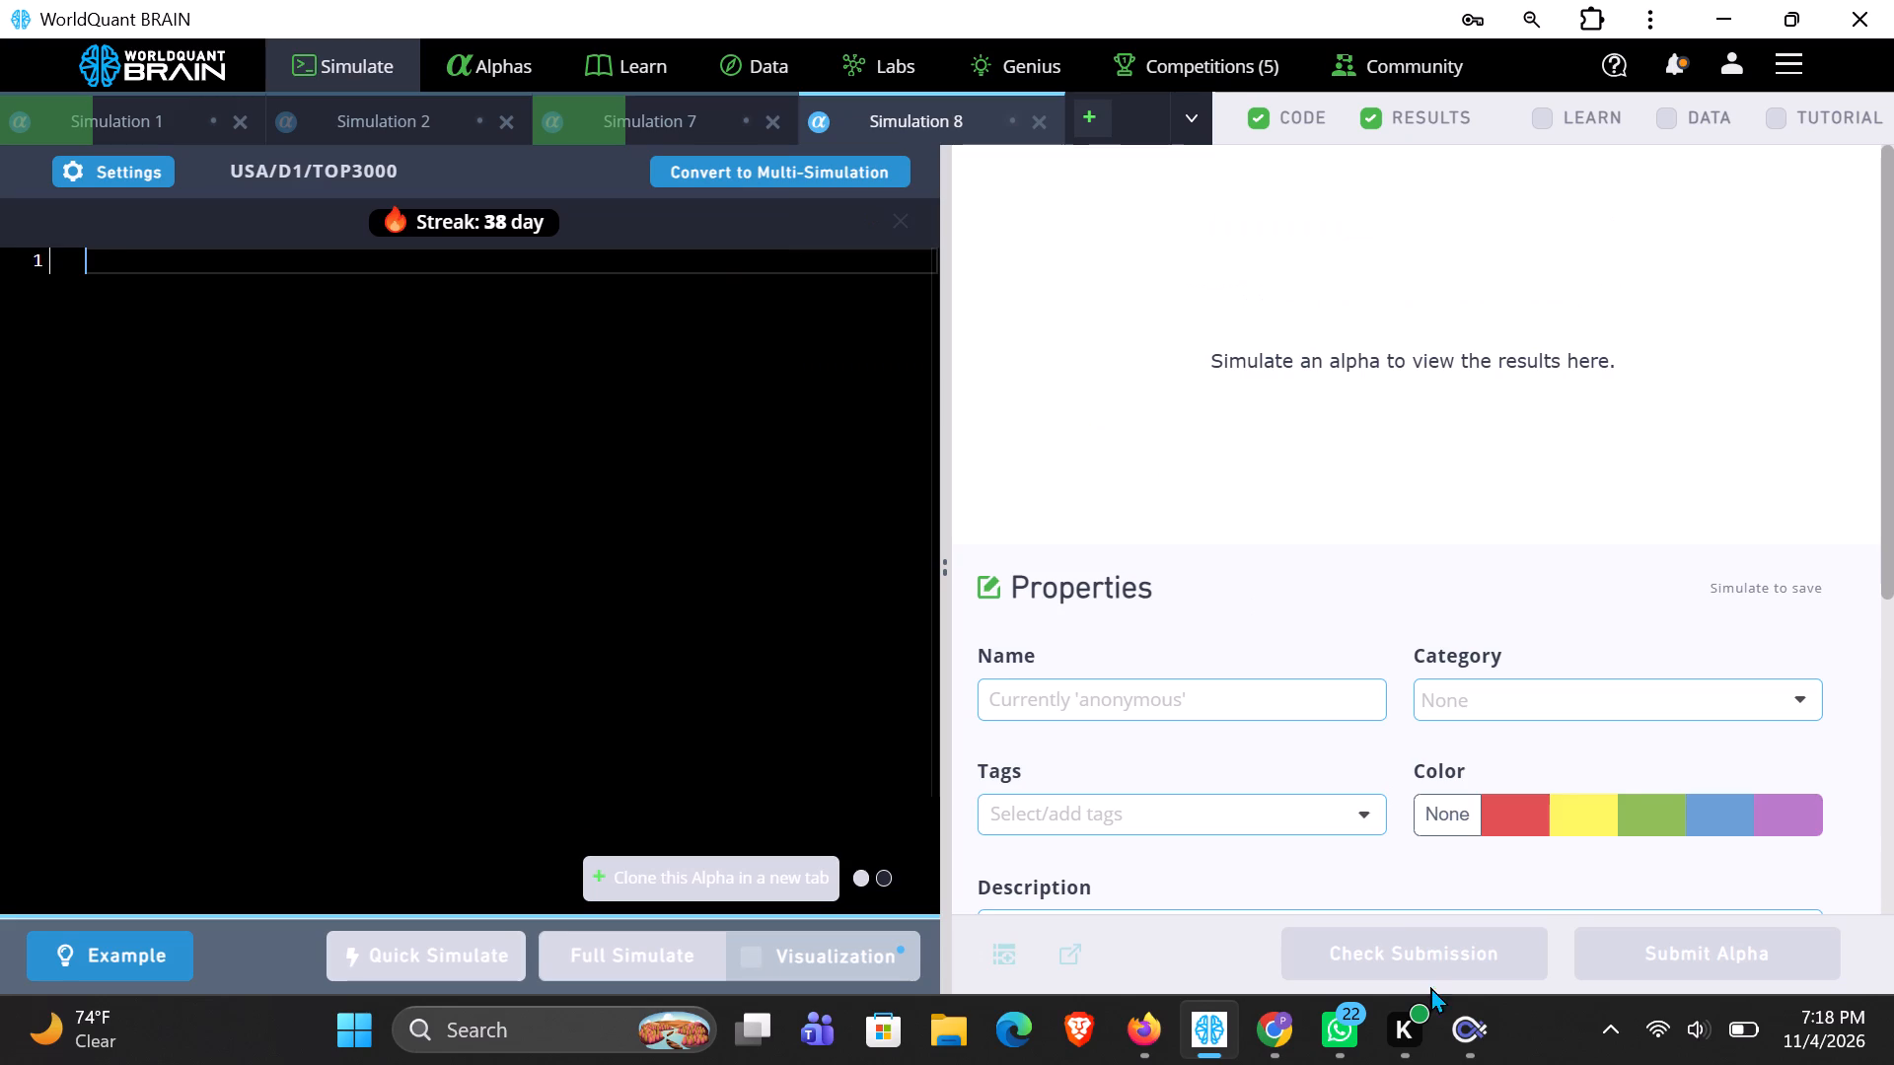
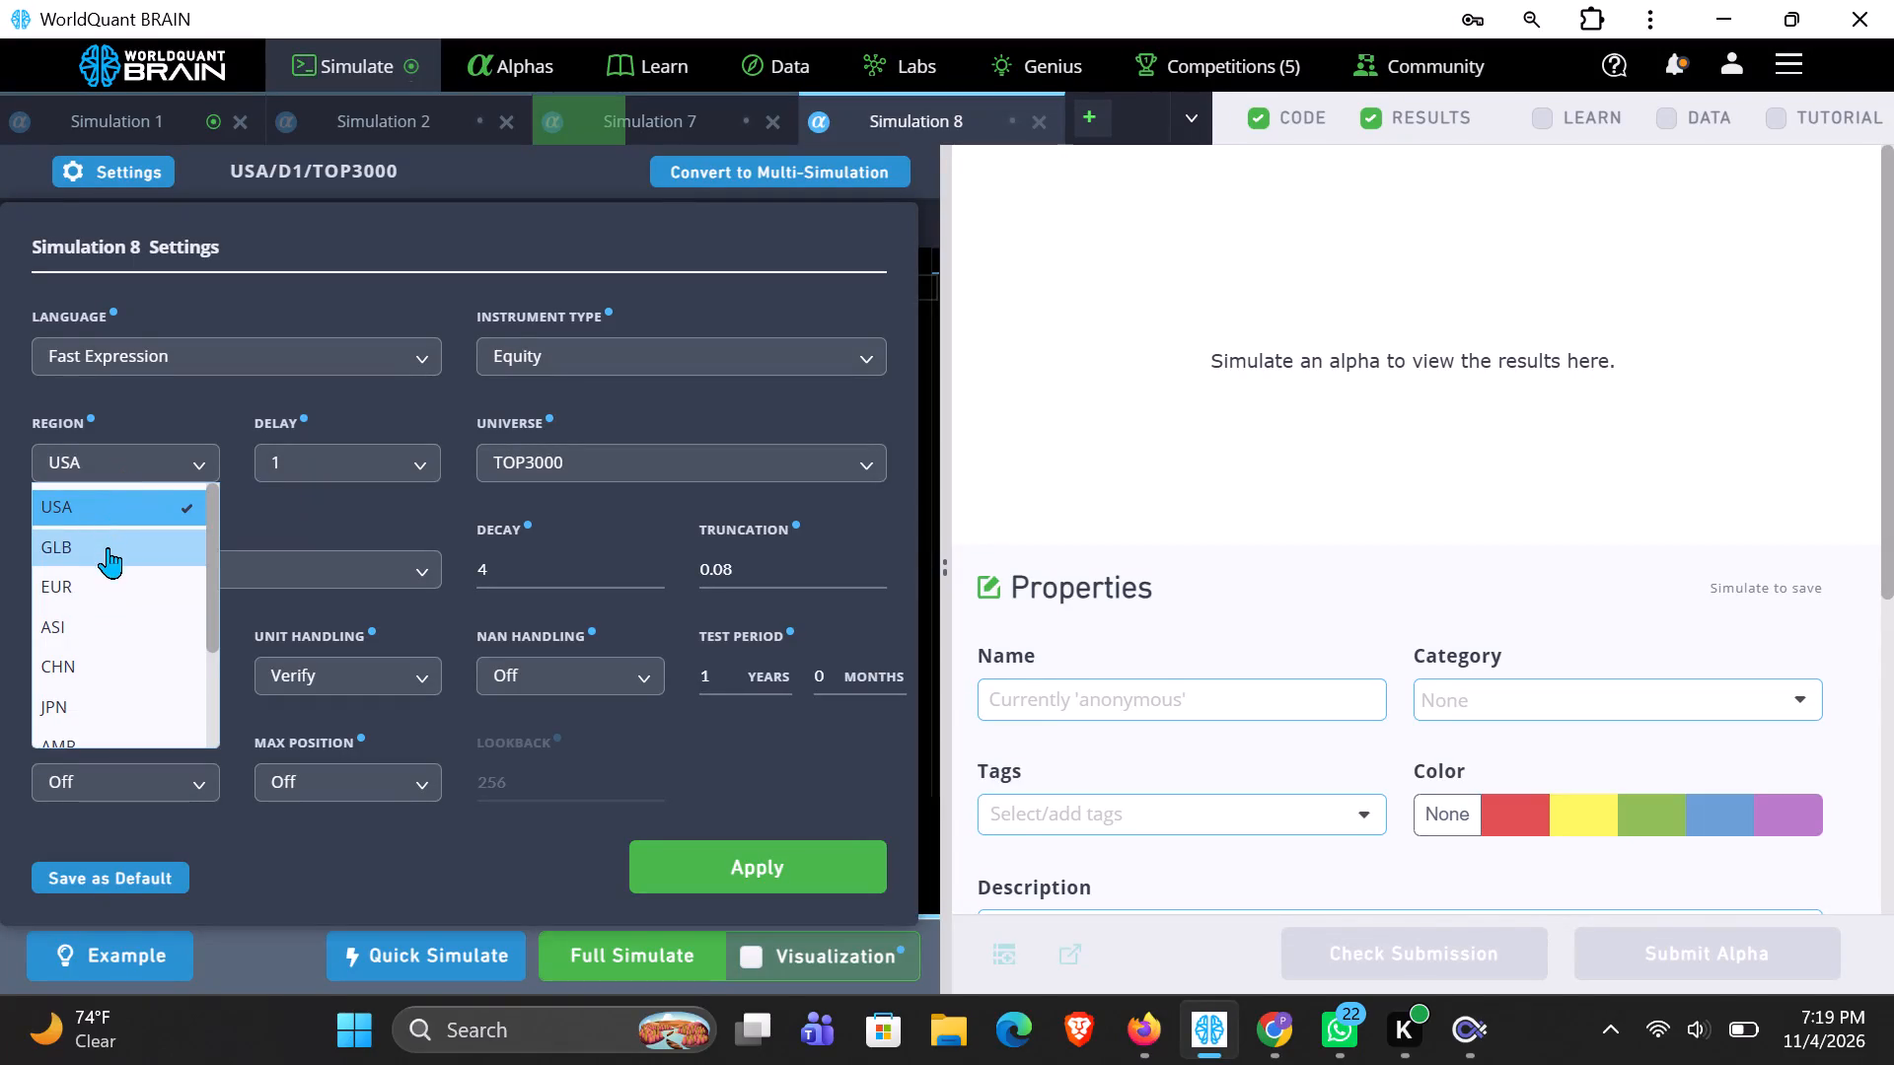
Set Simulation 8's region to ASI in its simulation settings.
{"action": "left_click", "coordinate": [94, 619]}
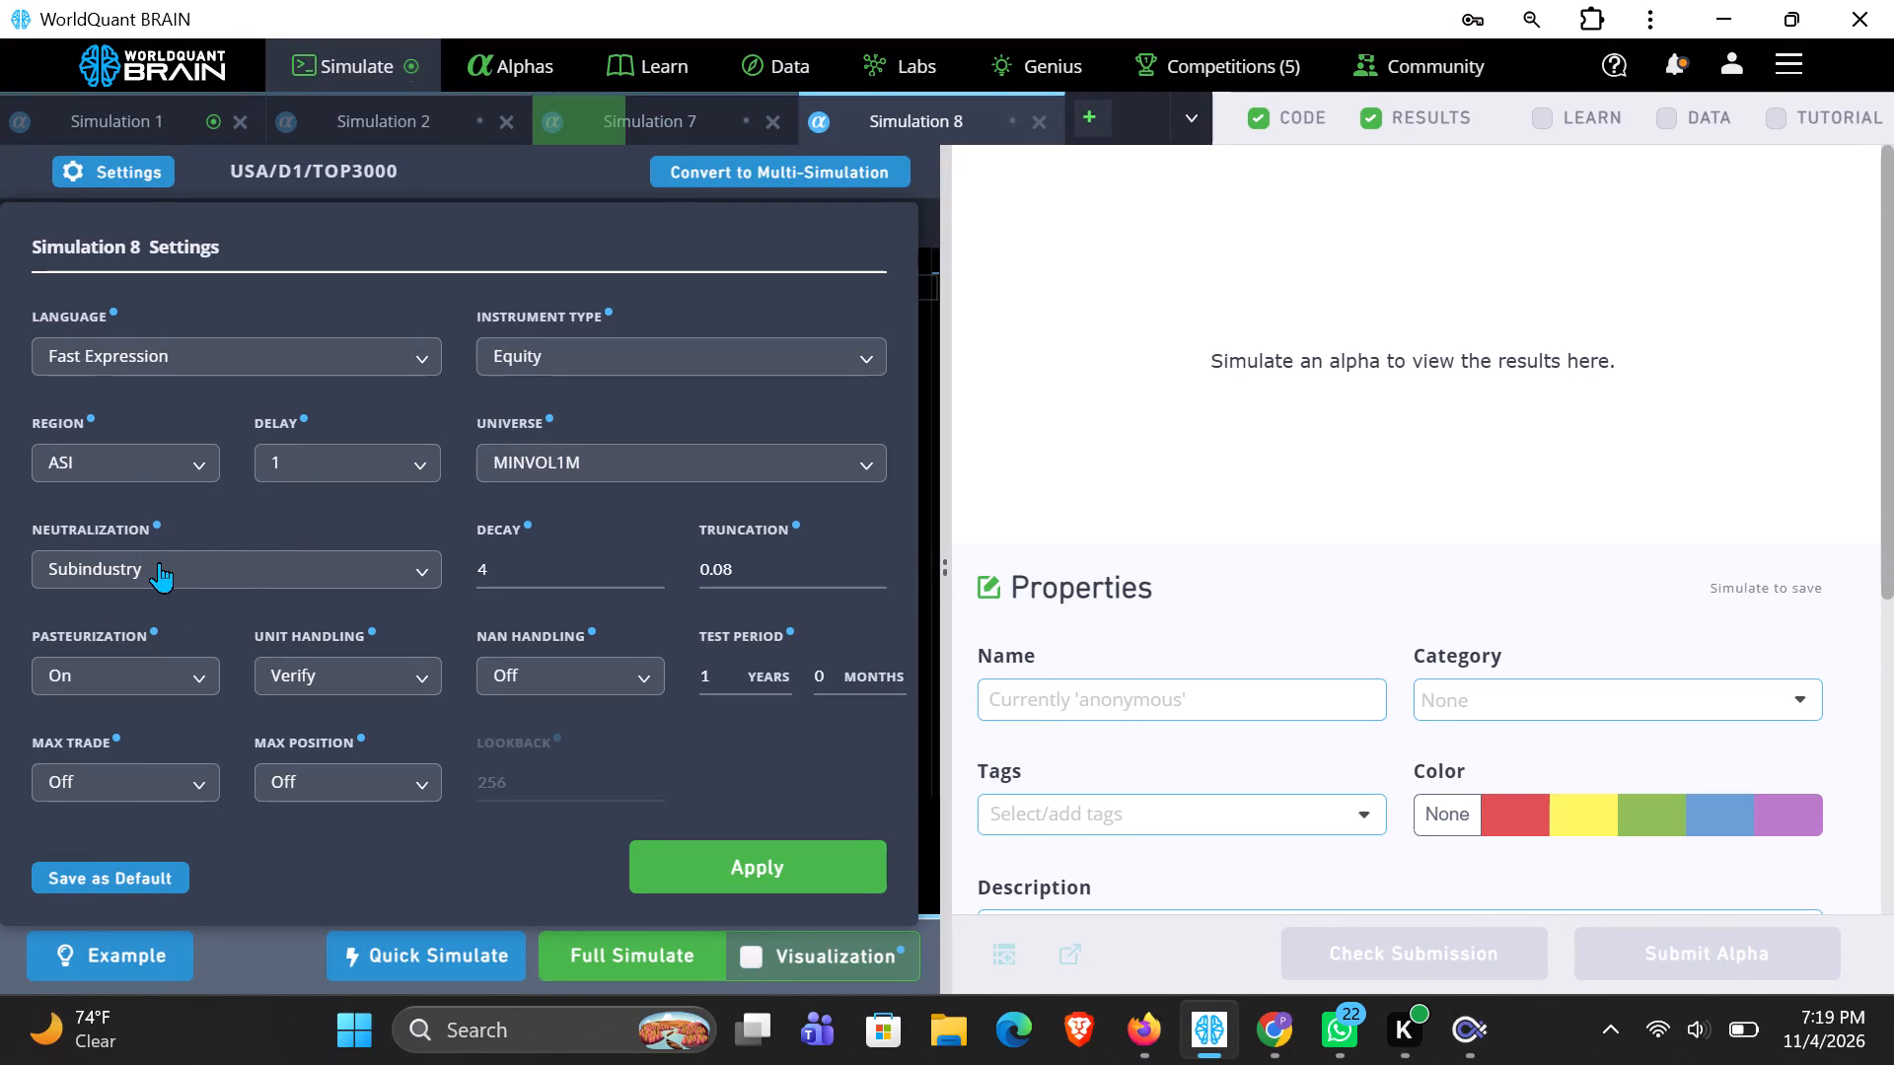
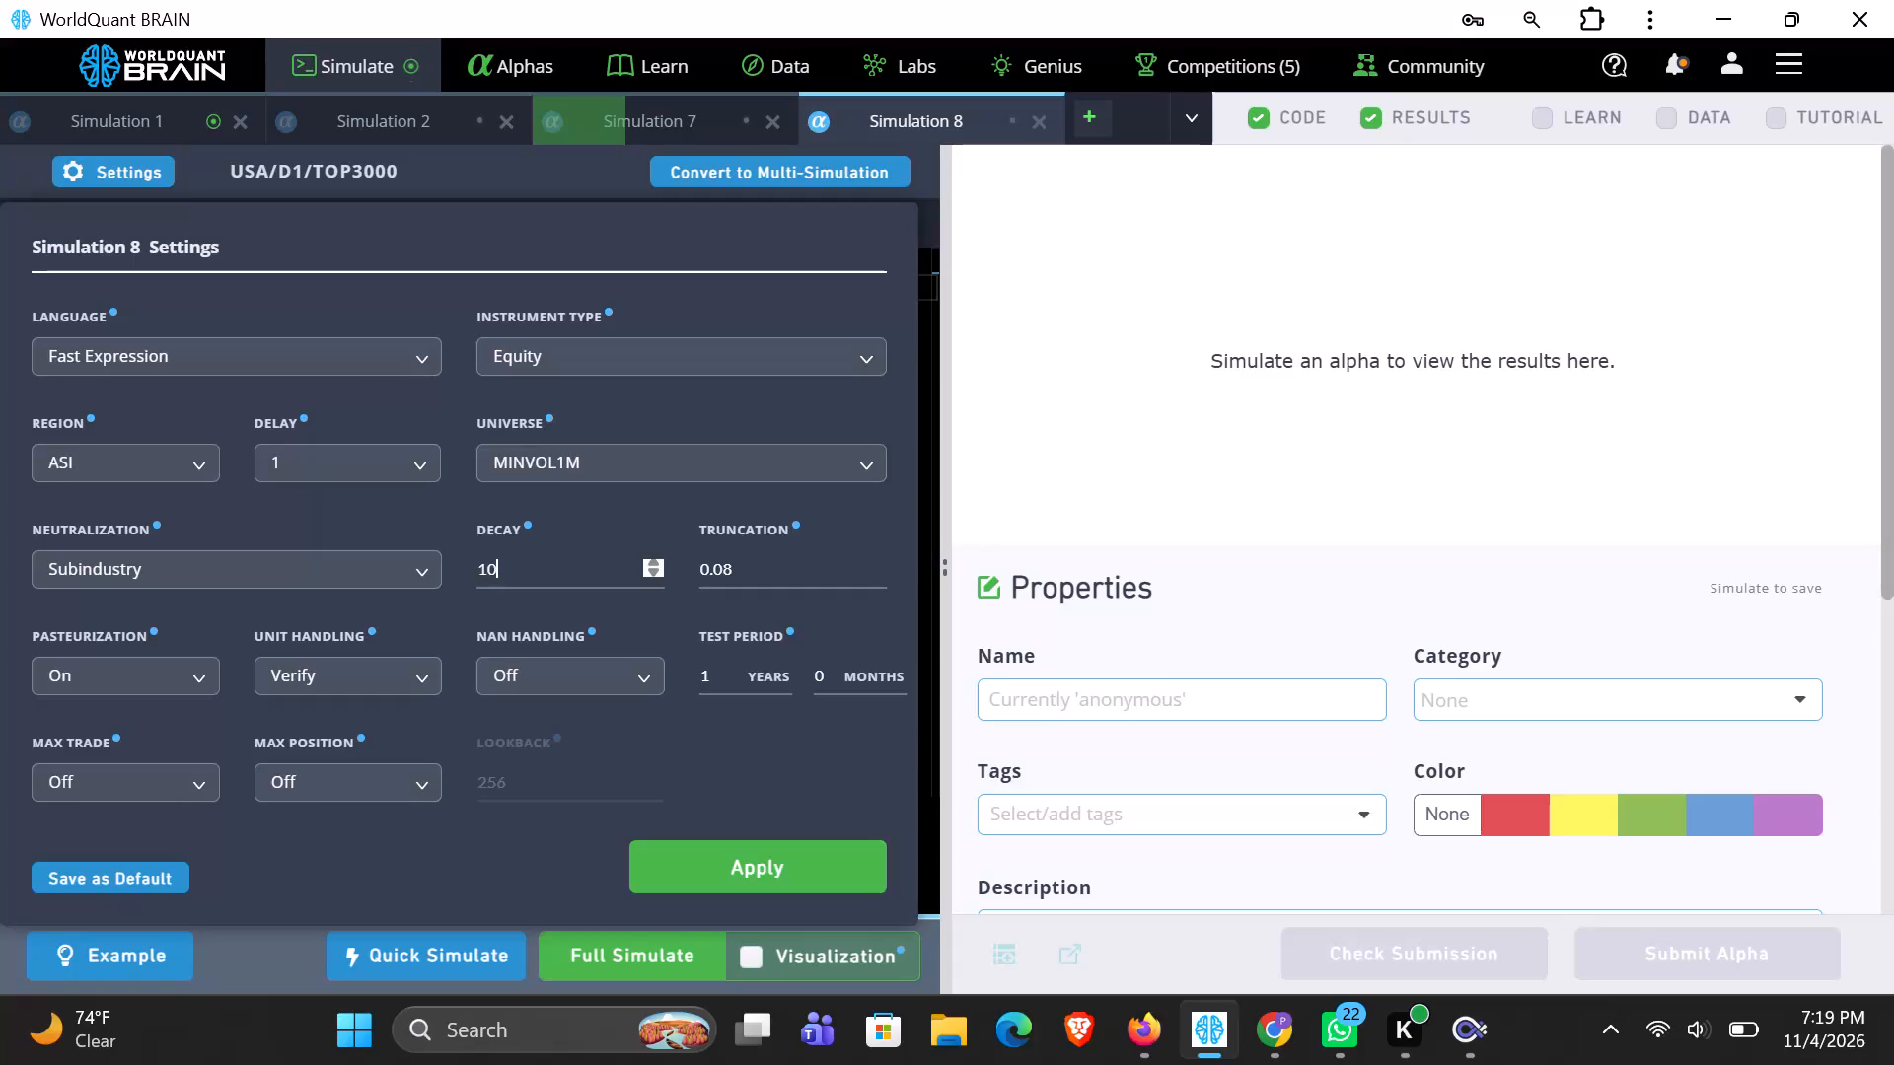
Switch from the Simulation 8 settings to the WhatsApp window with the open image.
{"action": "key", "text": "alt+Tab"}
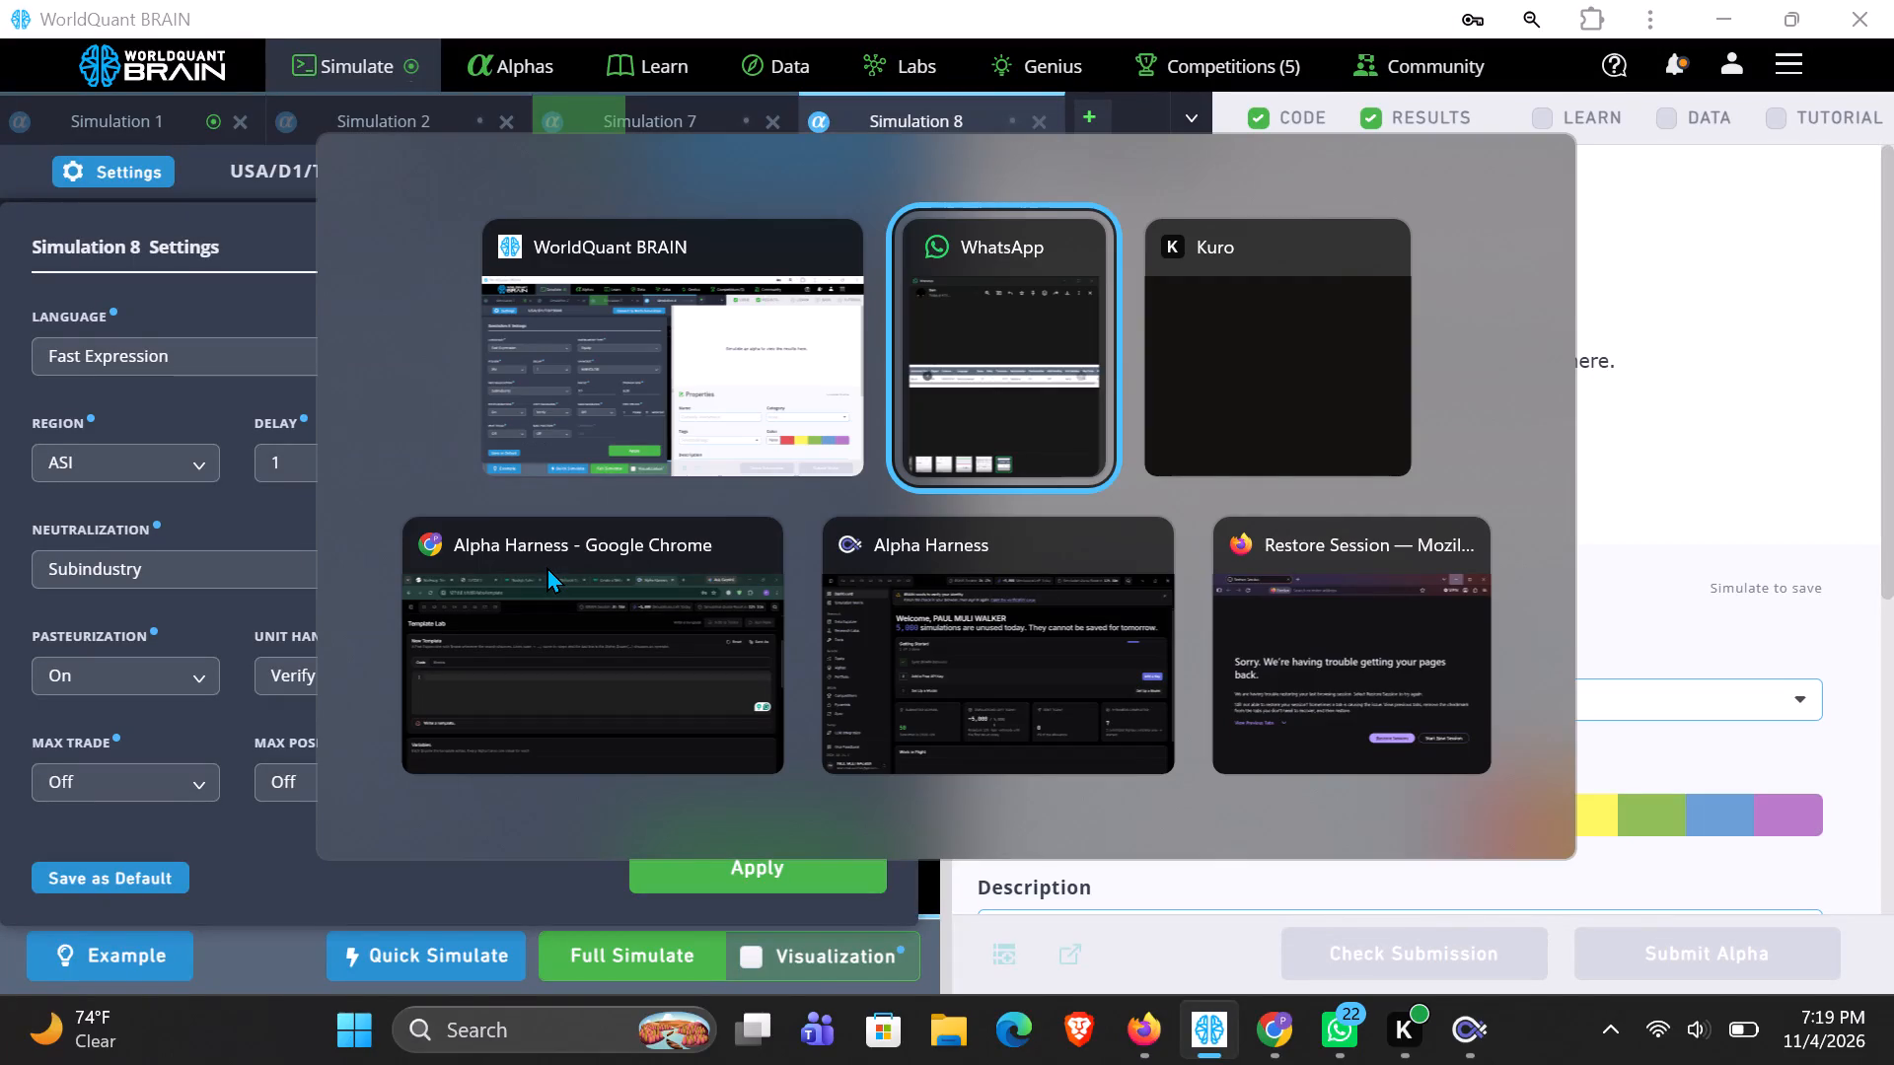
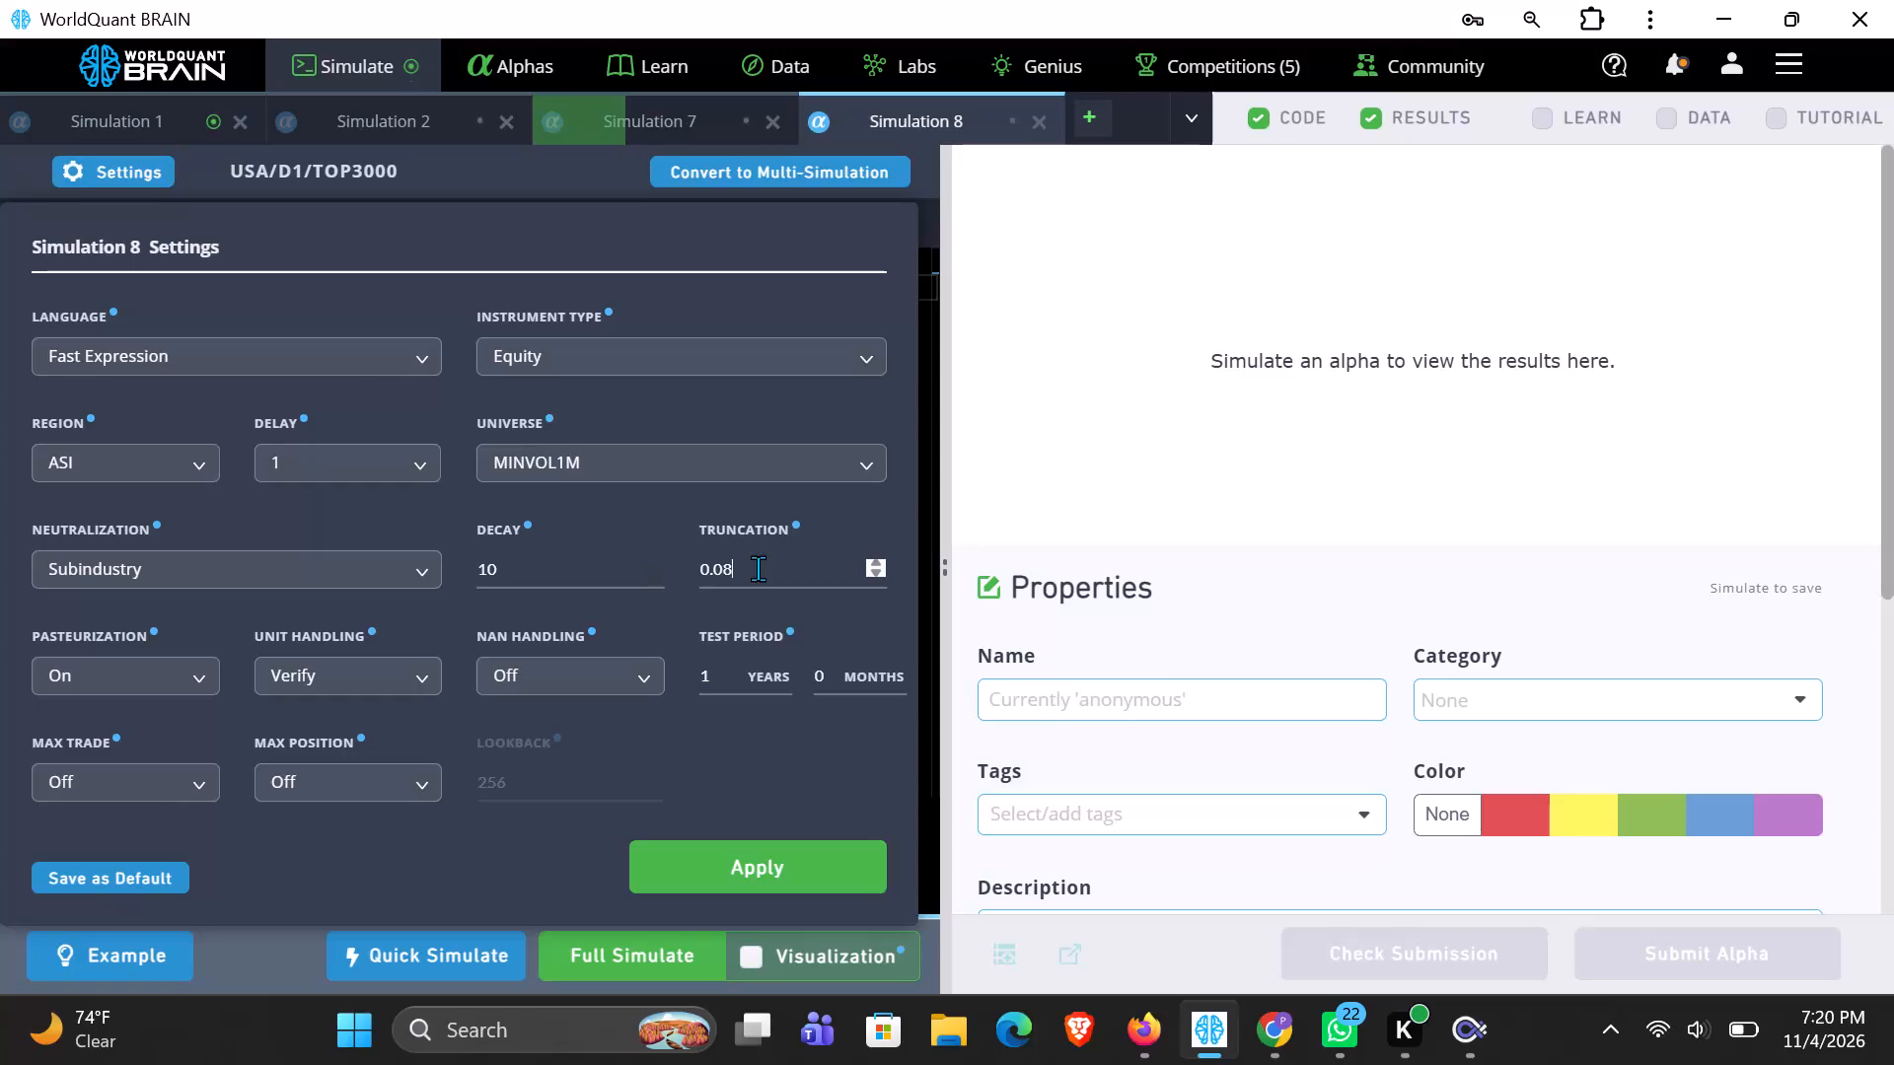
Set Simulation 8's truncation to 0.07 and its test period to 0 years.
{"action": "key", "text": "BackSpace"}
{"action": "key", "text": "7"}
{"action": "left_click", "coordinate": [731, 684]}
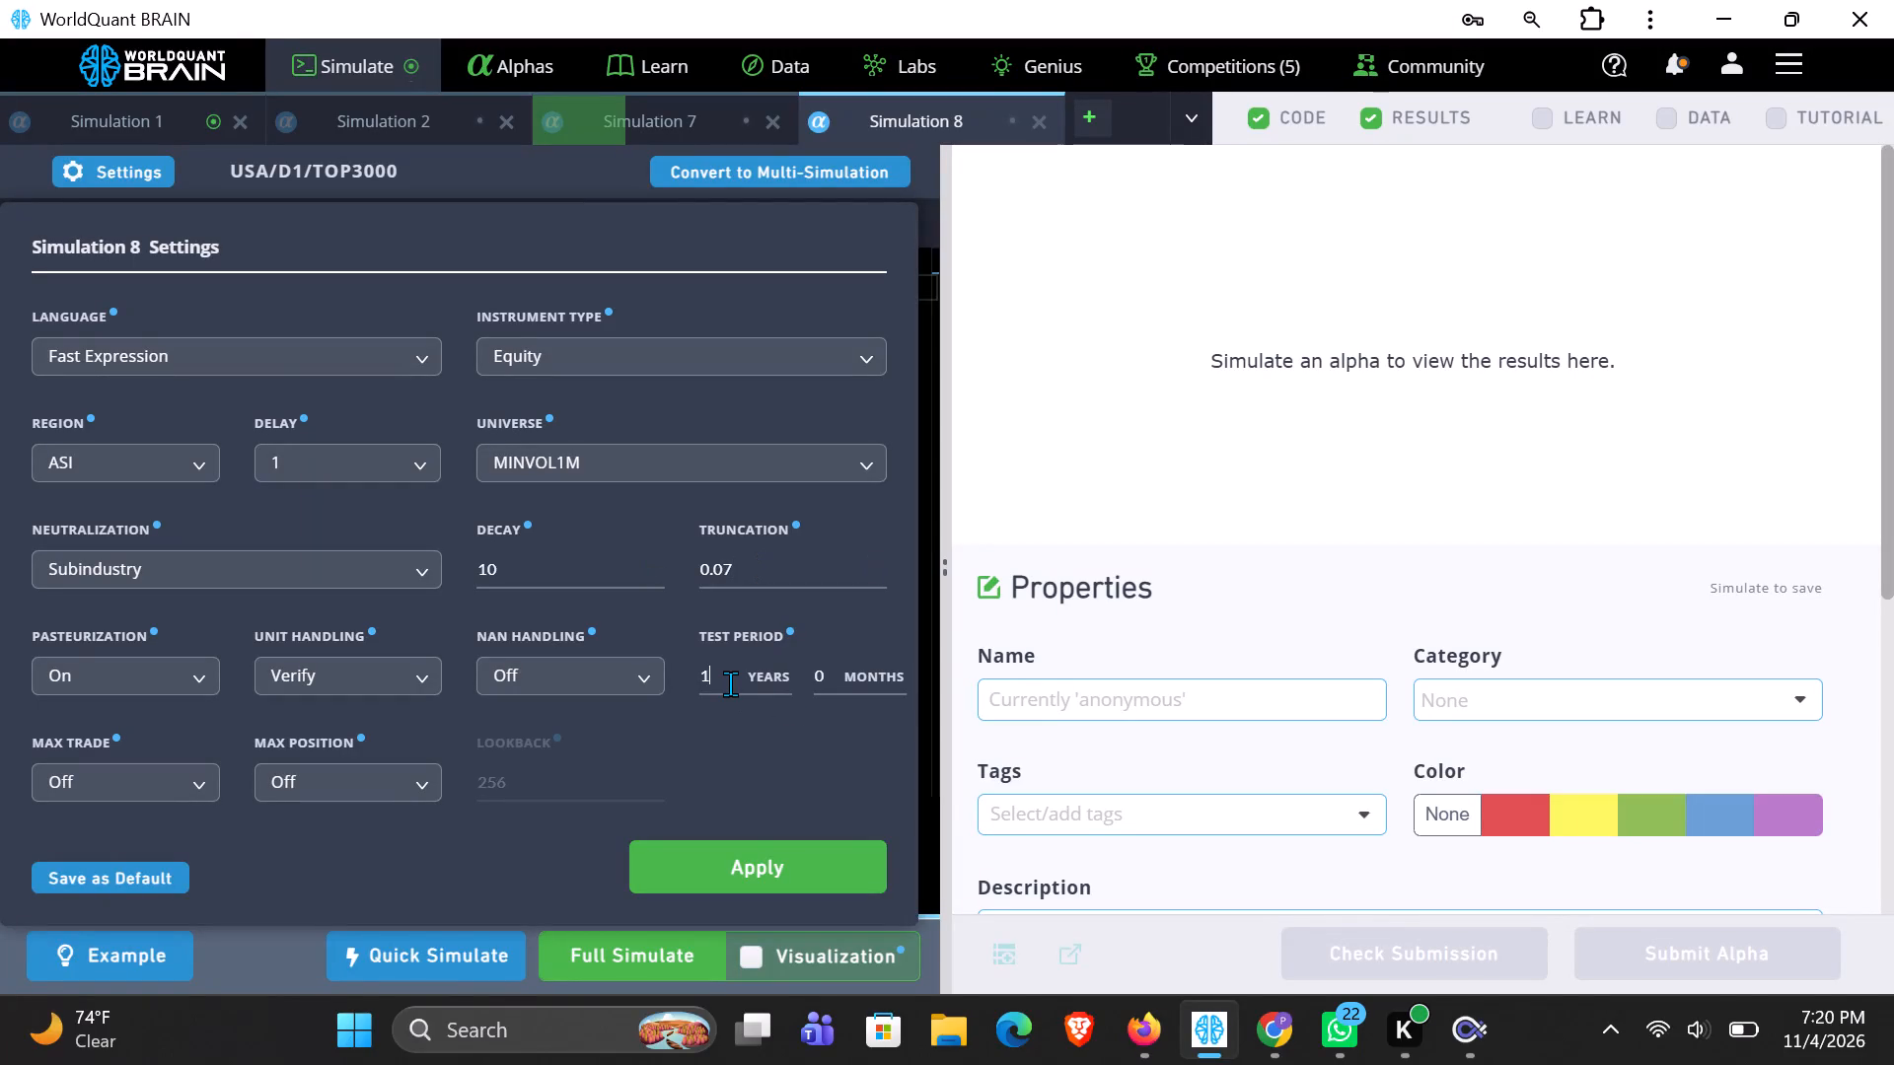
{"action": "key", "text": "BackSpace"}
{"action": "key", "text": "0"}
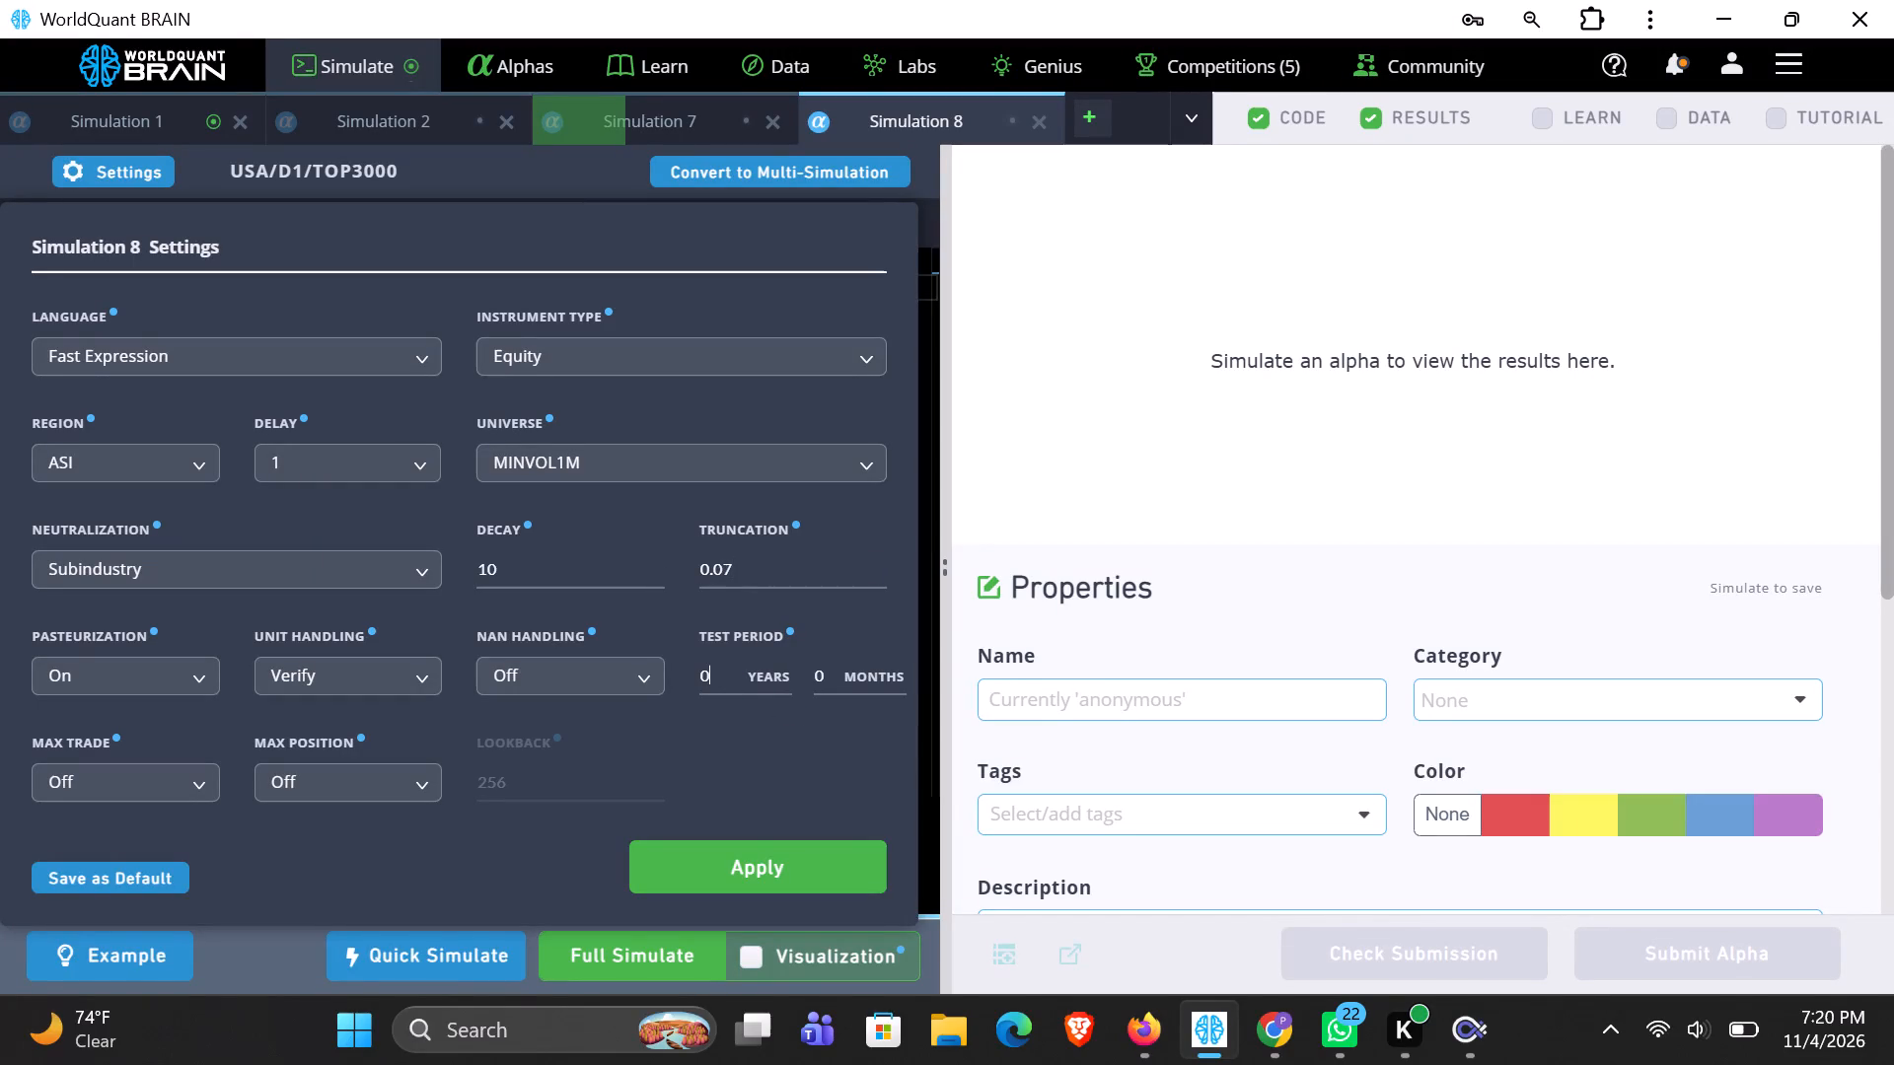
Open the Max Trade setting's choices for Simulation 8.
{"action": "left_click", "coordinate": [151, 835]}
{"action": "left_click", "coordinate": [148, 783]}
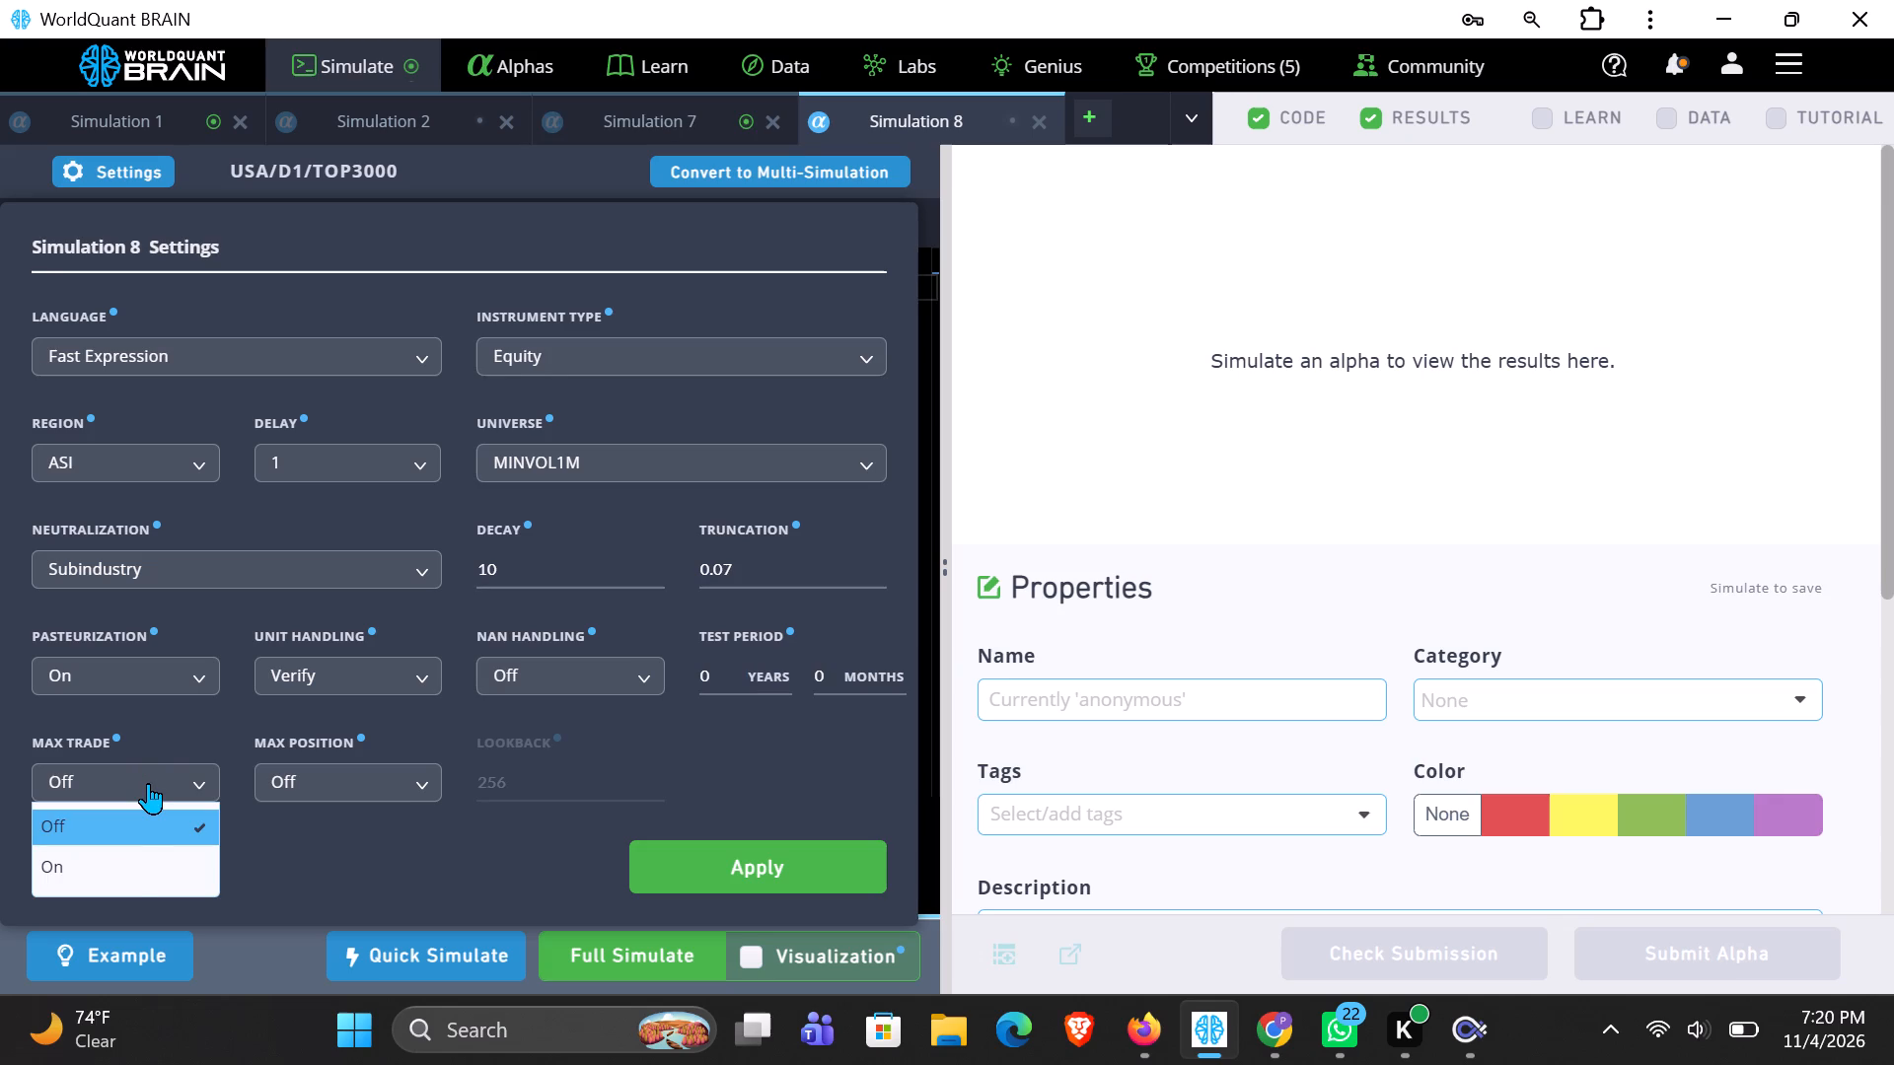
Set Simulation 8's Max Trade to On and neutralization to Statistical, apply the settings, and run a full simulation.
{"action": "left_click", "coordinate": [131, 856]}
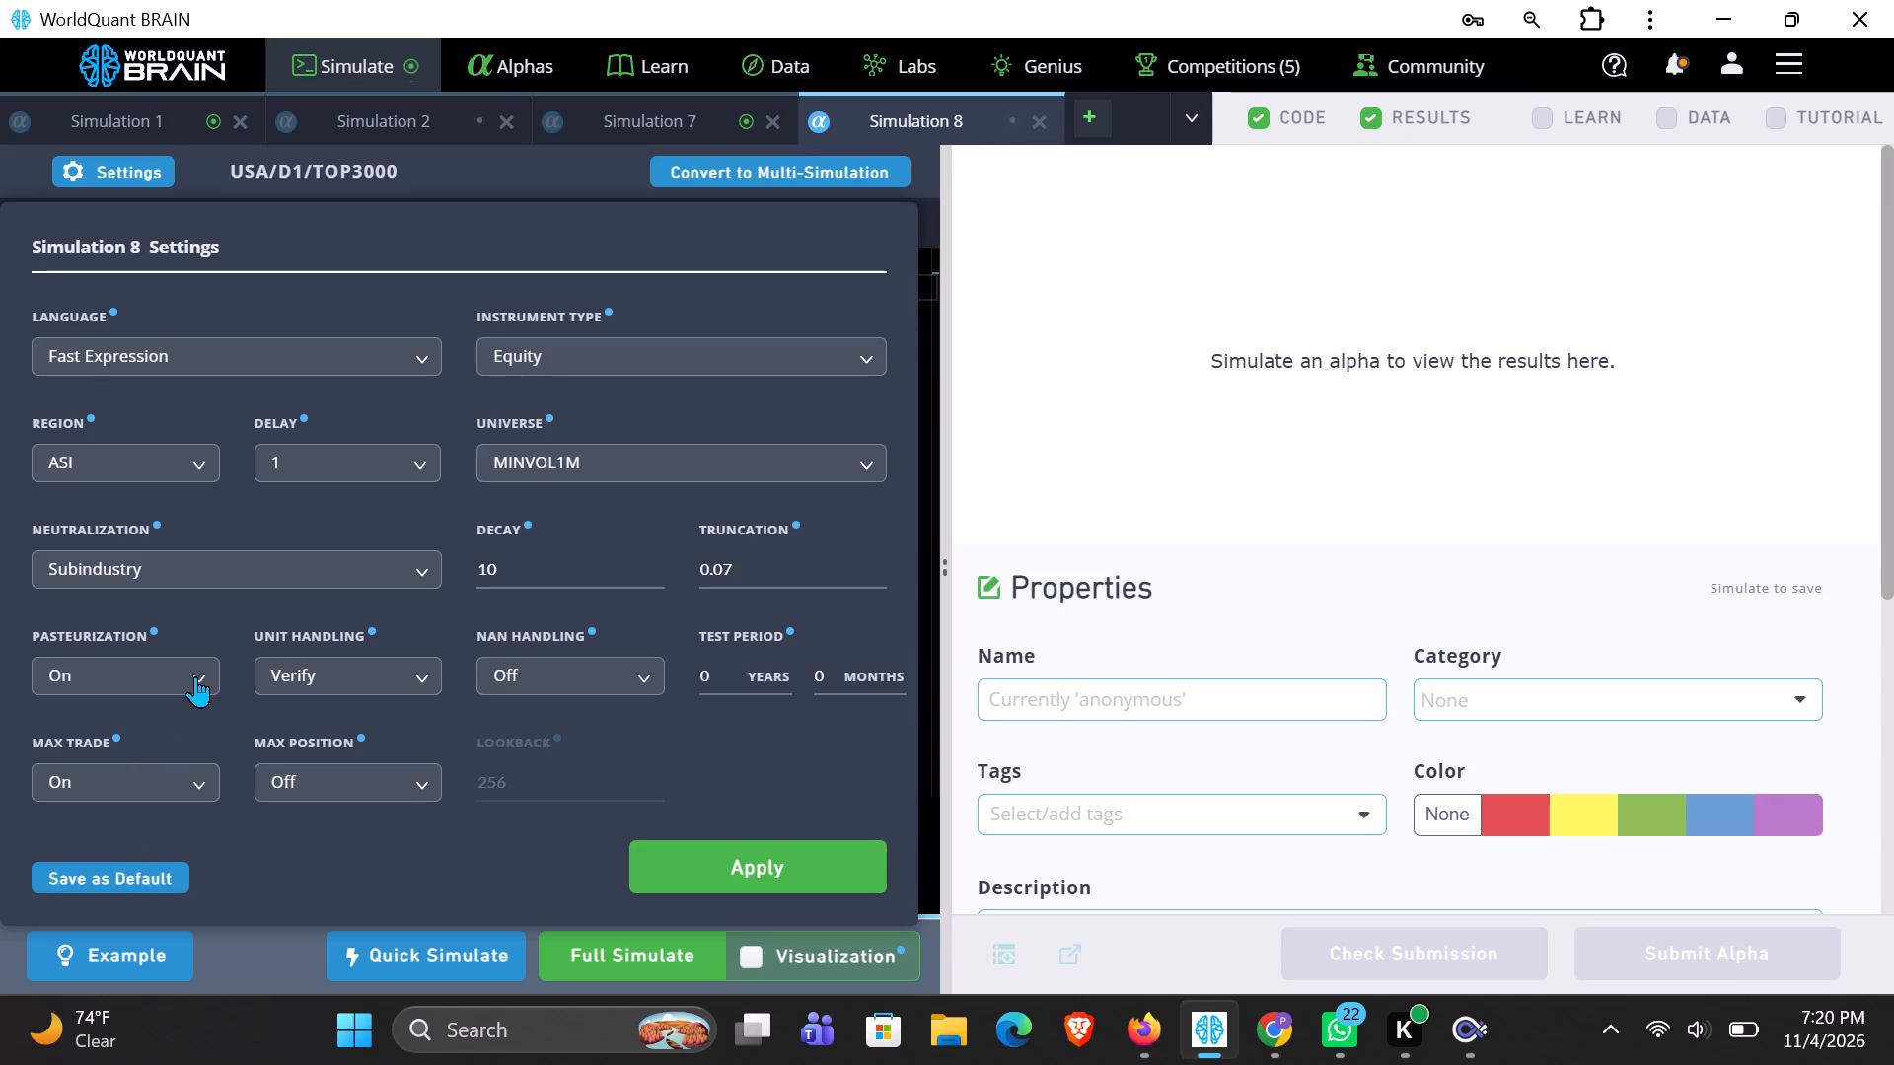
{"action": "left_click", "coordinate": [254, 569]}
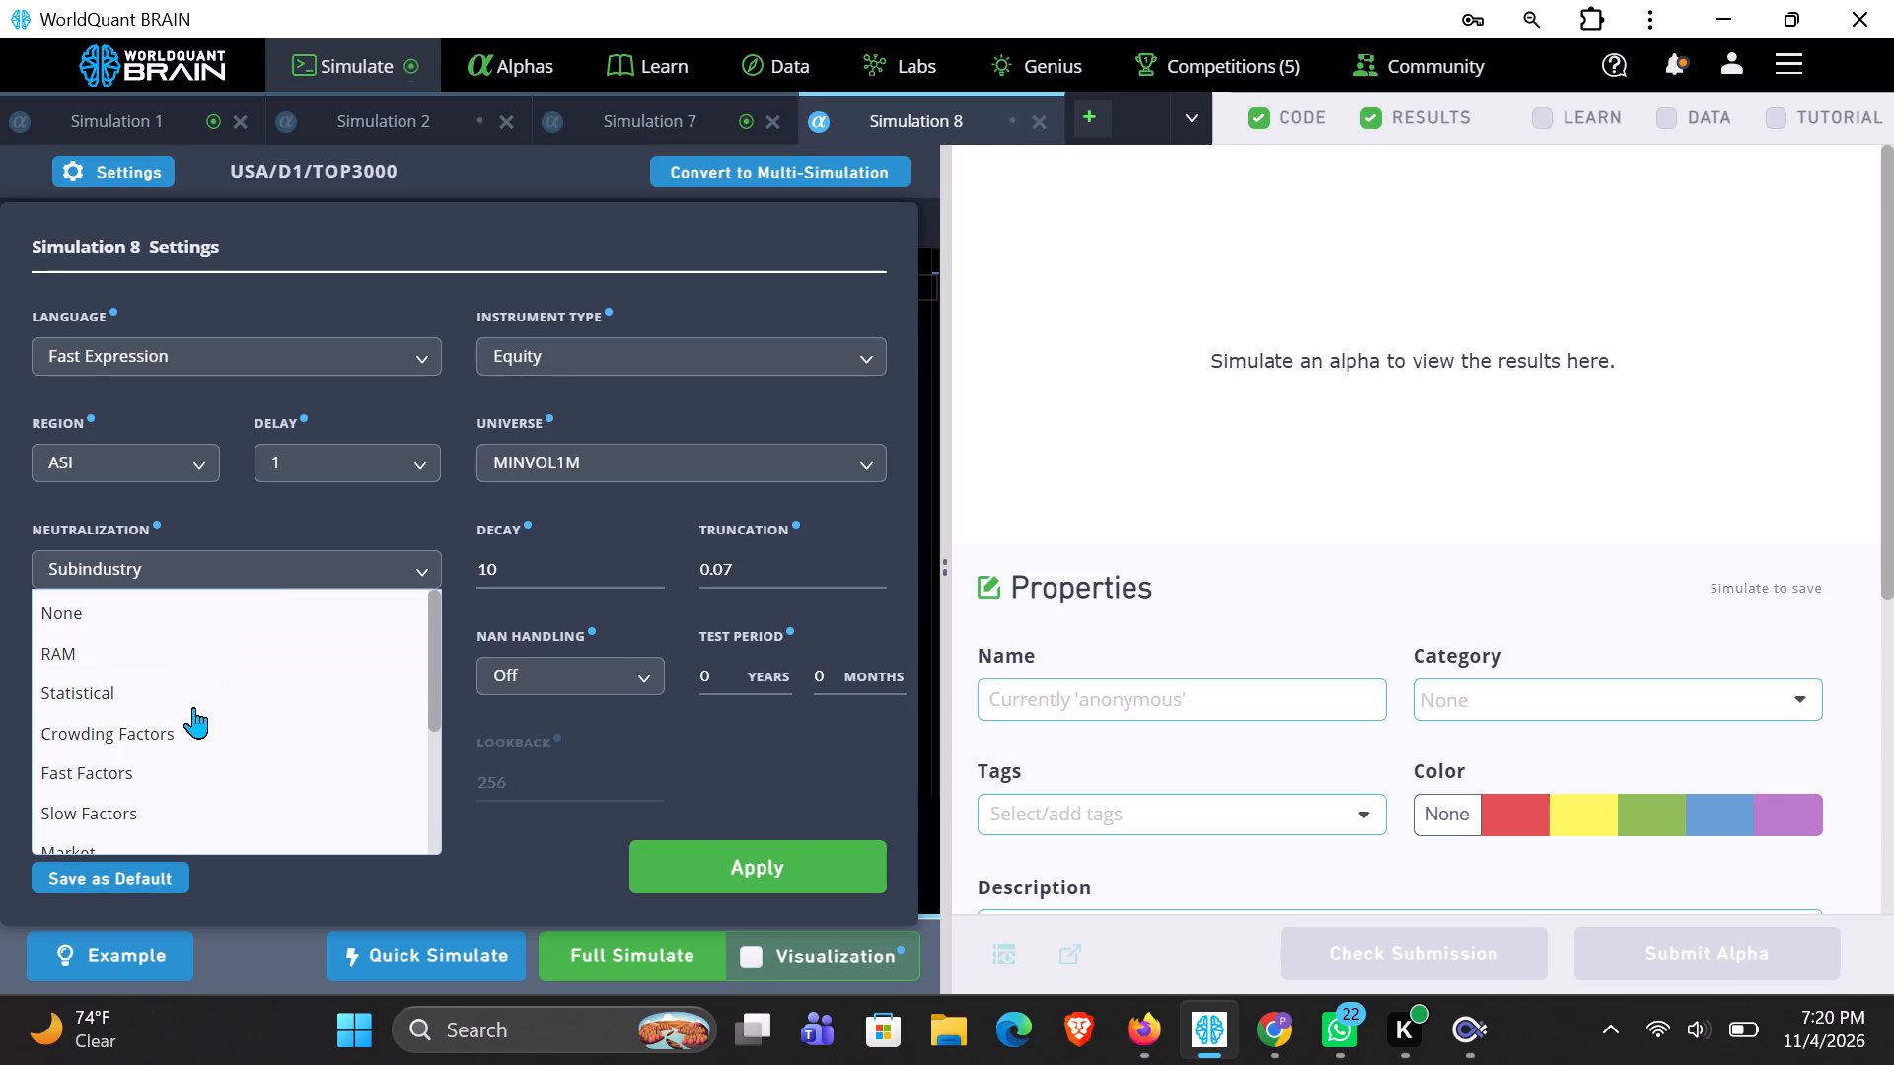
{"action": "left_click", "coordinate": [193, 707]}
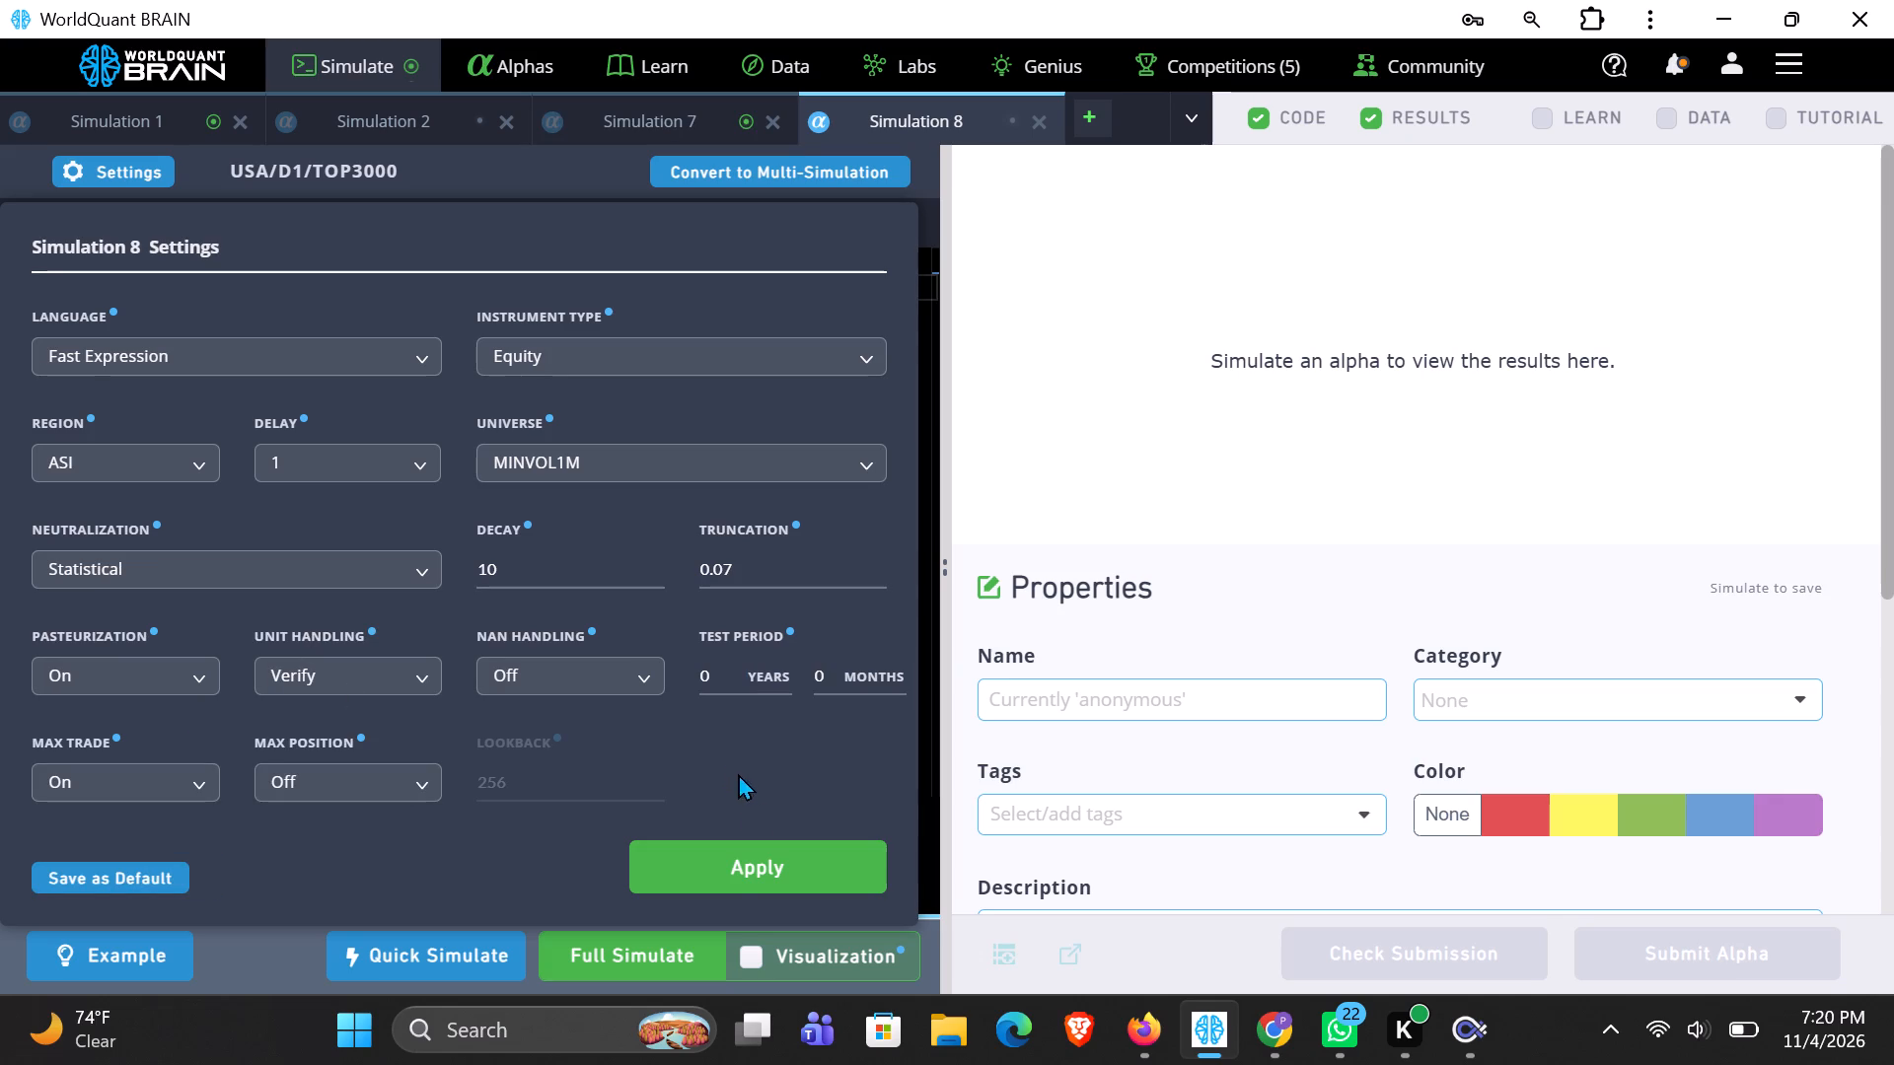
{"action": "left_click", "coordinate": [735, 883]}
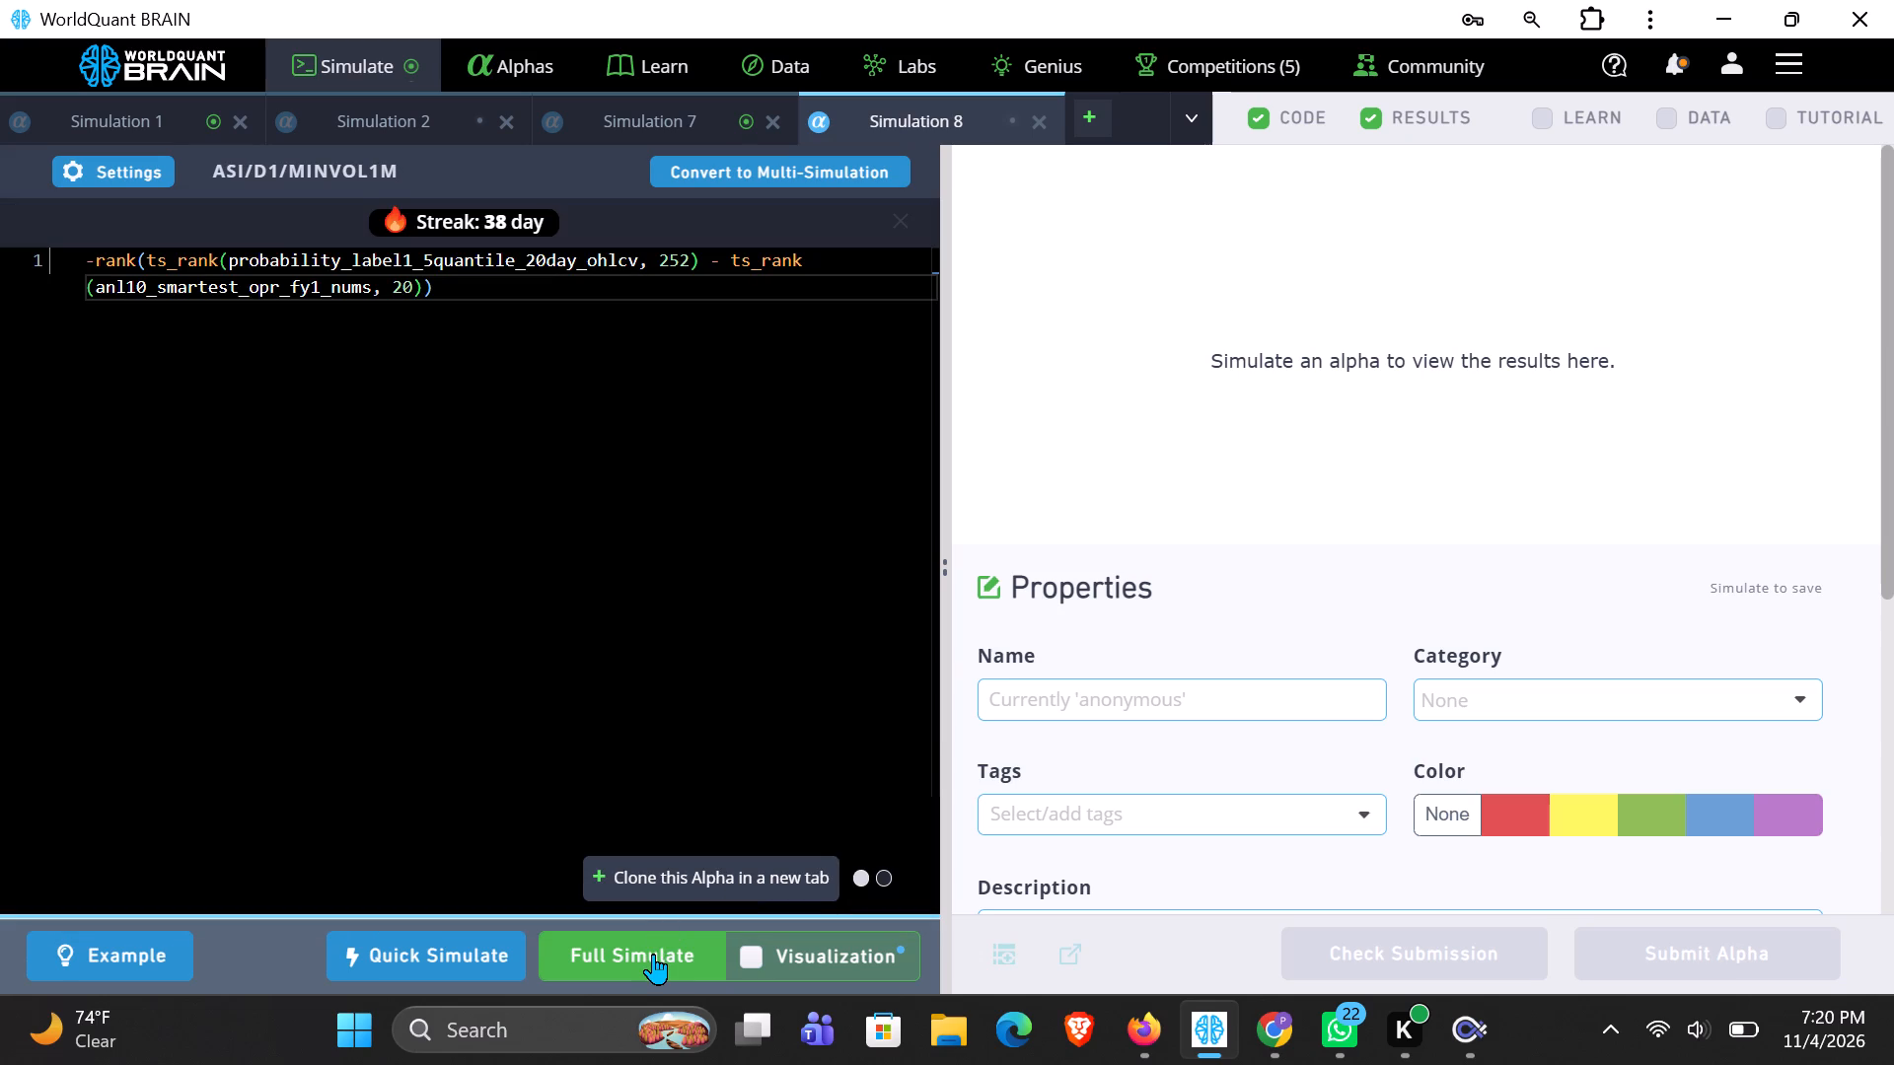
{"action": "left_click", "coordinate": [653, 954]}
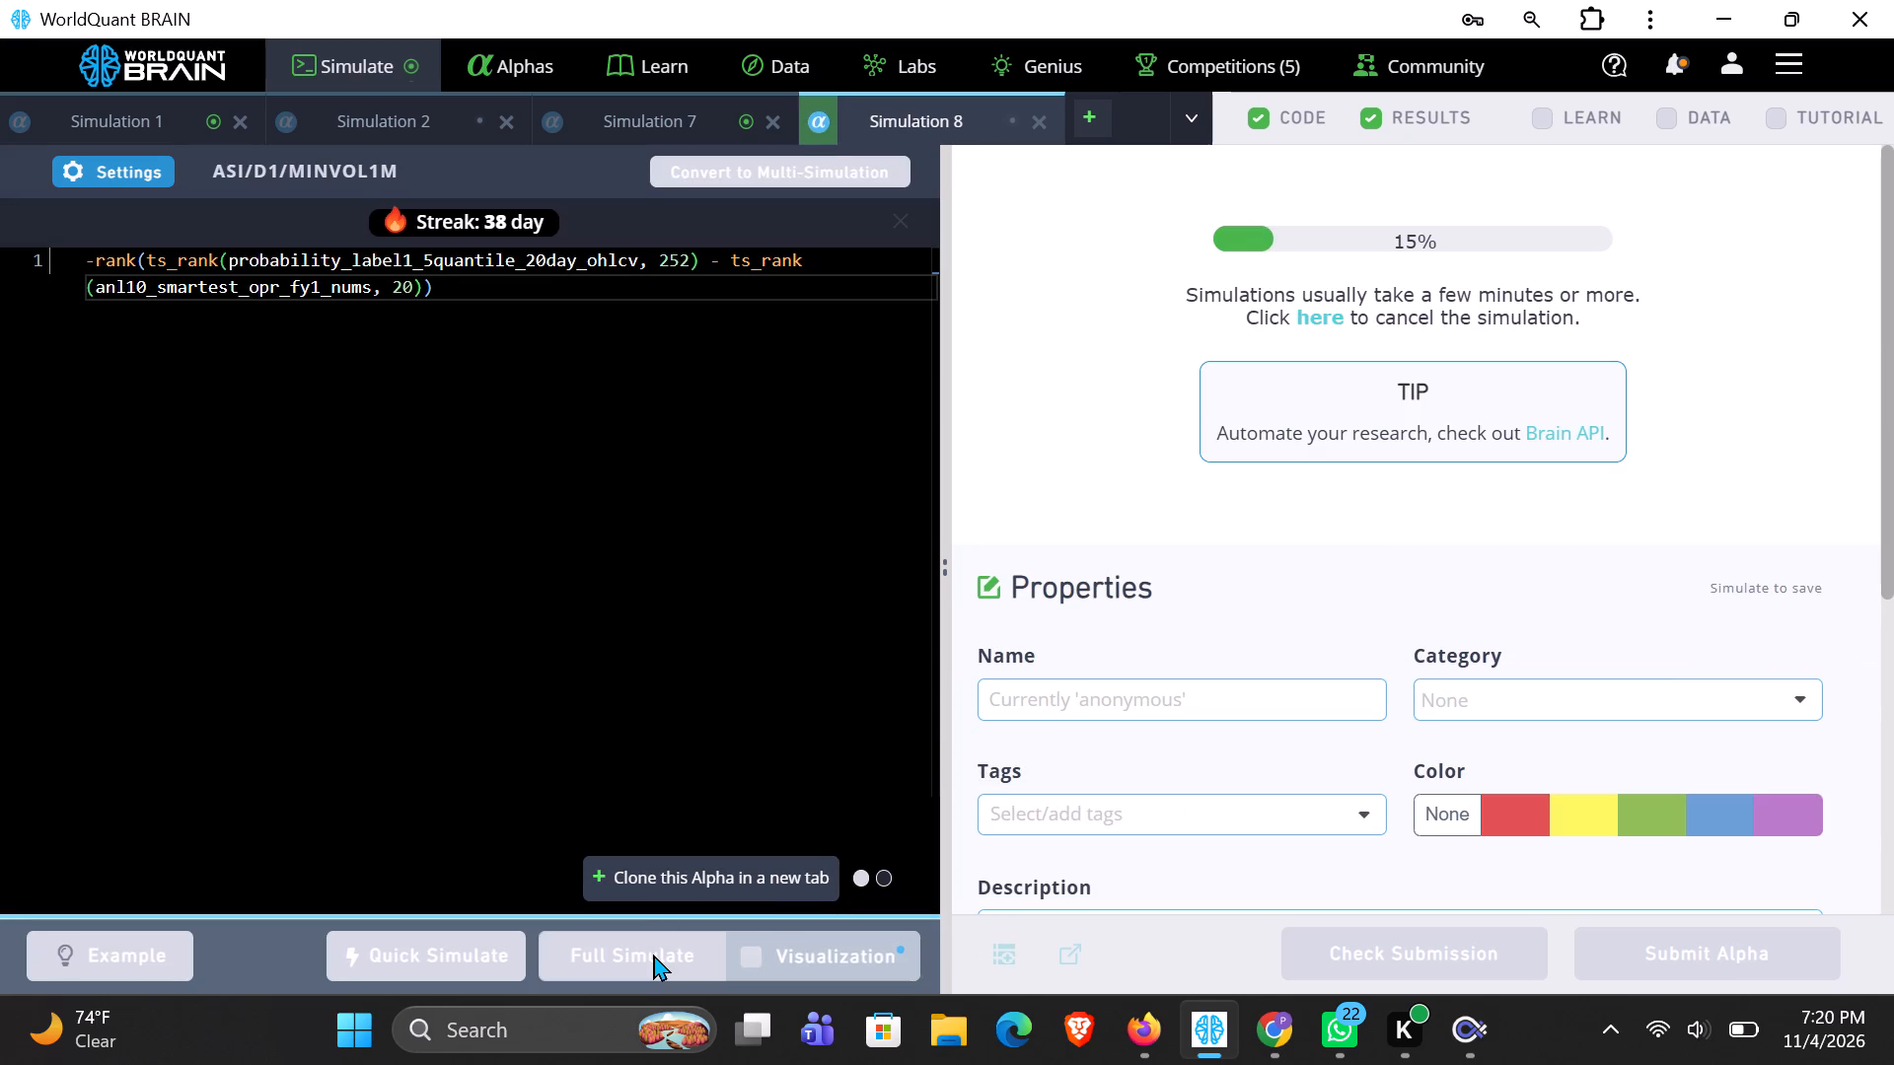
Examine Simulation 7's PnL chart, yearly IS summary, regional and investability-constrained aggregates, and IS testing status.
{"action": "left_click", "coordinate": [596, 119]}
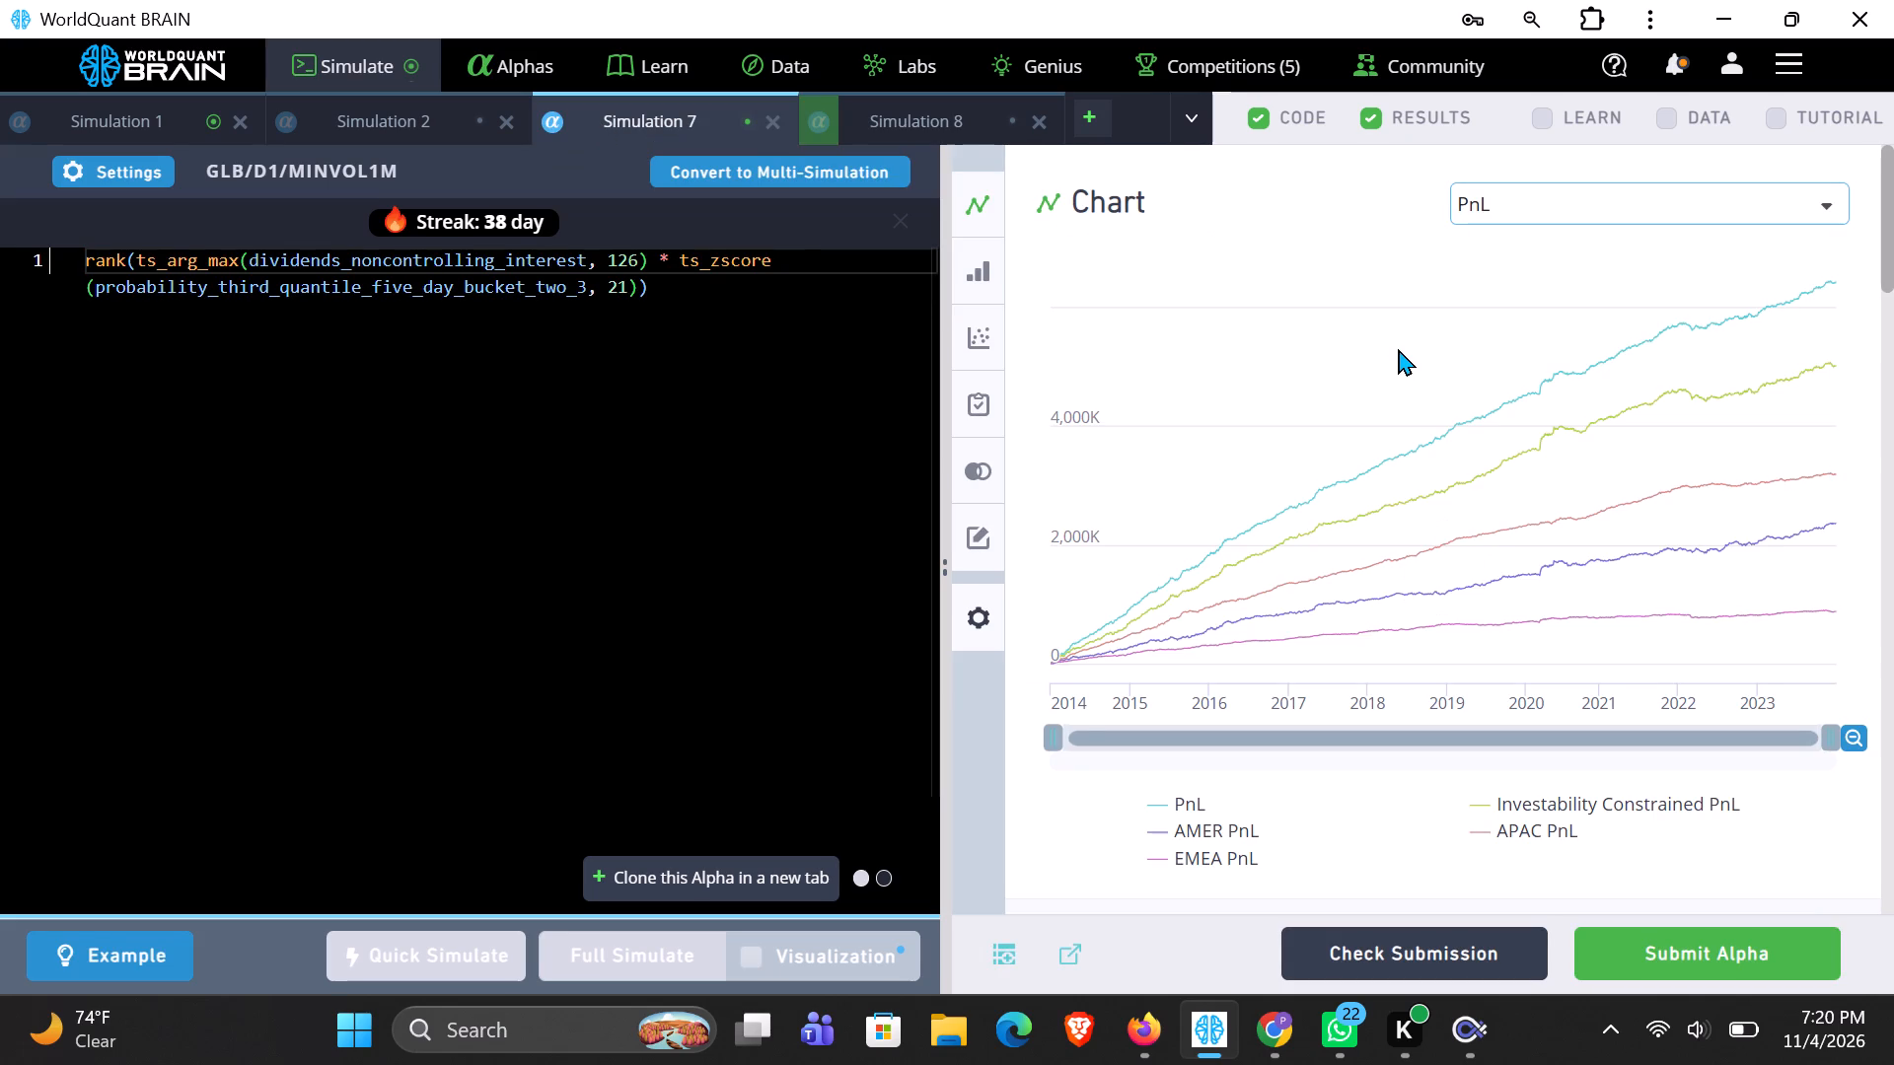
{"action": "scroll", "coordinate": [1510, 366], "scroll_direction": "down", "scroll_amount": 3}
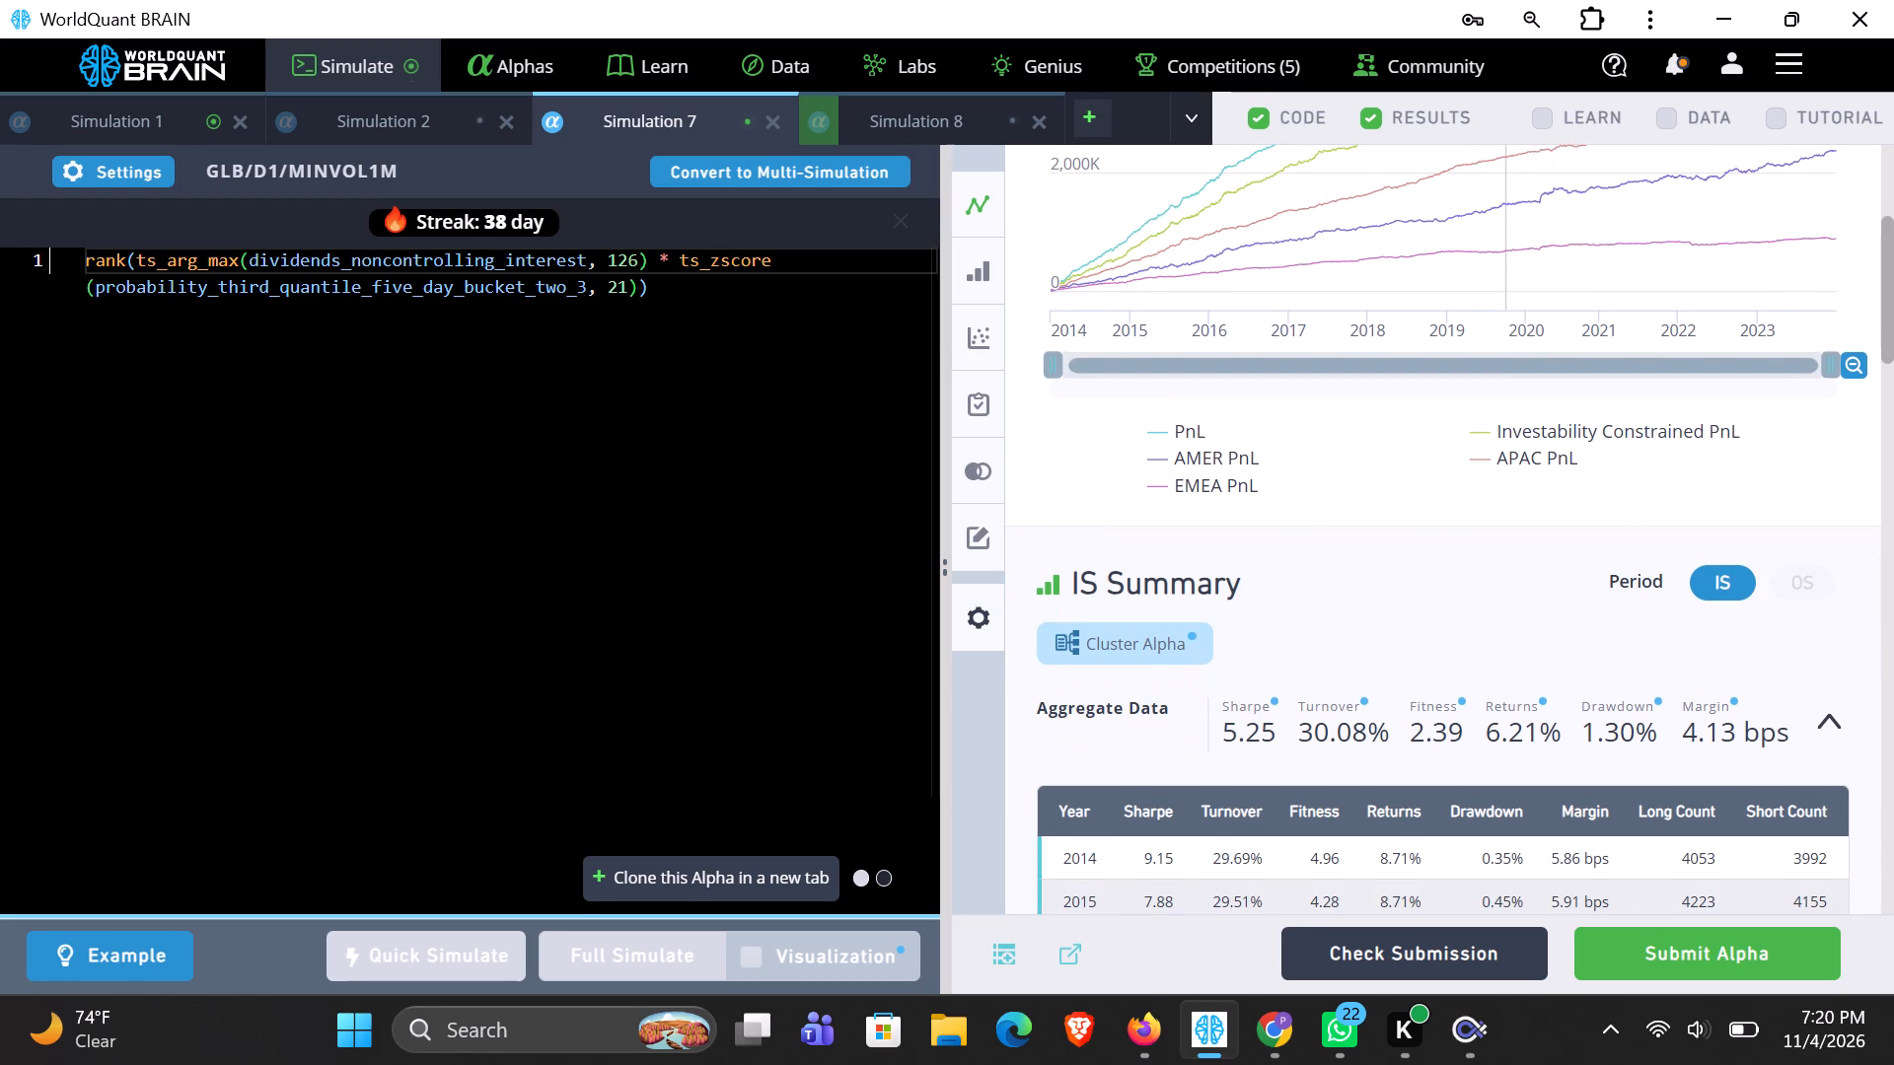
{"action": "scroll", "coordinate": [1510, 366], "scroll_direction": "down", "scroll_amount": 2}
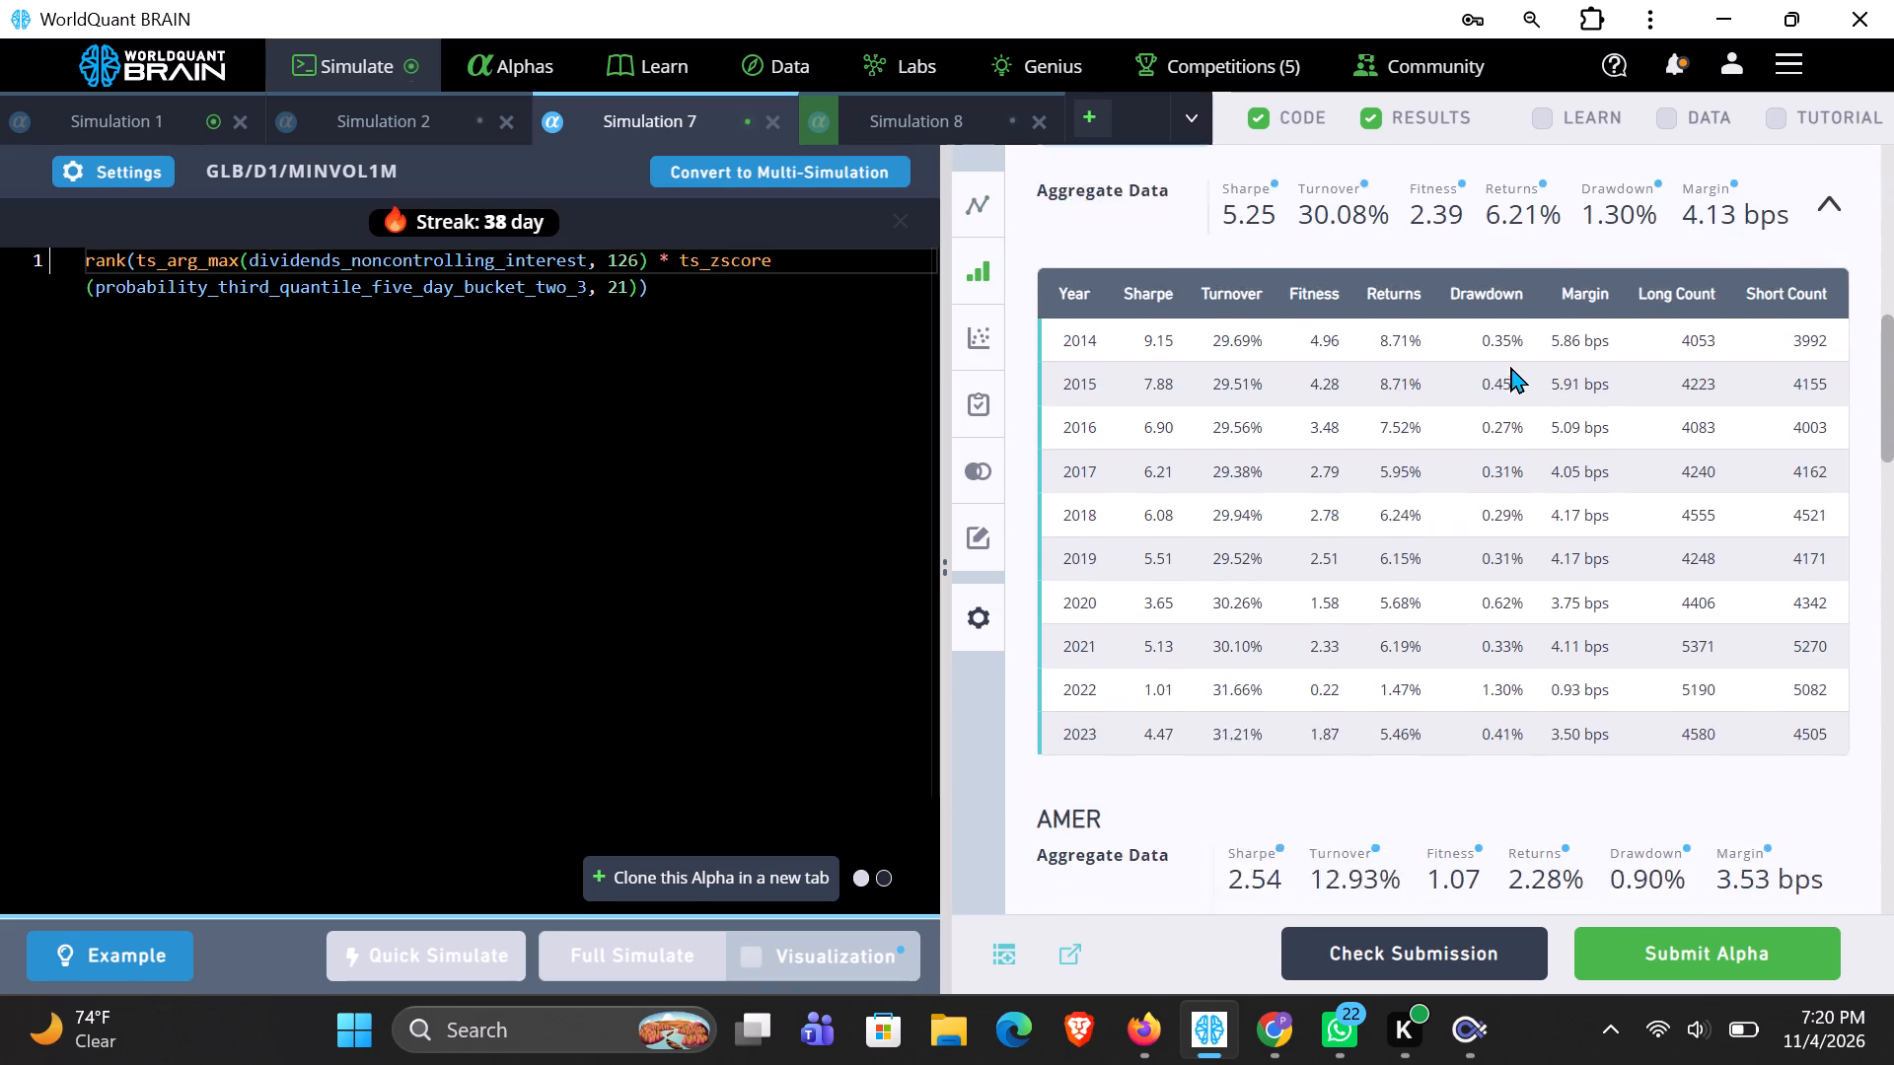
{"action": "scroll", "coordinate": [1510, 366], "scroll_direction": "down", "scroll_amount": 2}
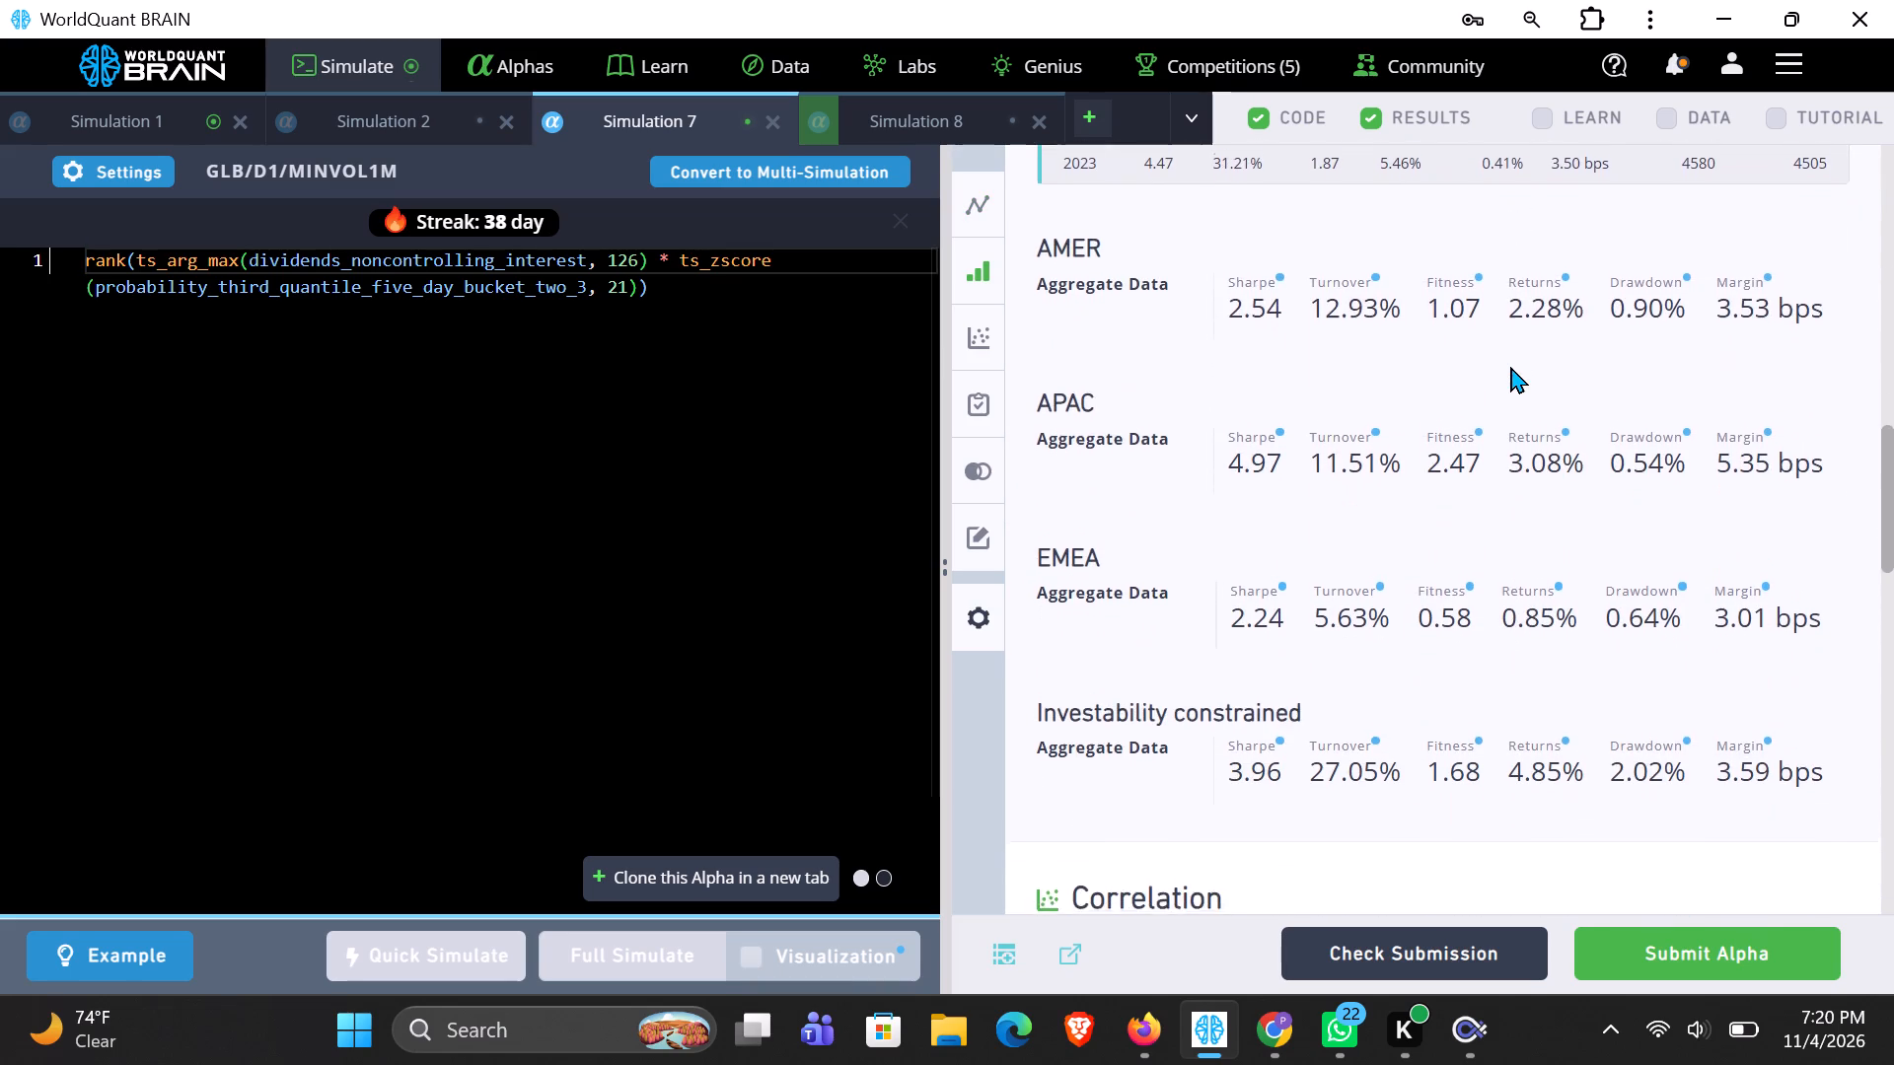
{"action": "scroll", "coordinate": [1510, 366], "scroll_direction": "down", "scroll_amount": 2}
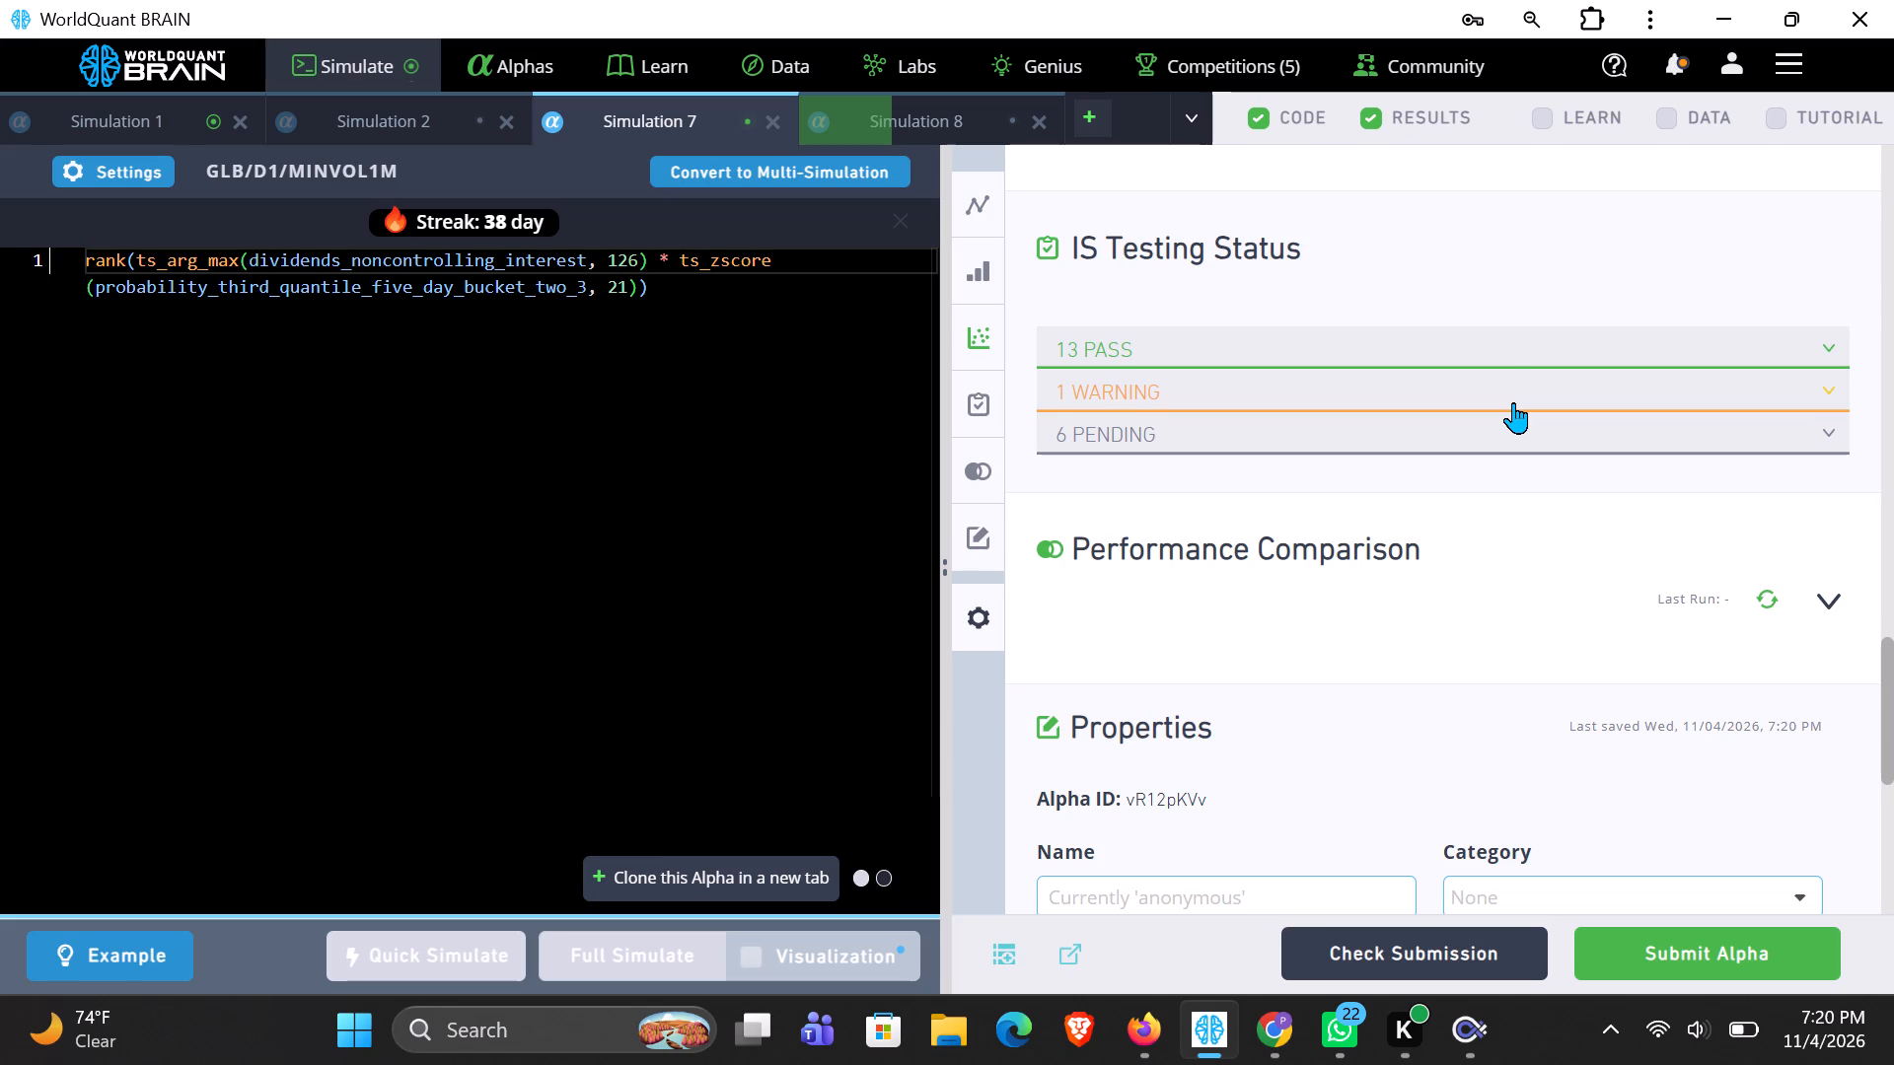
Run the Prod Correlation and Power Pool Correlation checks for Simulation 7's alpha.
{"action": "scroll", "coordinate": [1513, 402], "scroll_direction": "up", "scroll_amount": 2}
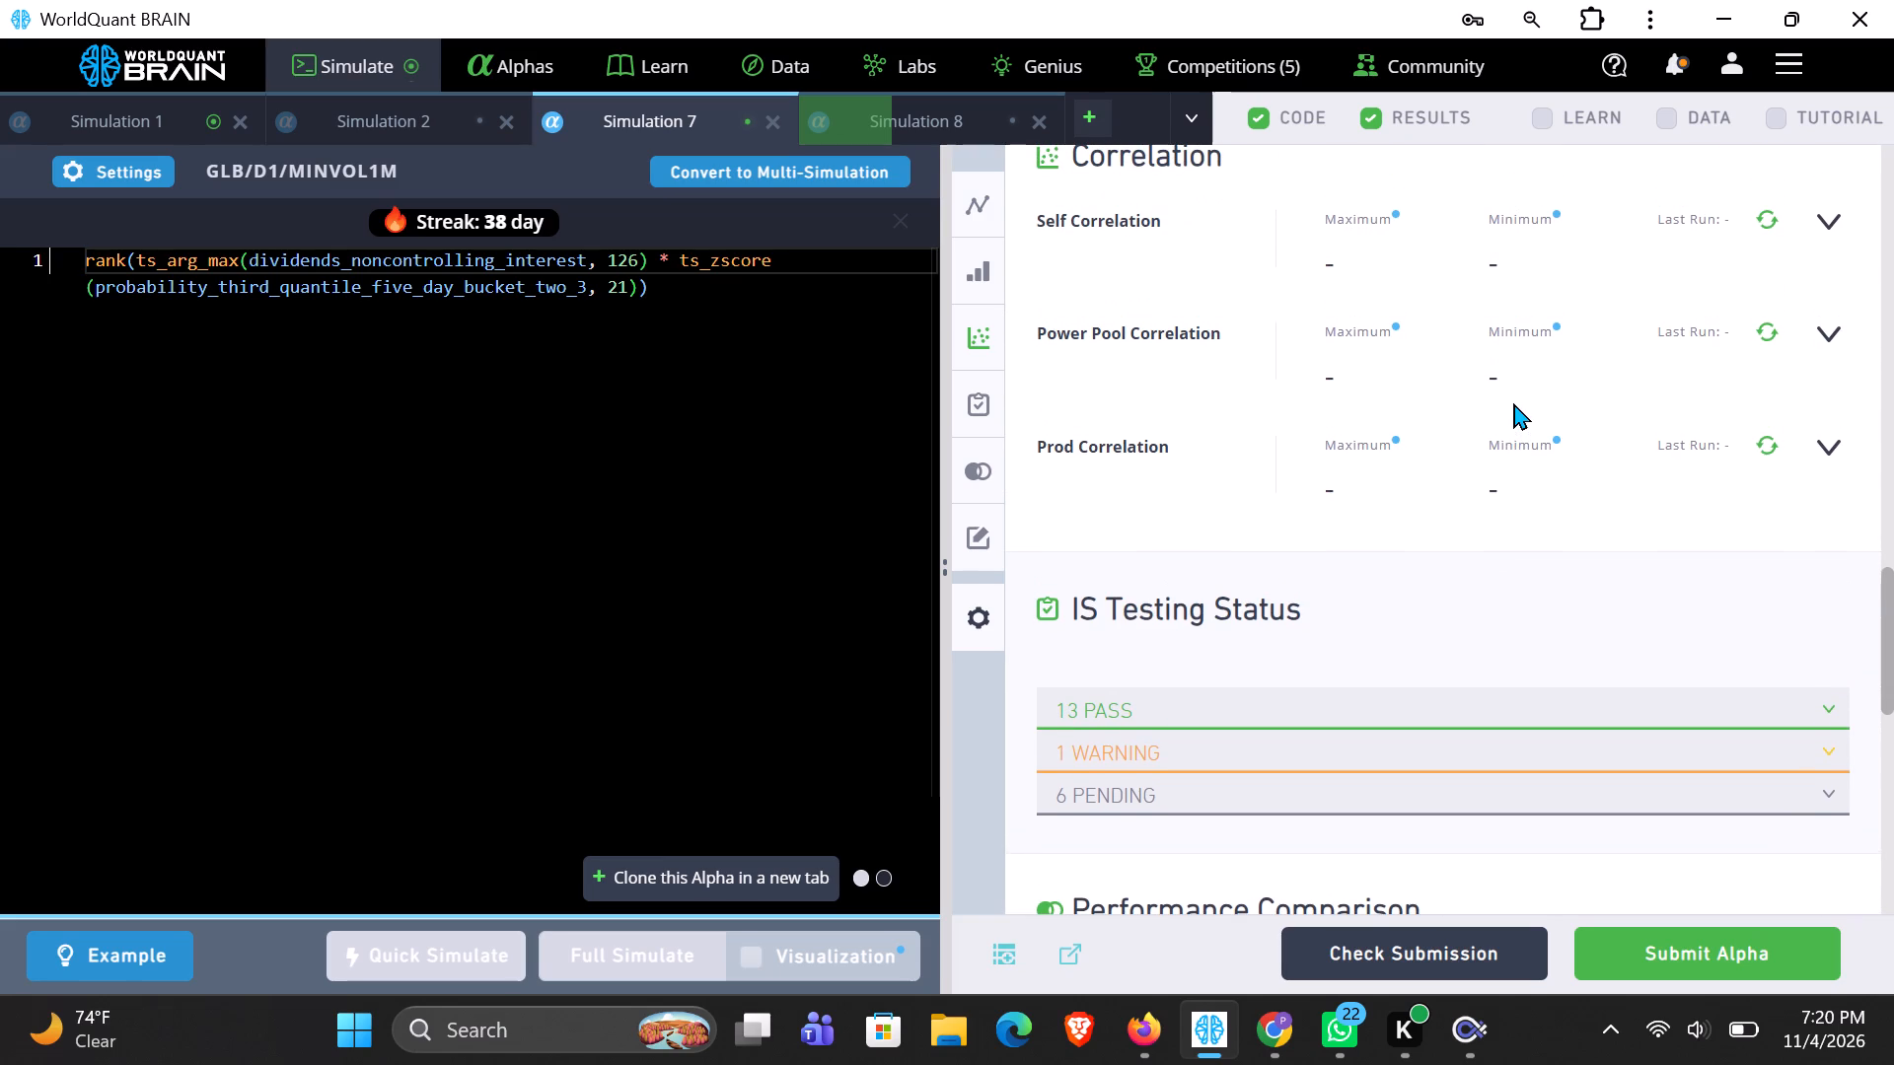
{"action": "left_click", "coordinate": [1773, 440]}
{"action": "scroll", "coordinate": [1767, 438], "scroll_direction": "up", "scroll_amount": 4}
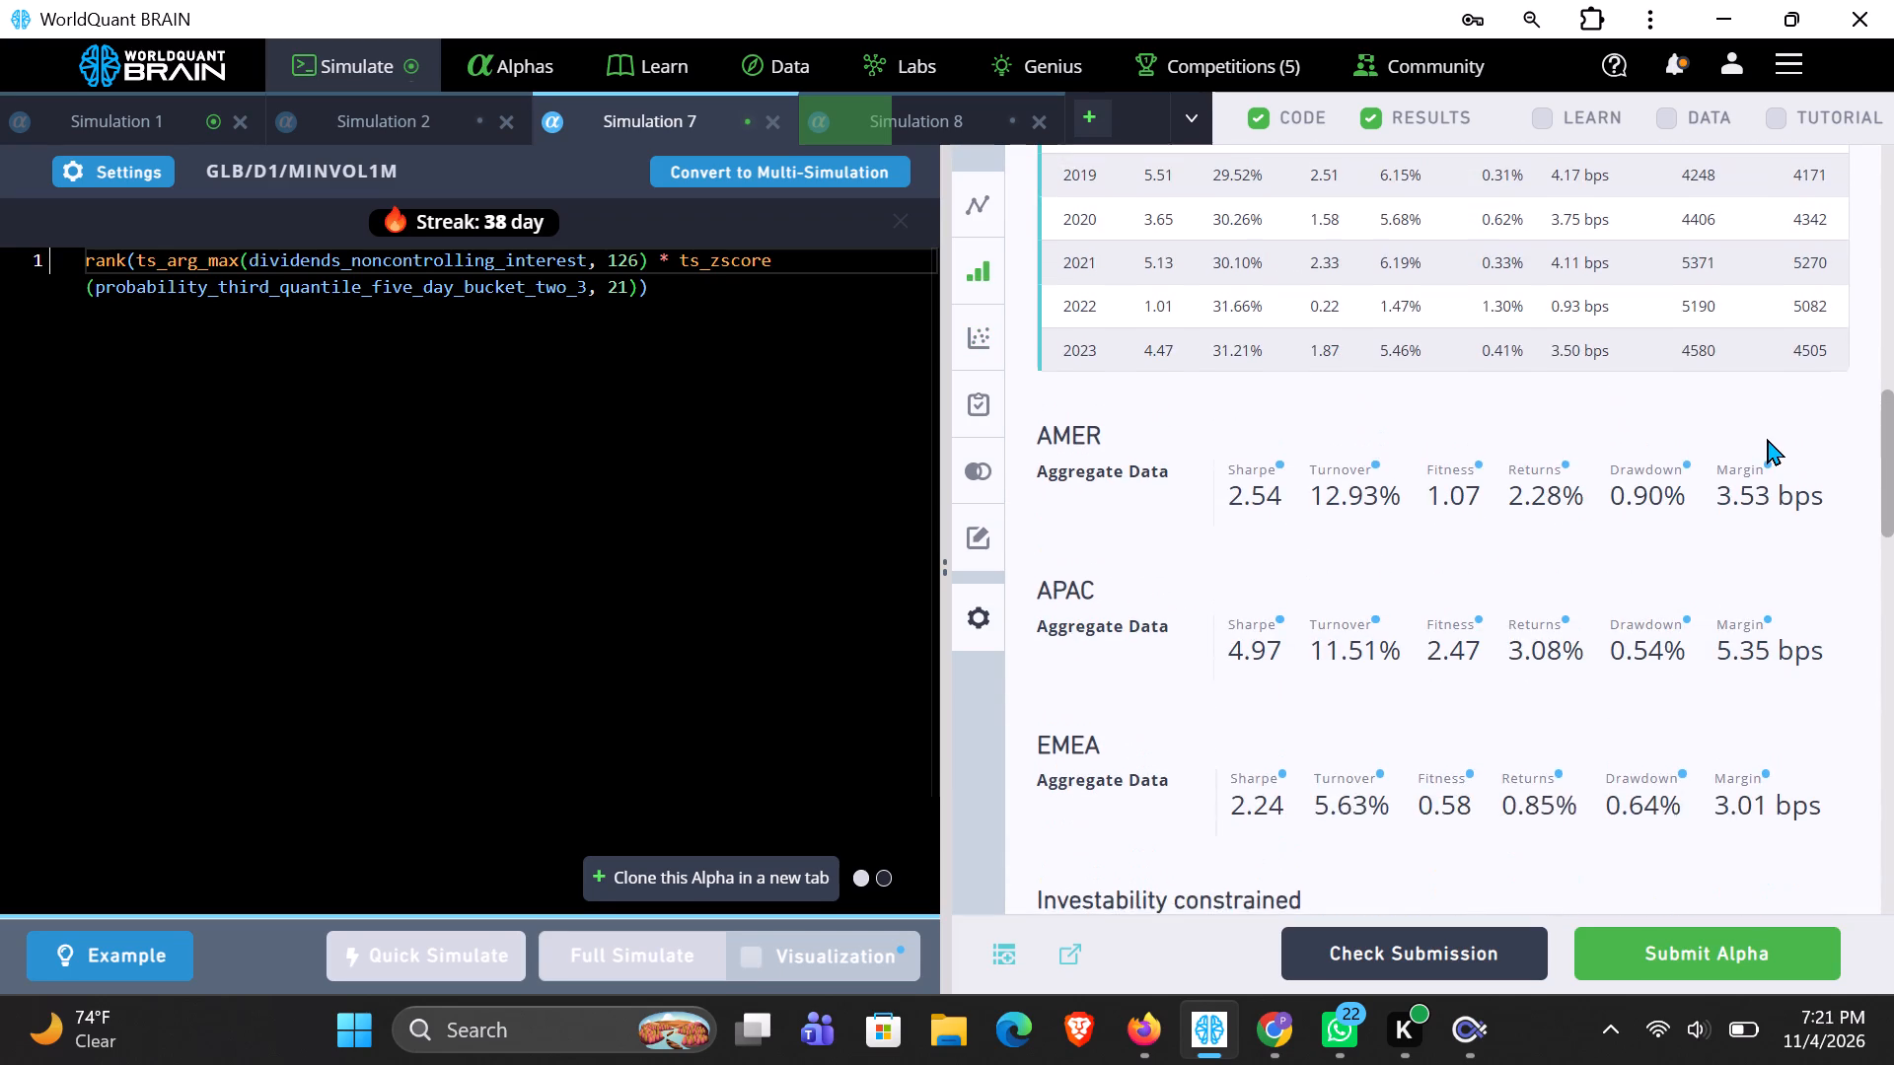
{"action": "scroll", "coordinate": [1767, 438], "scroll_direction": "up", "scroll_amount": 1}
{"action": "scroll", "coordinate": [1767, 438], "scroll_direction": "down", "scroll_amount": 1}
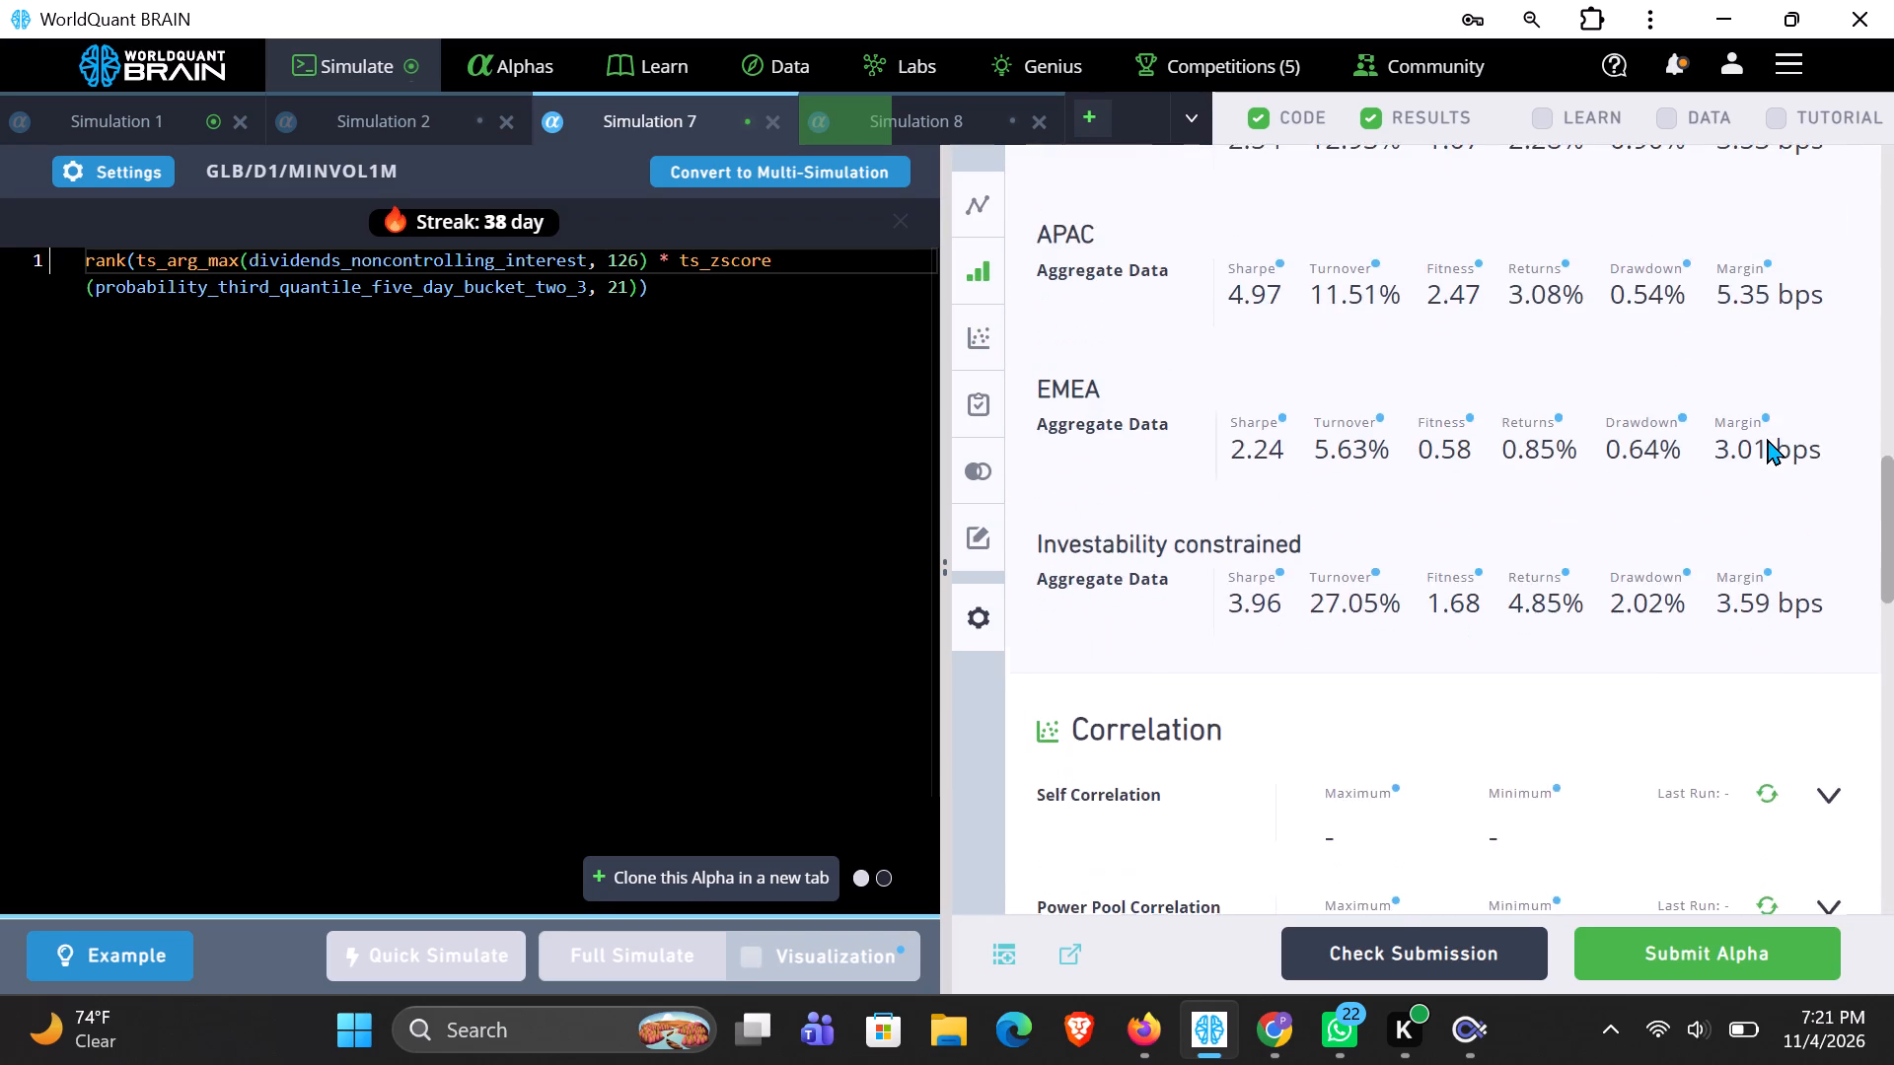
{"action": "scroll", "coordinate": [1767, 438], "scroll_direction": "down", "scroll_amount": 1}
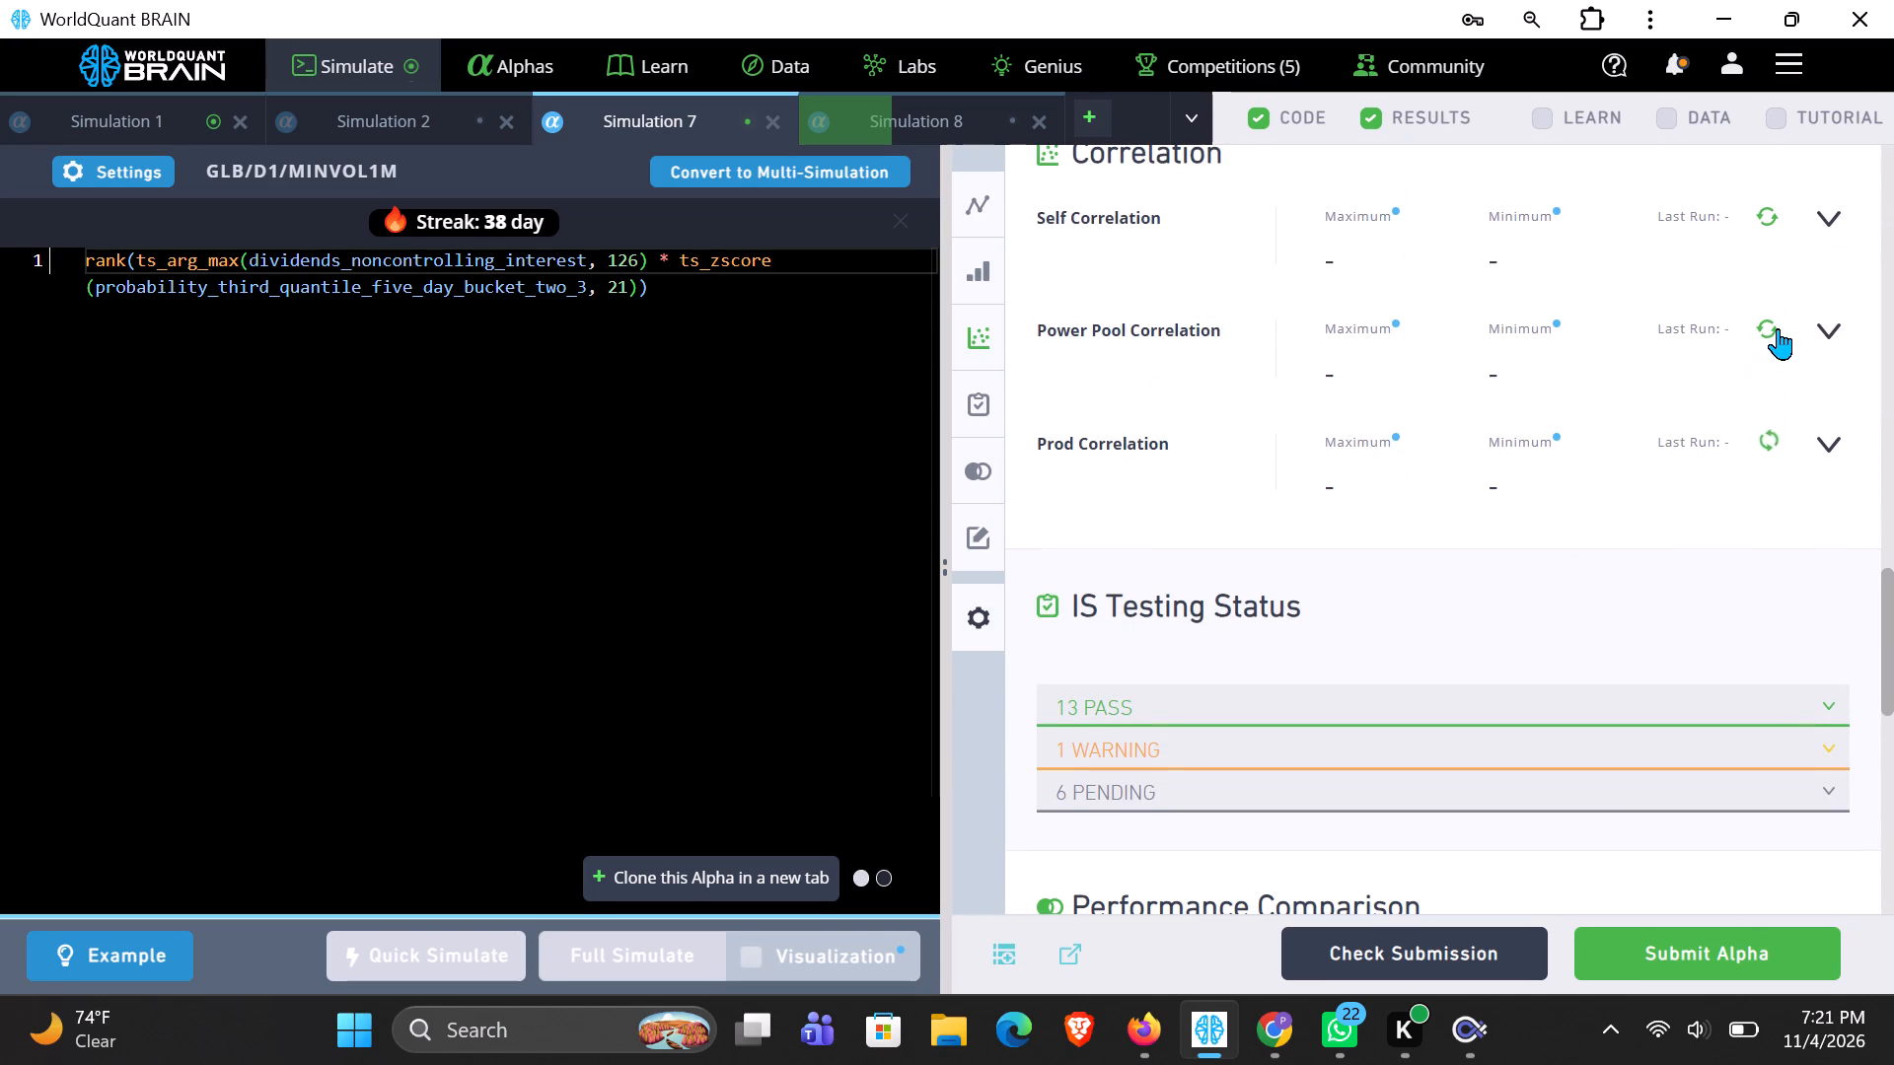
{"action": "left_click", "coordinate": [1776, 328]}
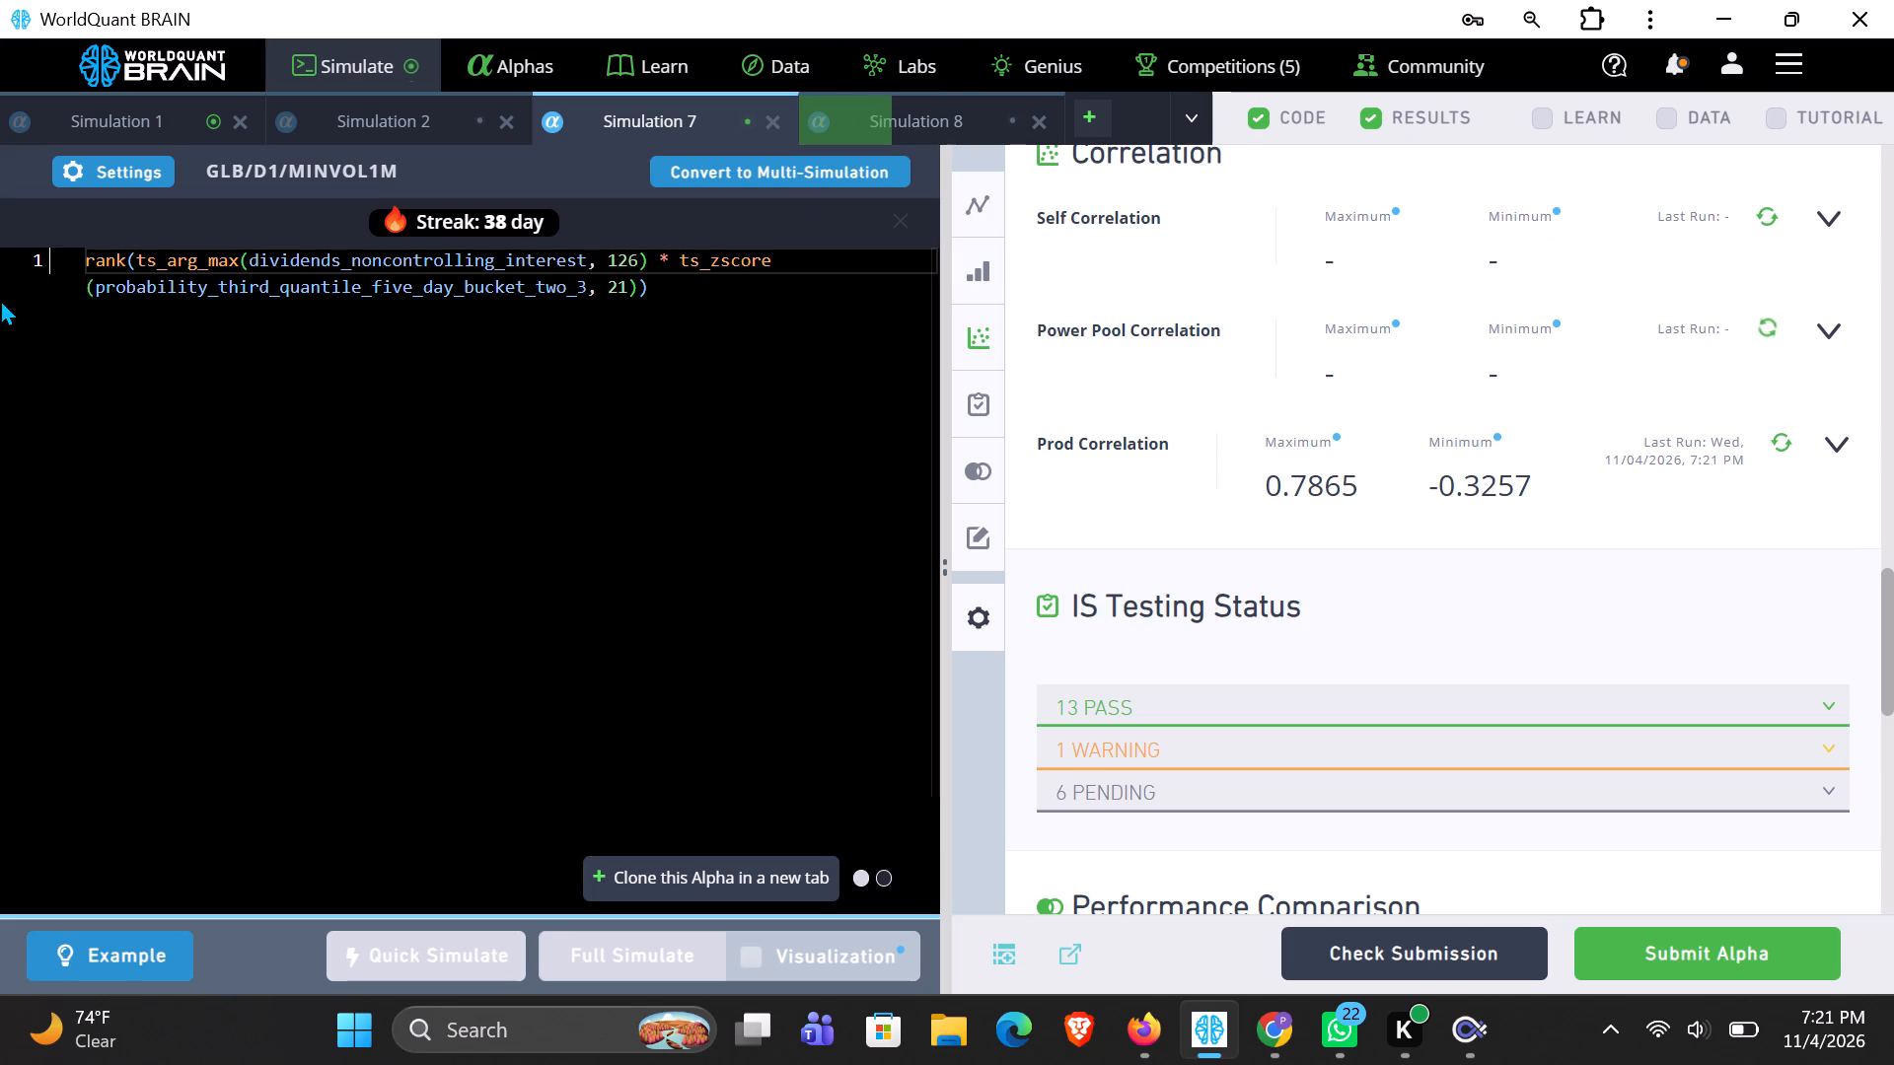
Change Simulation 7's neutralization to Fast Factors and apply the settings.
{"action": "left_click", "coordinate": [90, 174]}
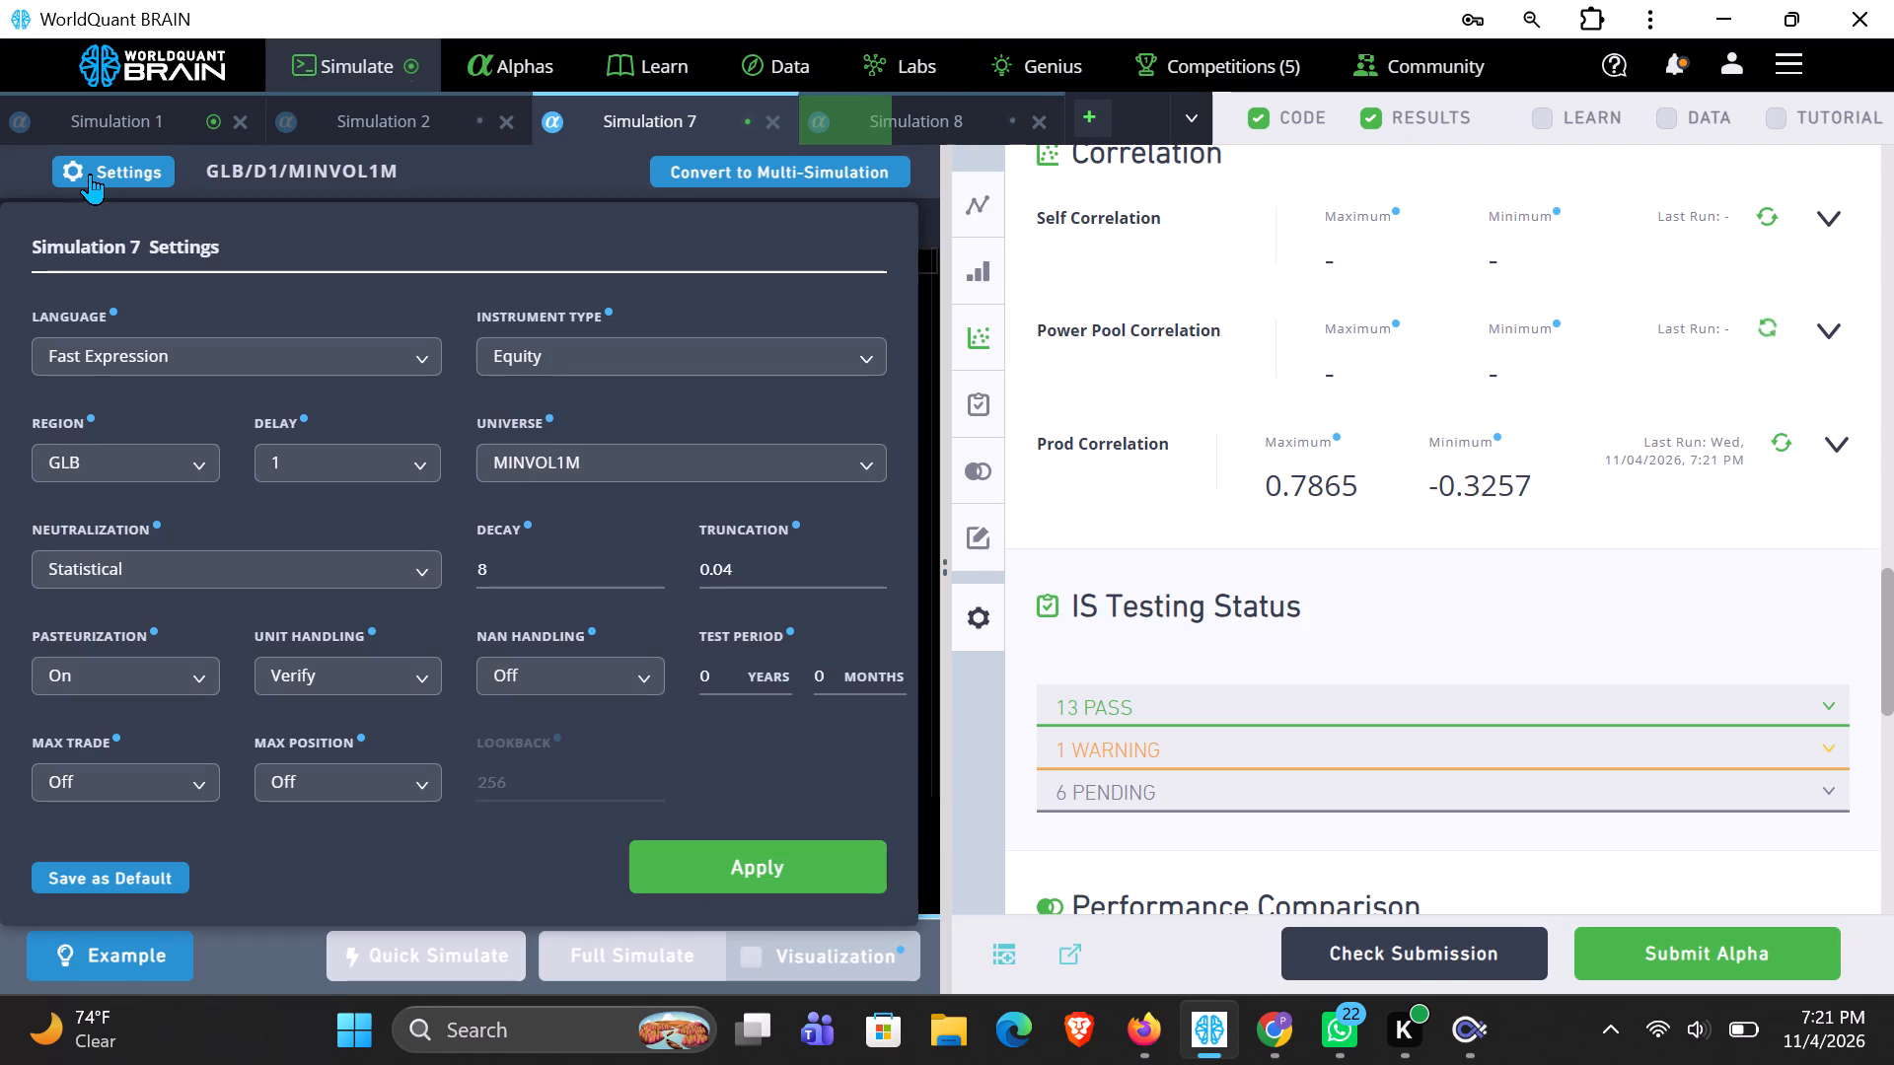
{"action": "left_click", "coordinate": [90, 174]}
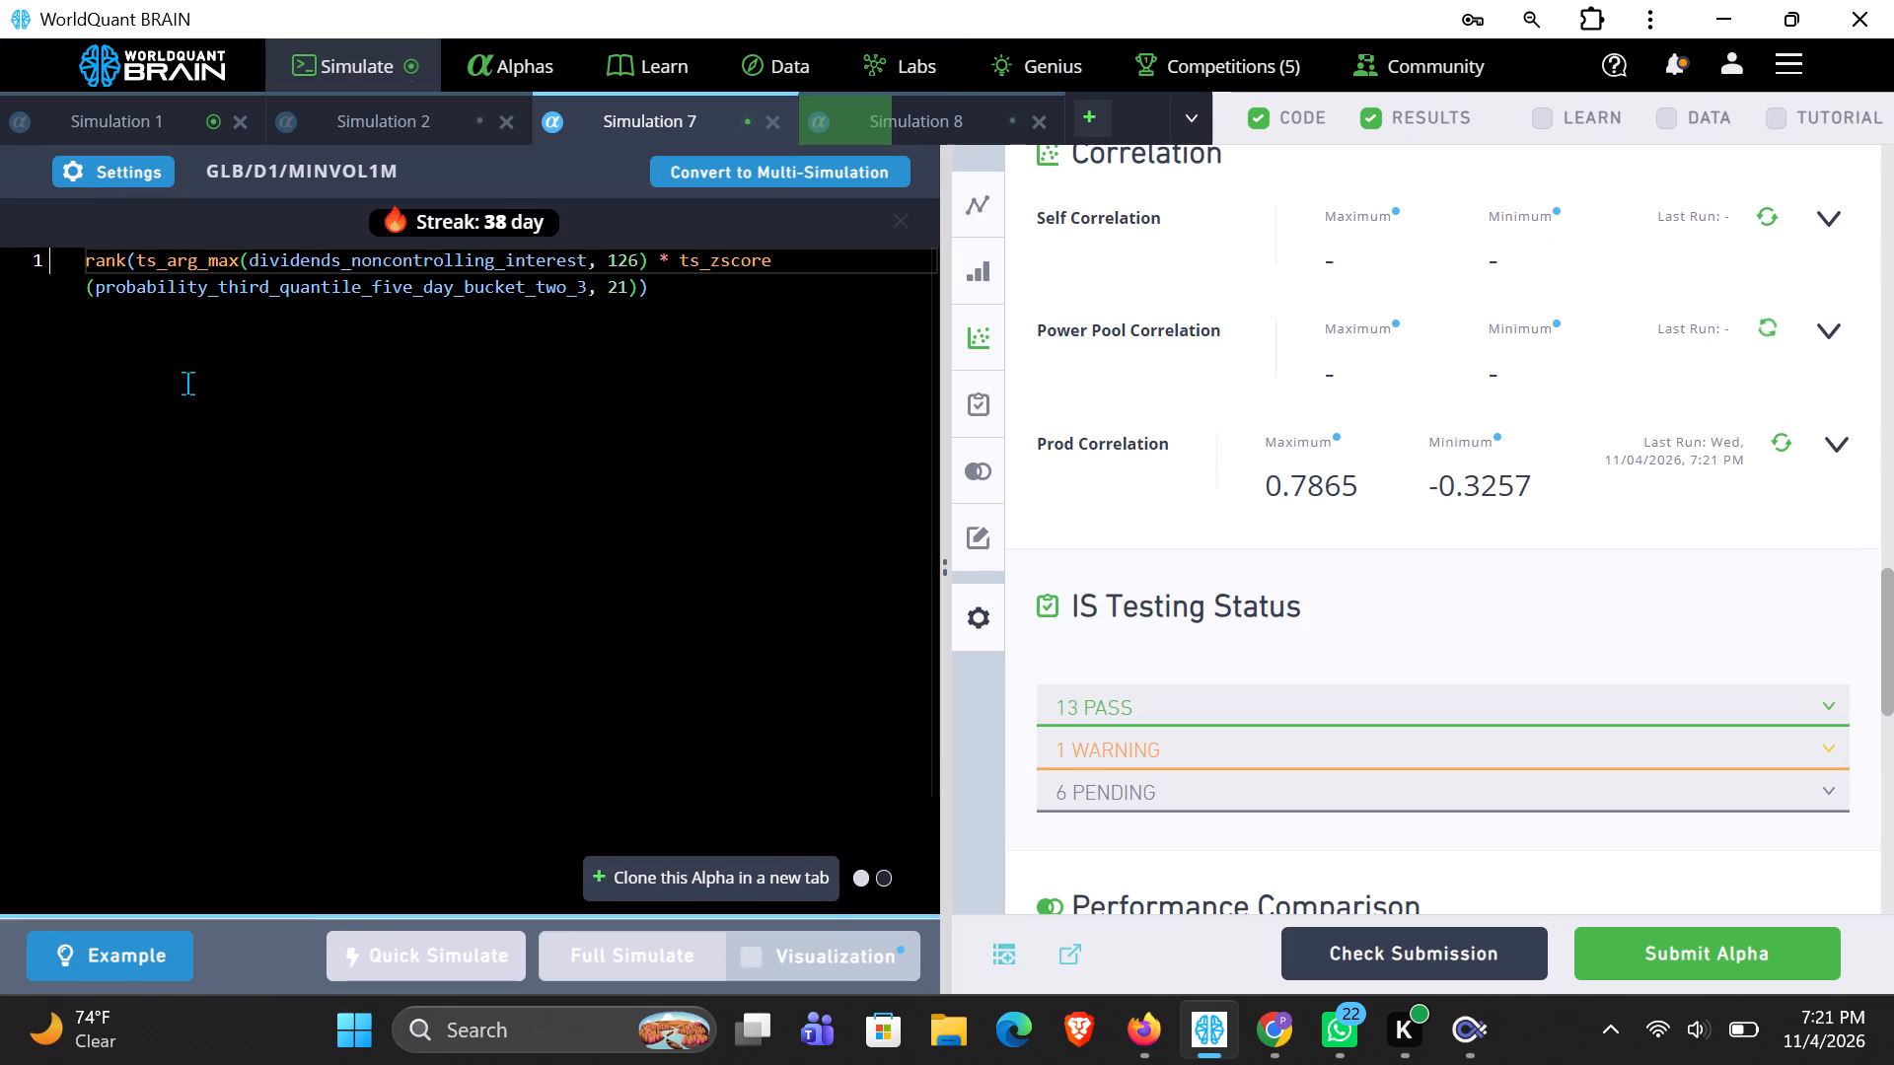
{"action": "left_click", "coordinate": [136, 176]}
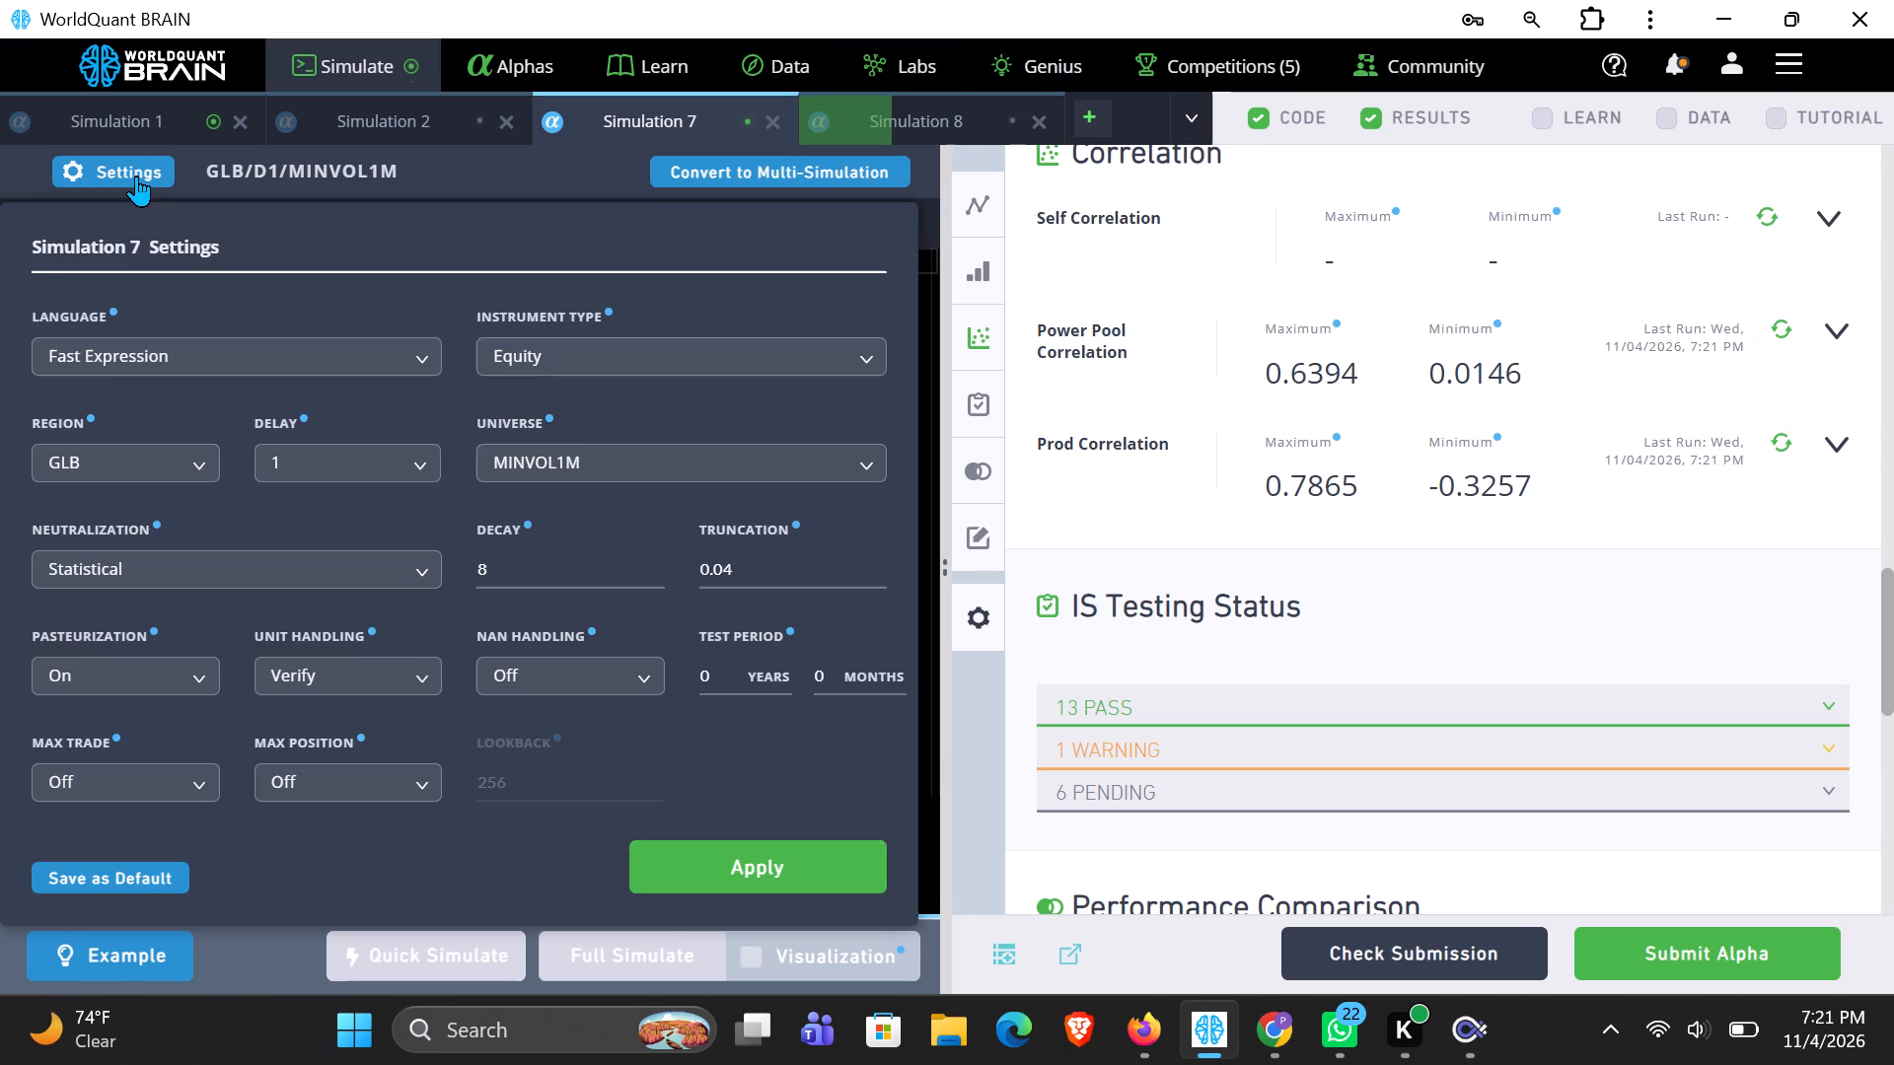
{"action": "left_click", "coordinate": [192, 555]}
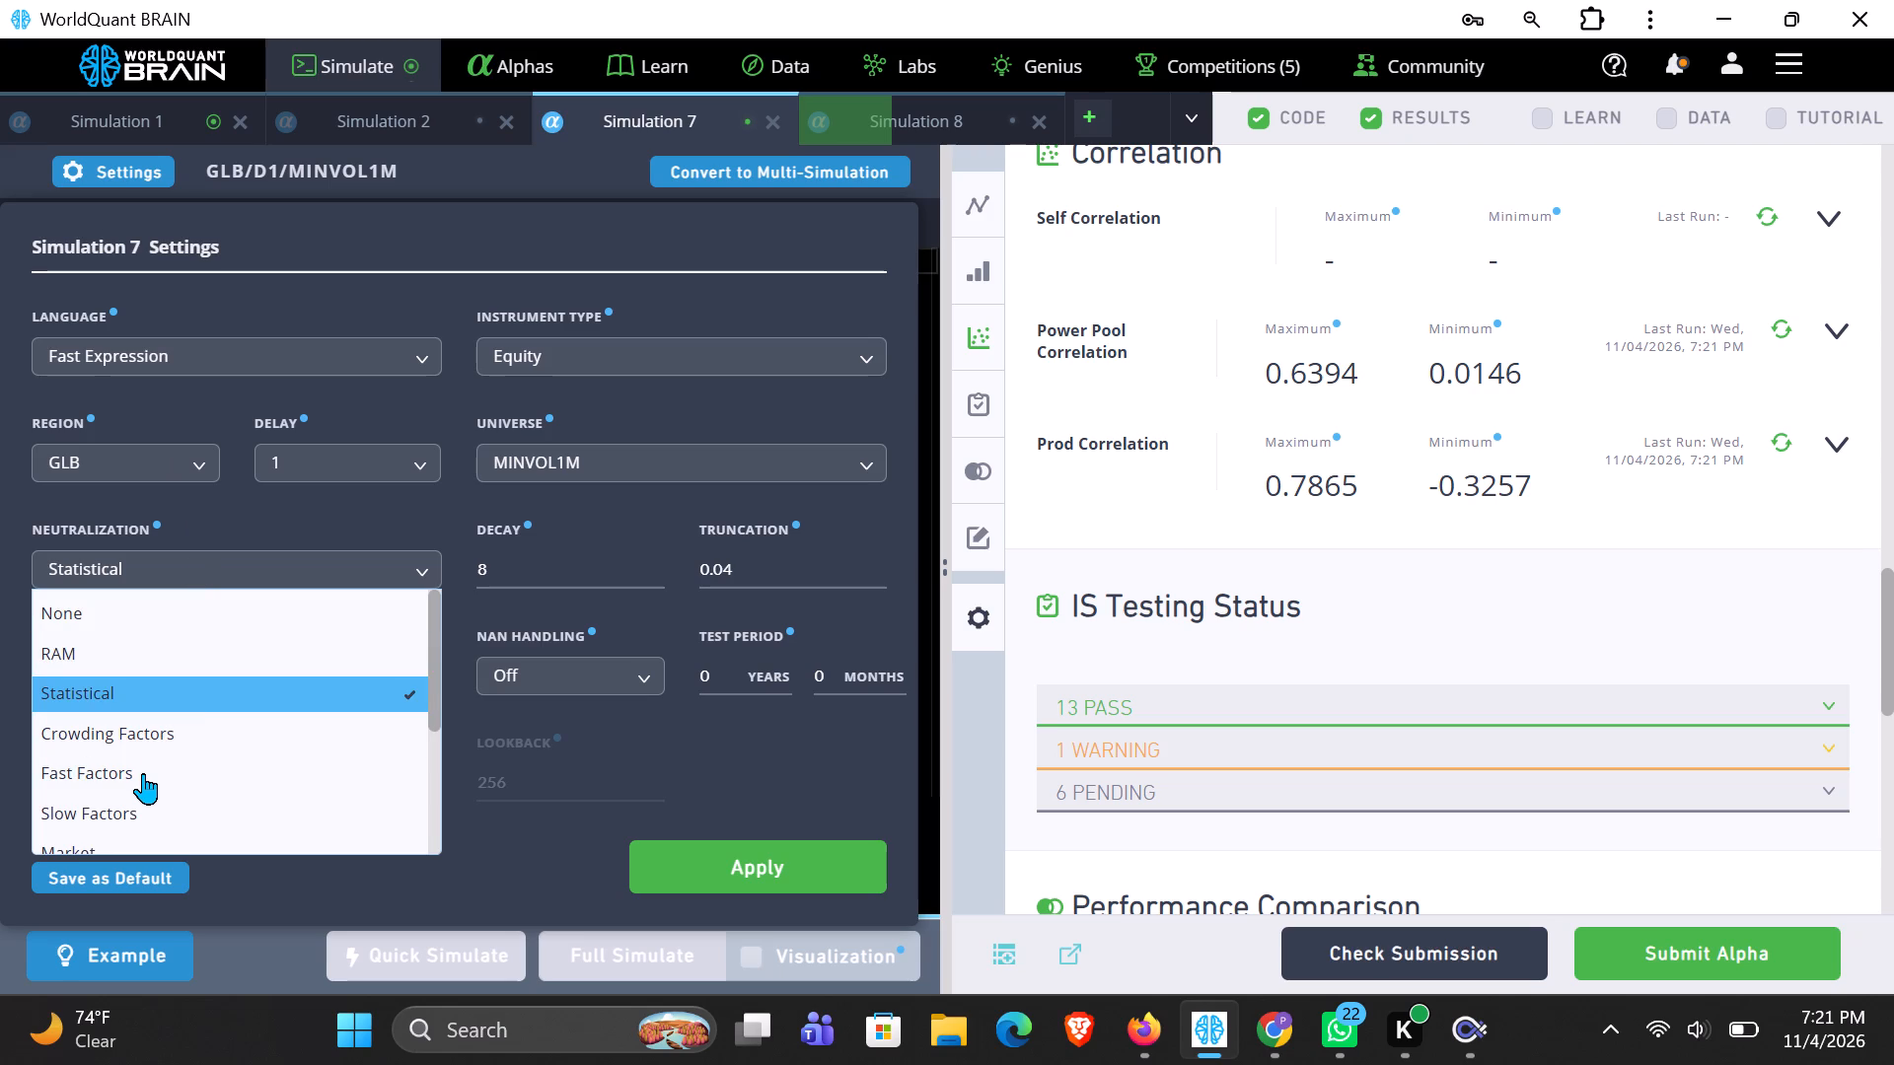
{"action": "left_click", "coordinate": [143, 773]}
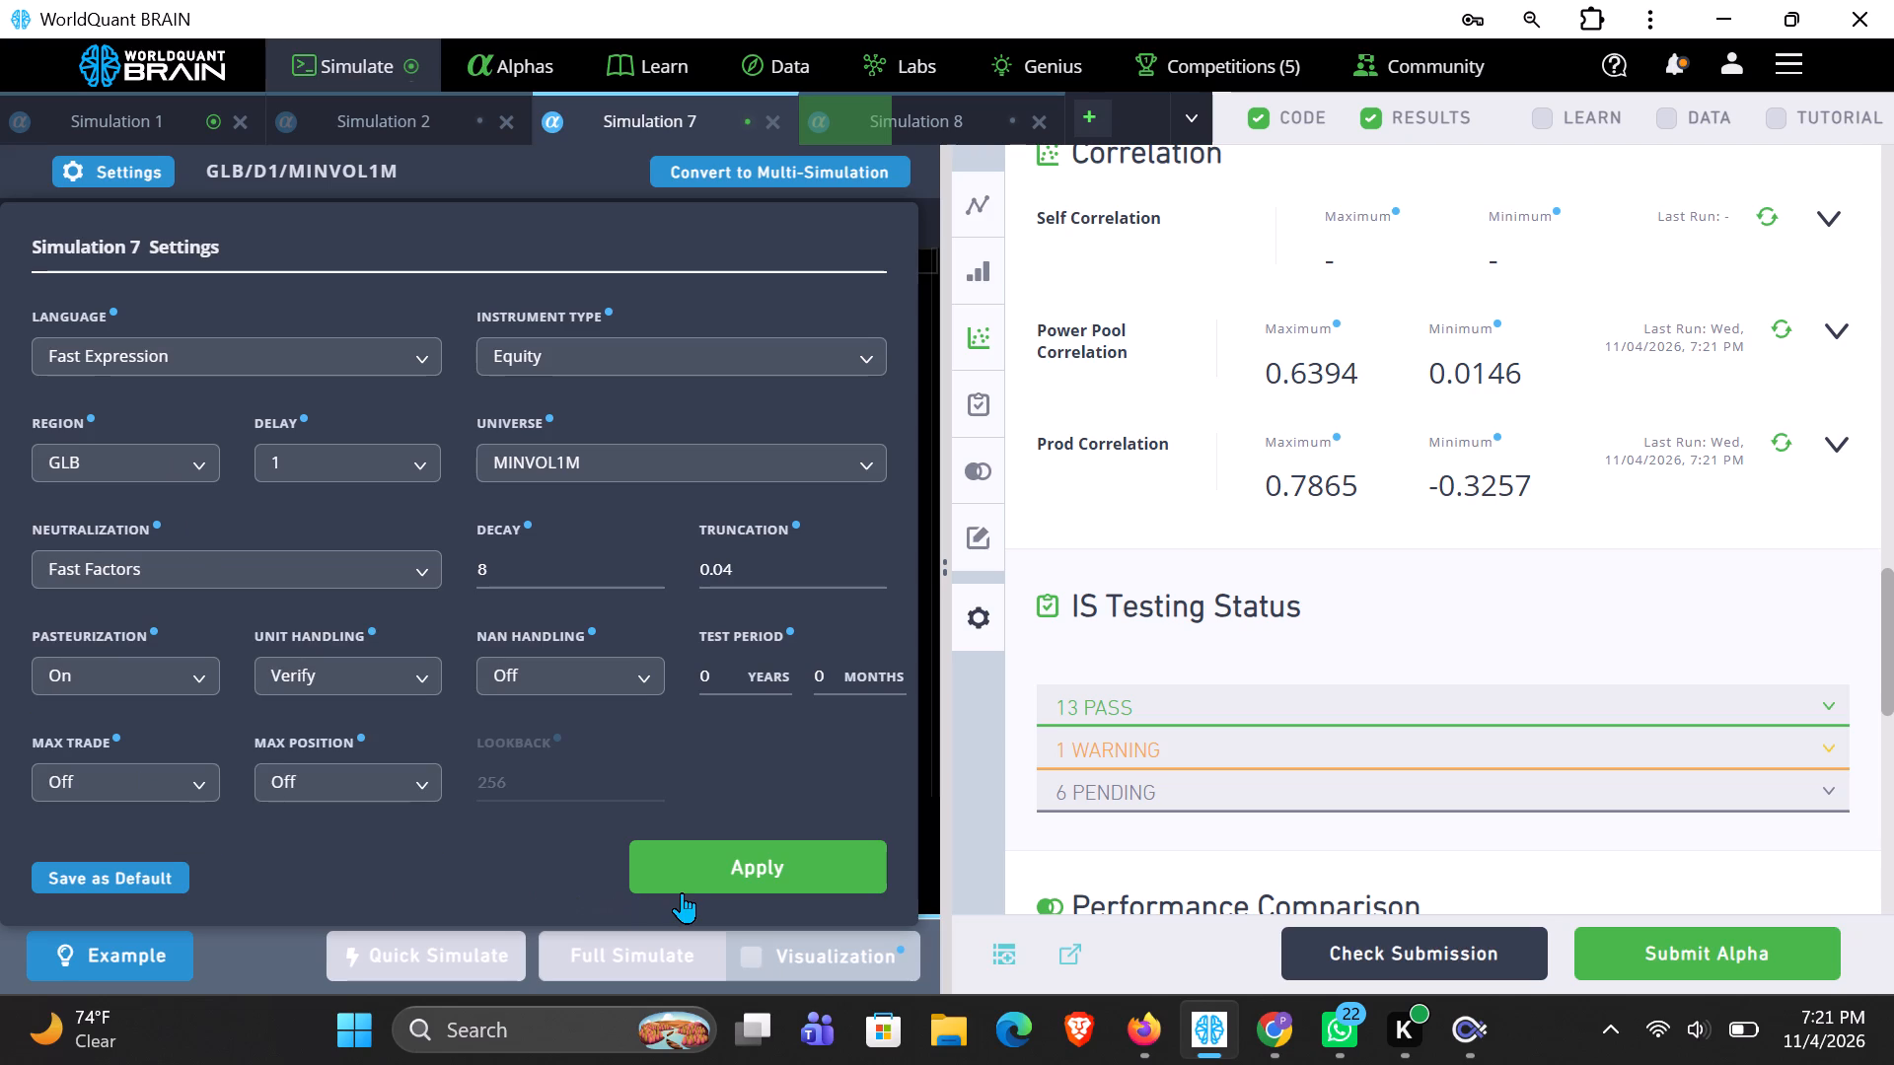
{"action": "left_click", "coordinate": [706, 873]}
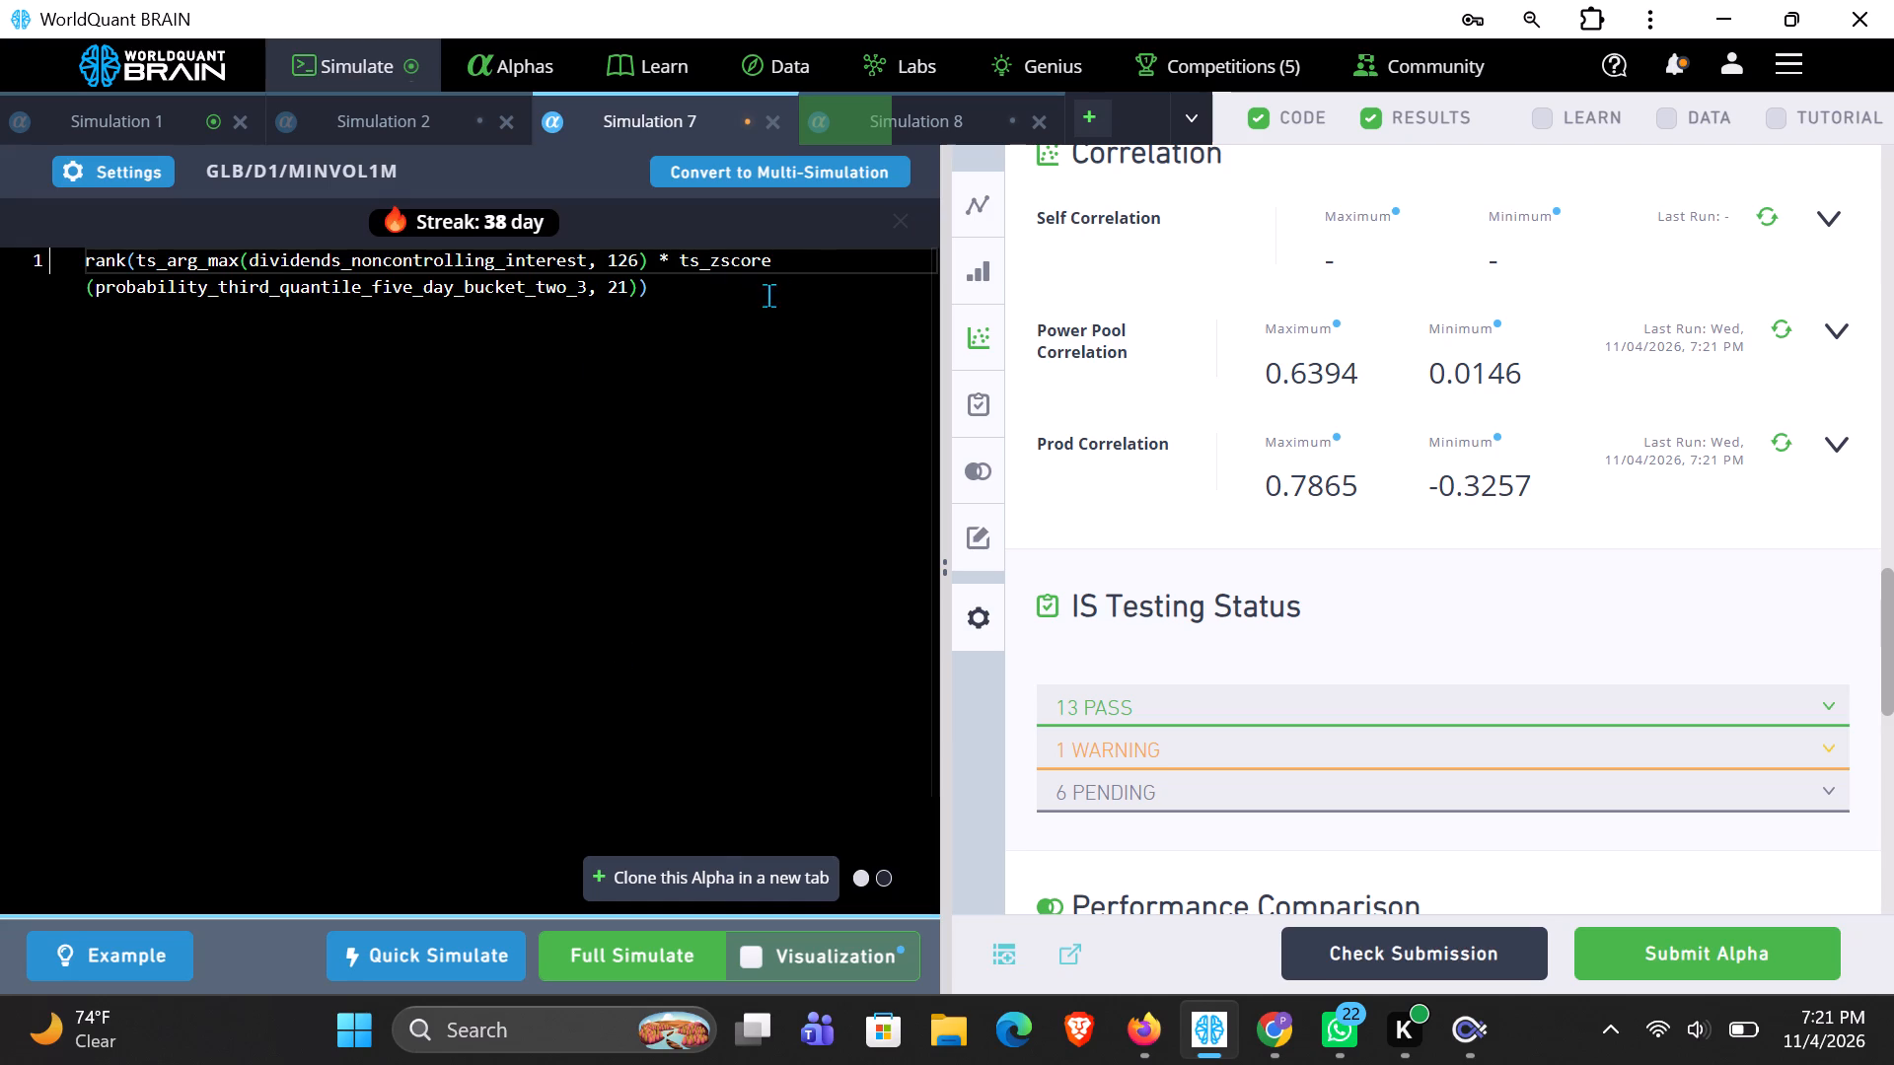
Replace the ts_zscore operator with ts_arg_min in Simulation 7's expression and run a full simulation.
{"action": "left_click", "coordinate": [791, 276]}
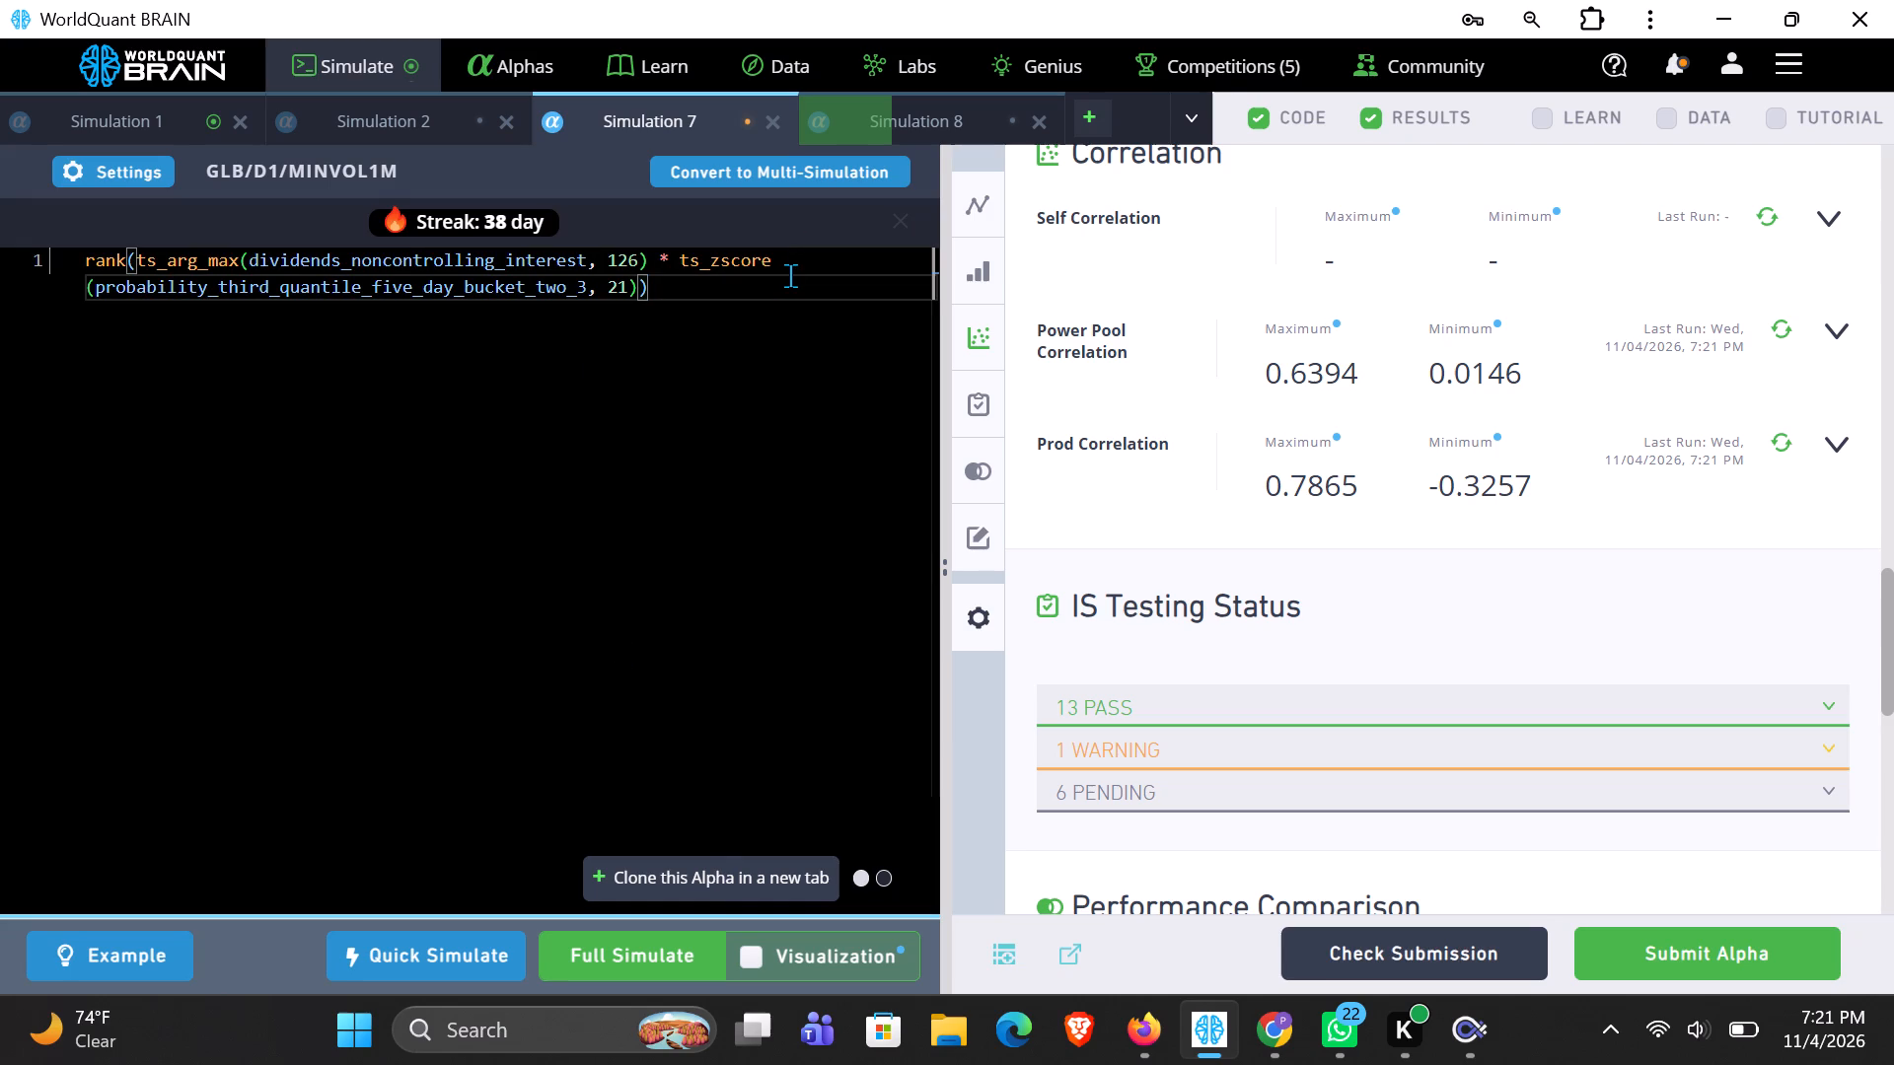
{"action": "left_click", "coordinate": [789, 271]}
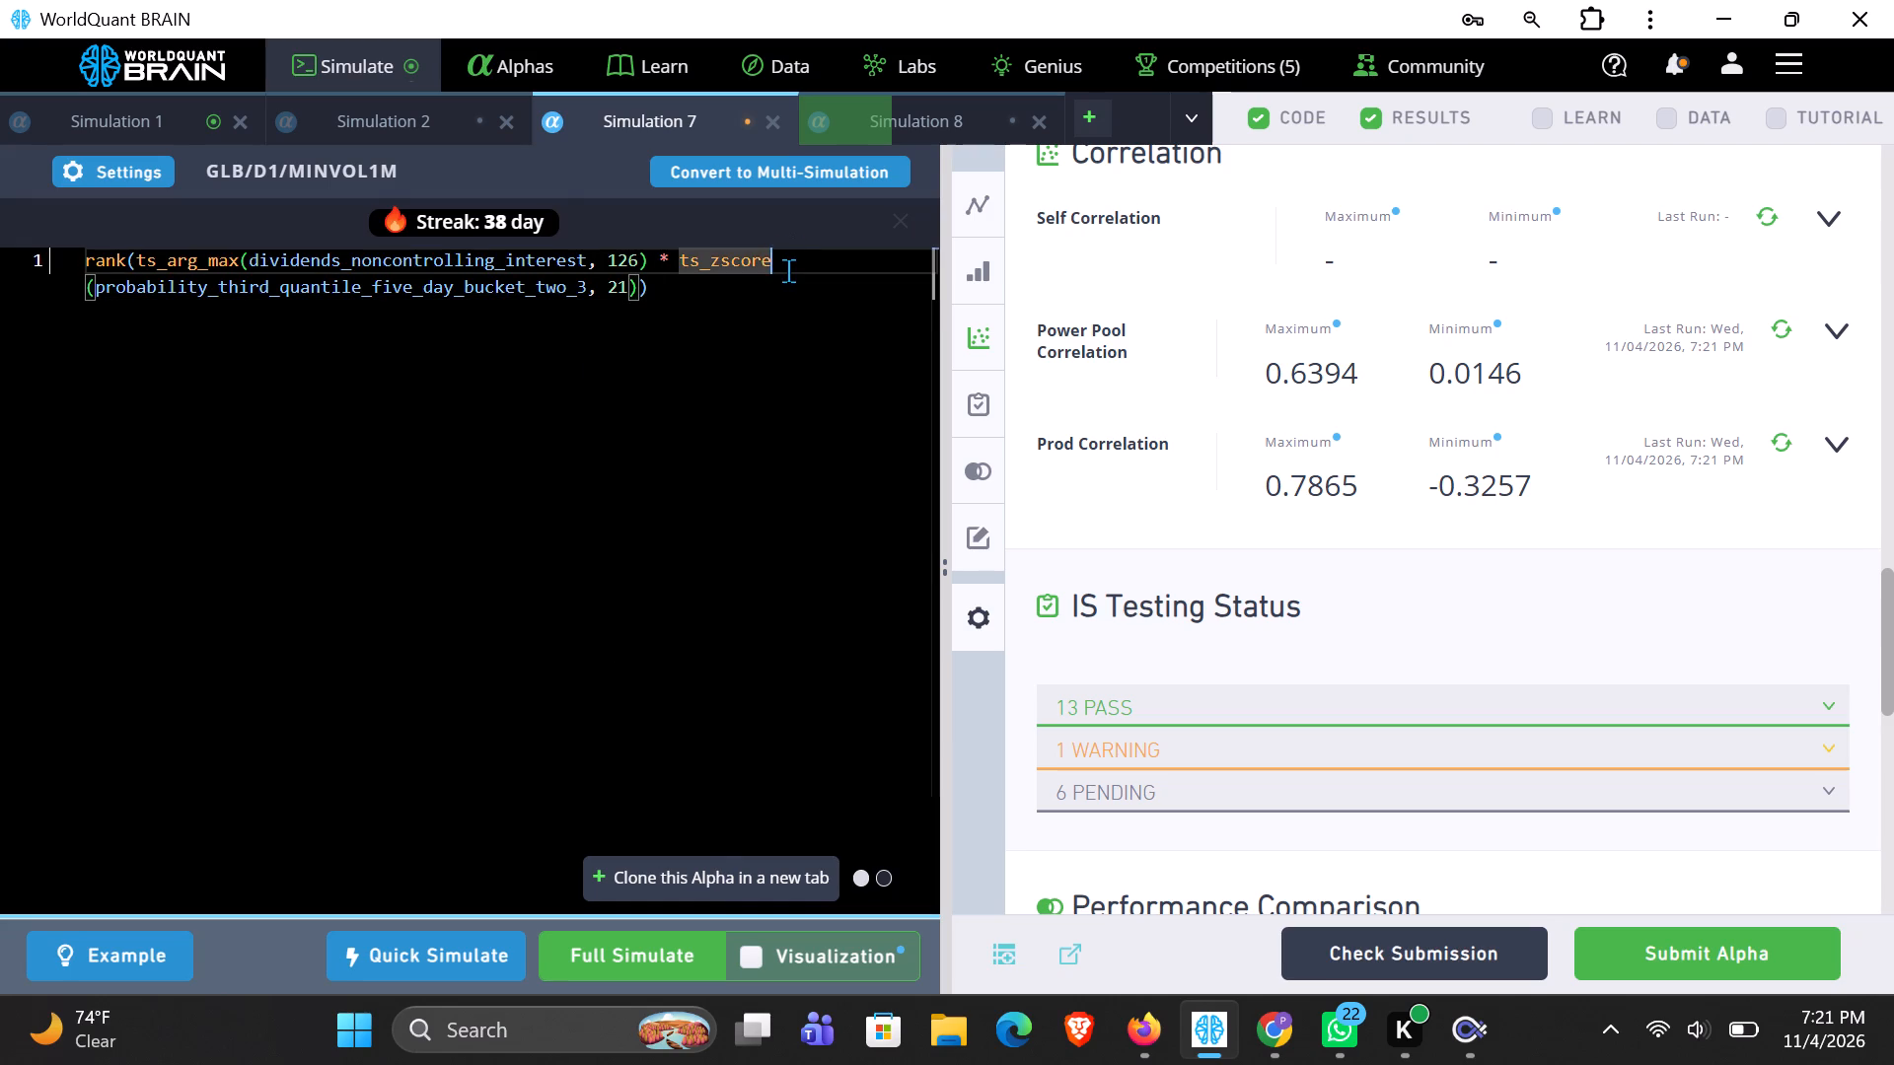
{"action": "key", "text": "BackSpace"}
{"action": "key", "text": "BackSpace"}
{"action": "key", "text": "BackSpace"}
{"action": "key", "text": "BackSpace"}
{"action": "key", "text": "BackSpace"}
{"action": "key", "text": "BackSpace"}
{"action": "key", "text": "BackSpace"}
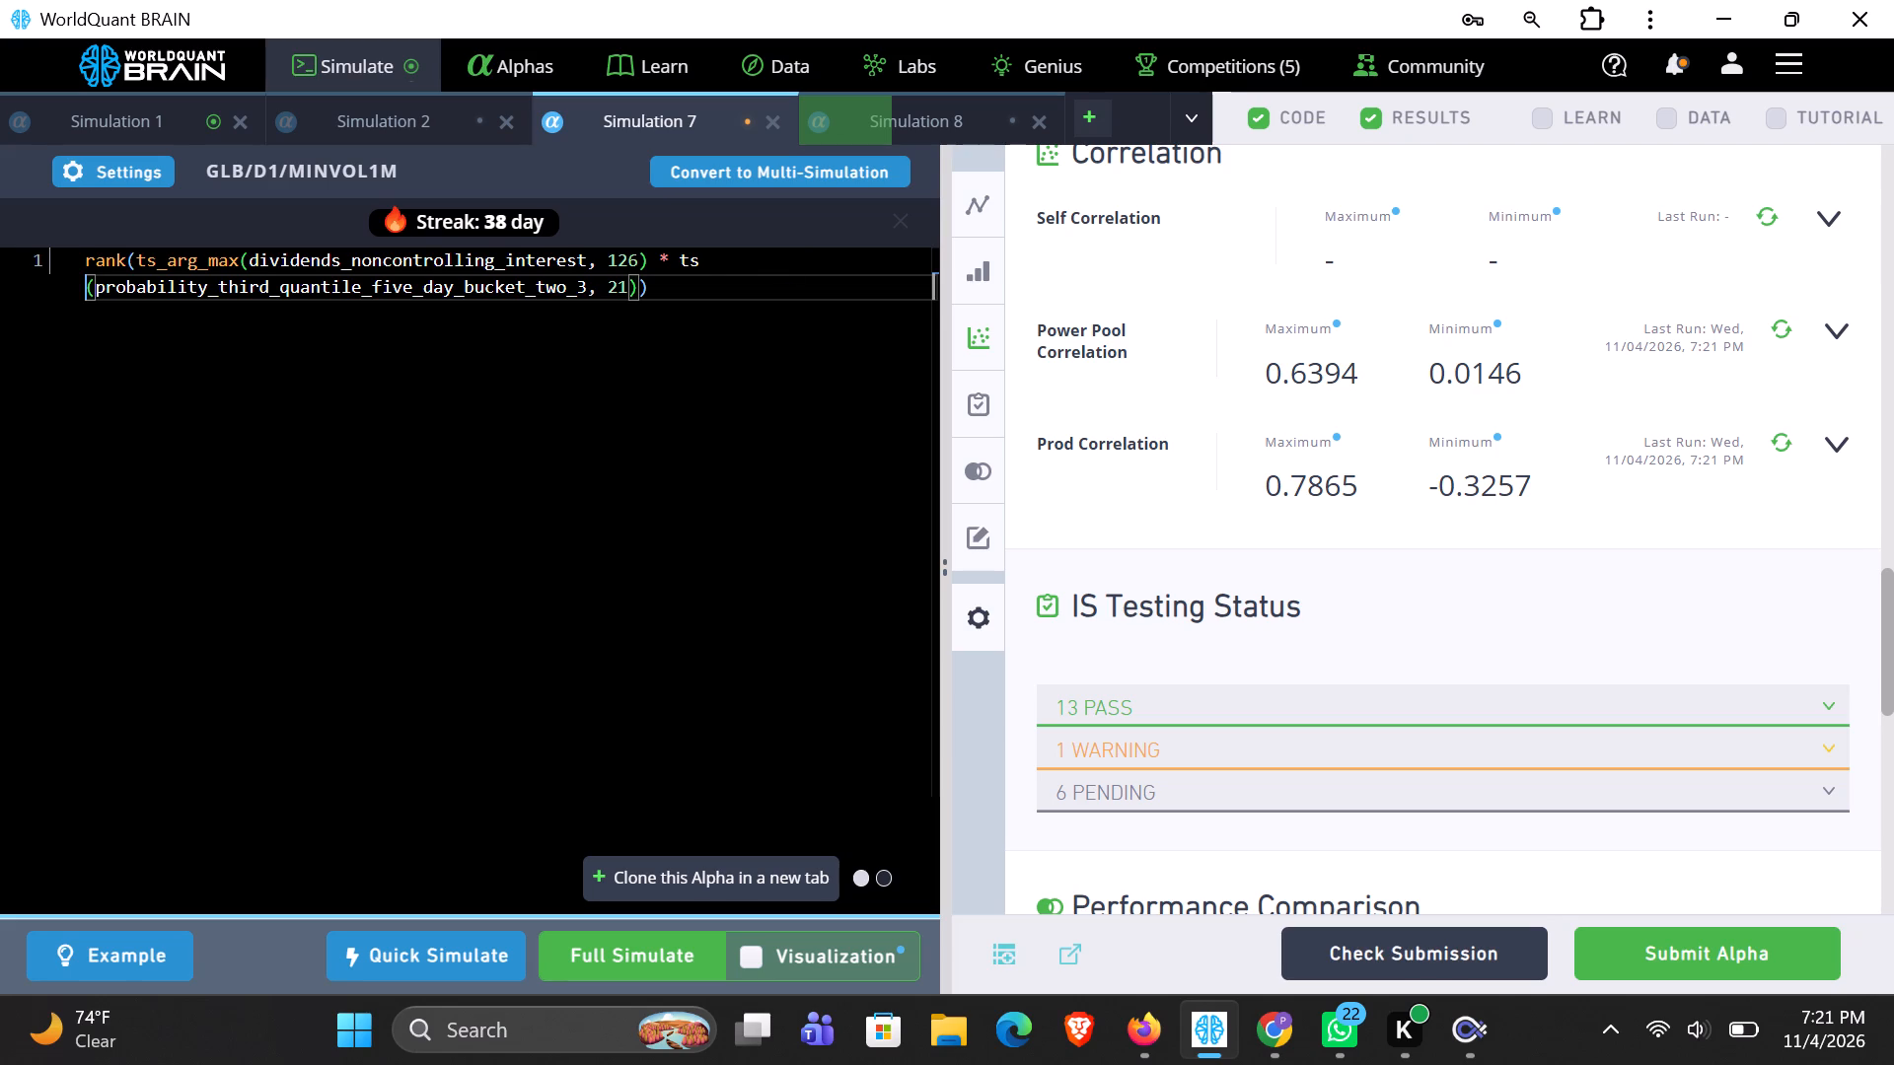
{"action": "left_click", "coordinate": [789, 271]}
{"action": "key", "text": "ctrl+minus"}
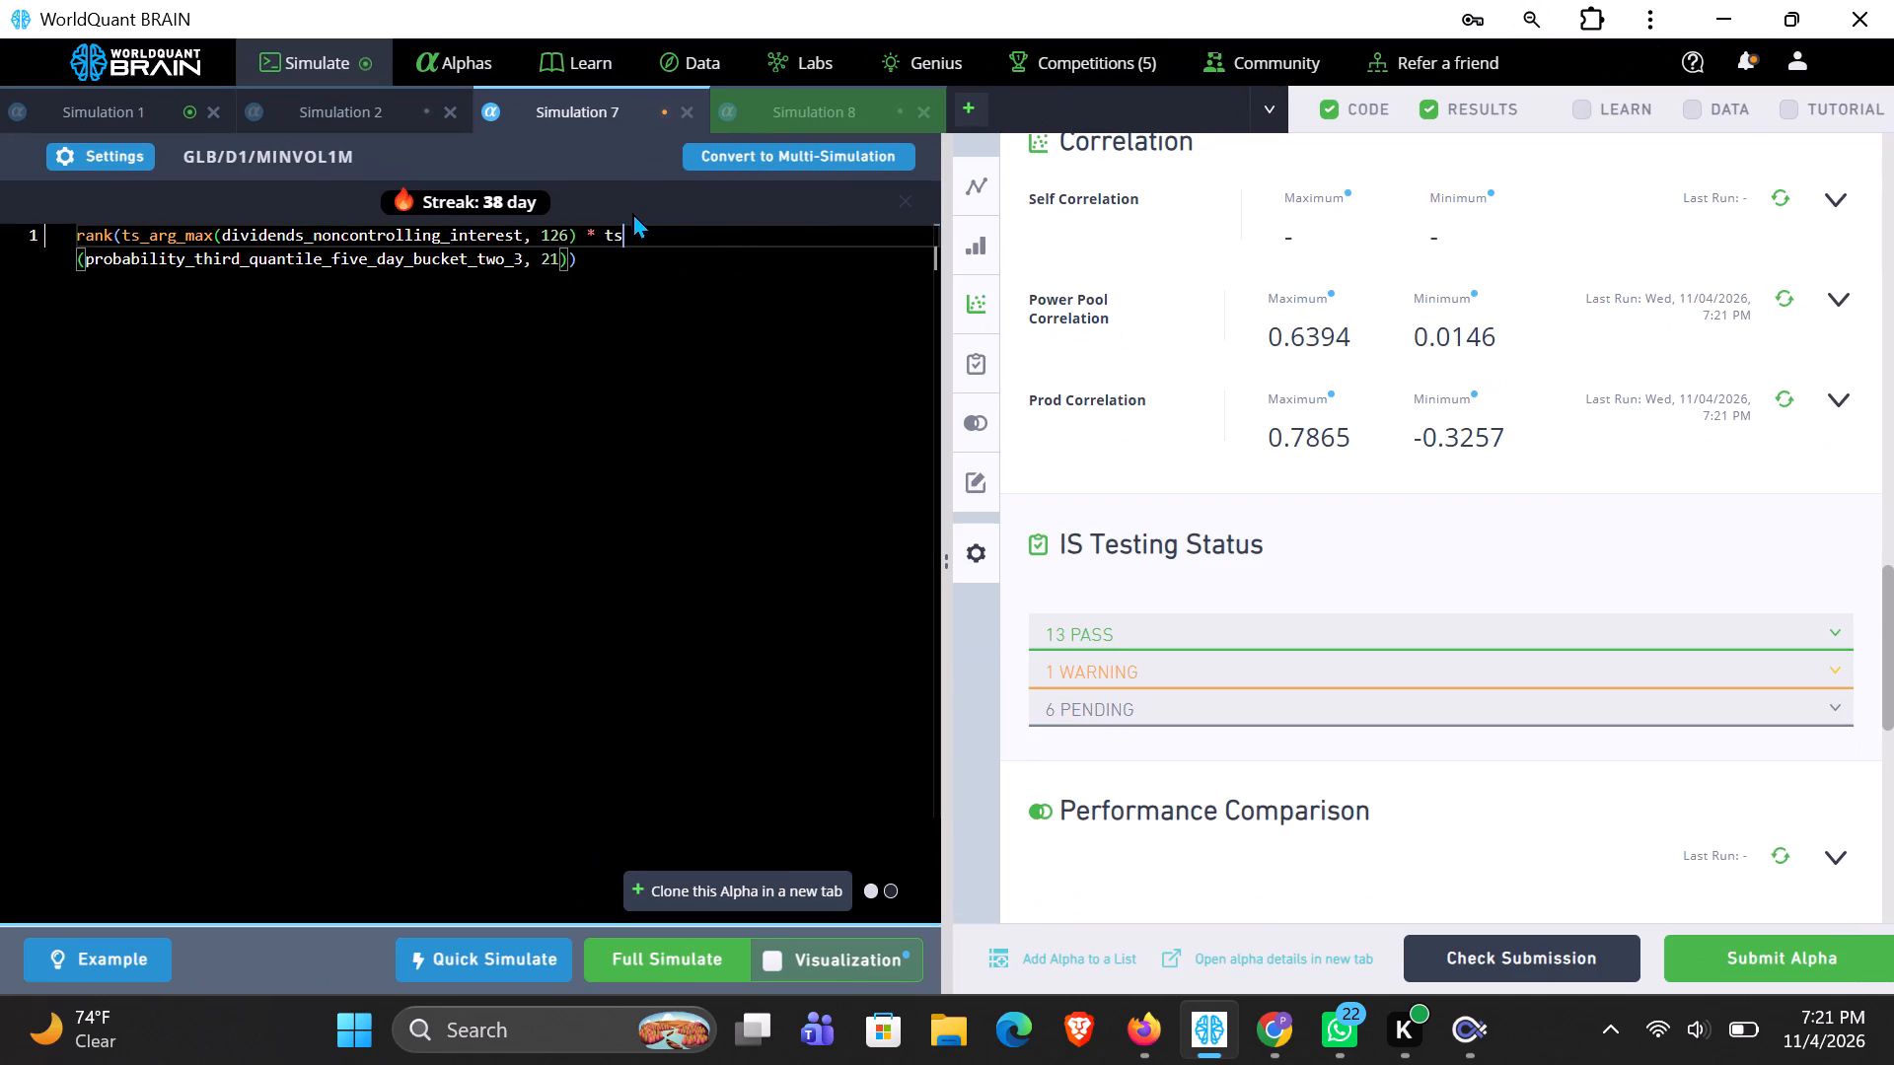
{"action": "key", "text": "ctrl+minus"}
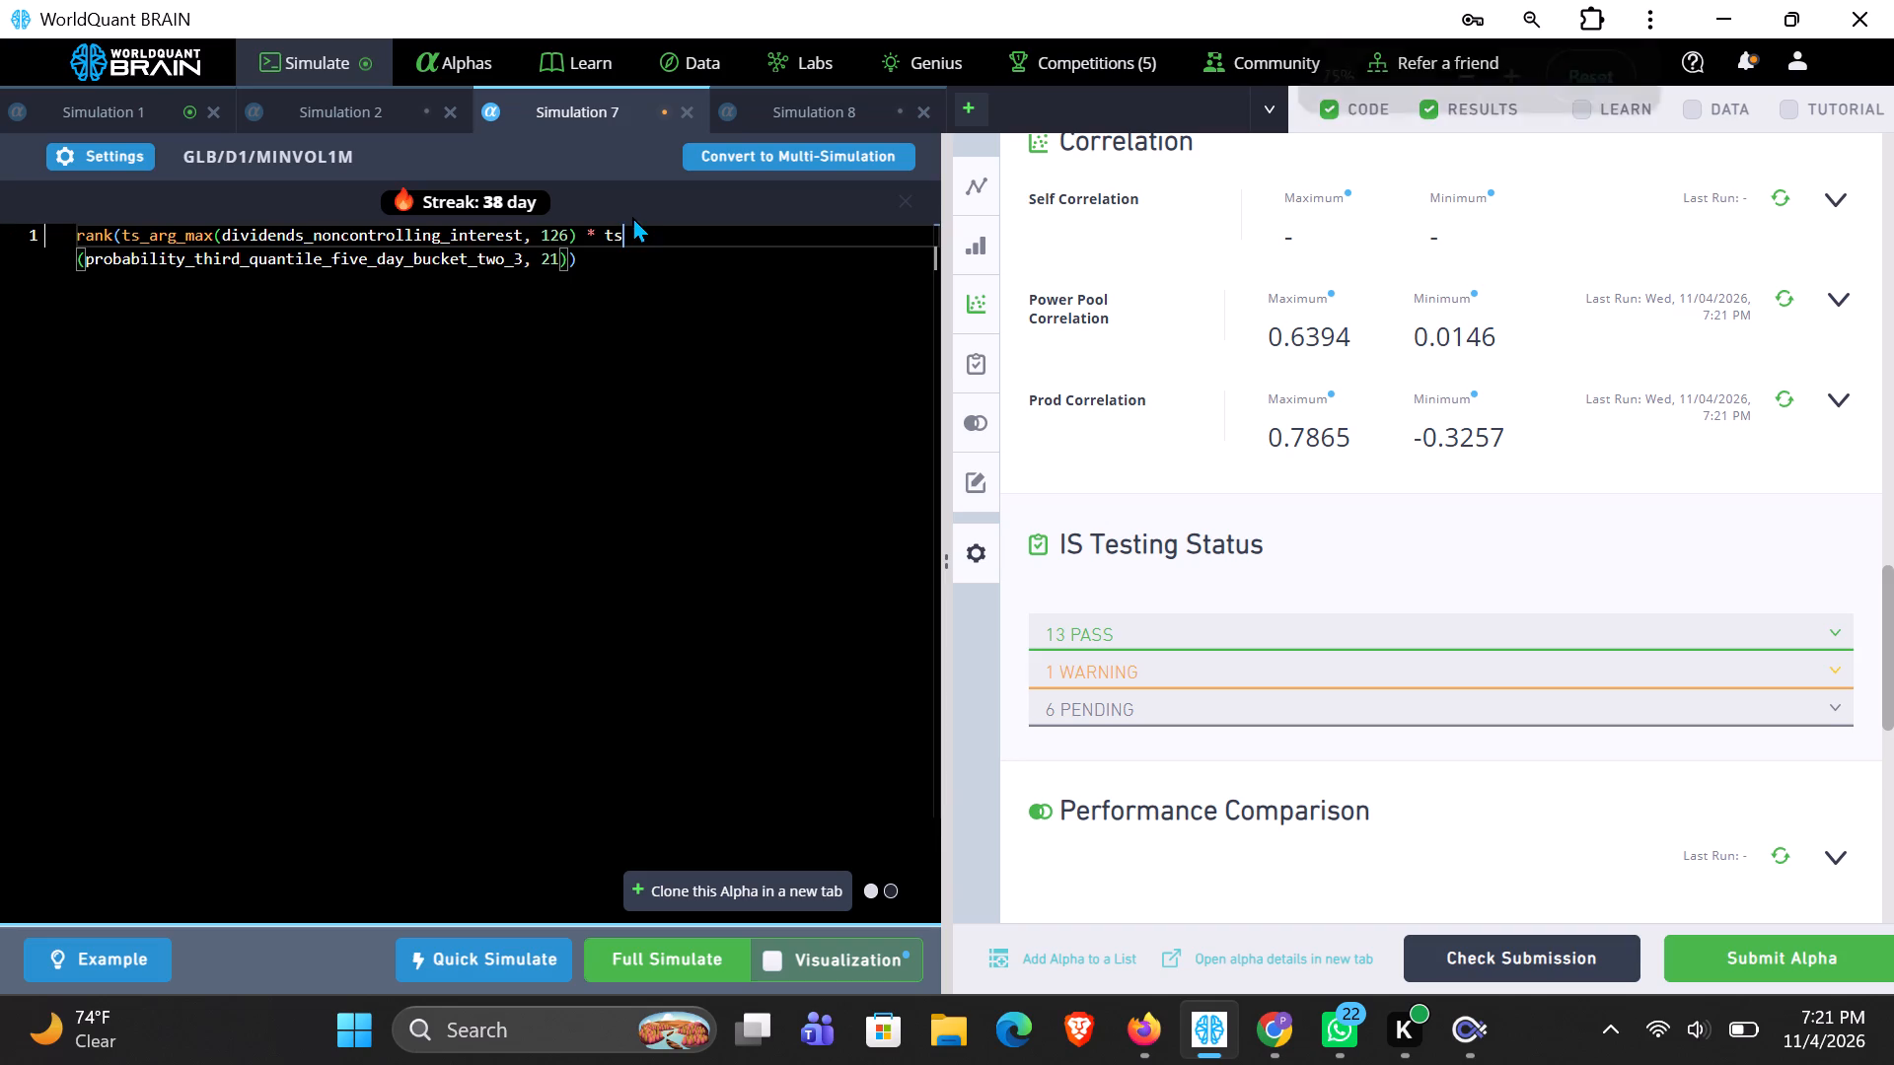
{"action": "key", "text": "minus"}
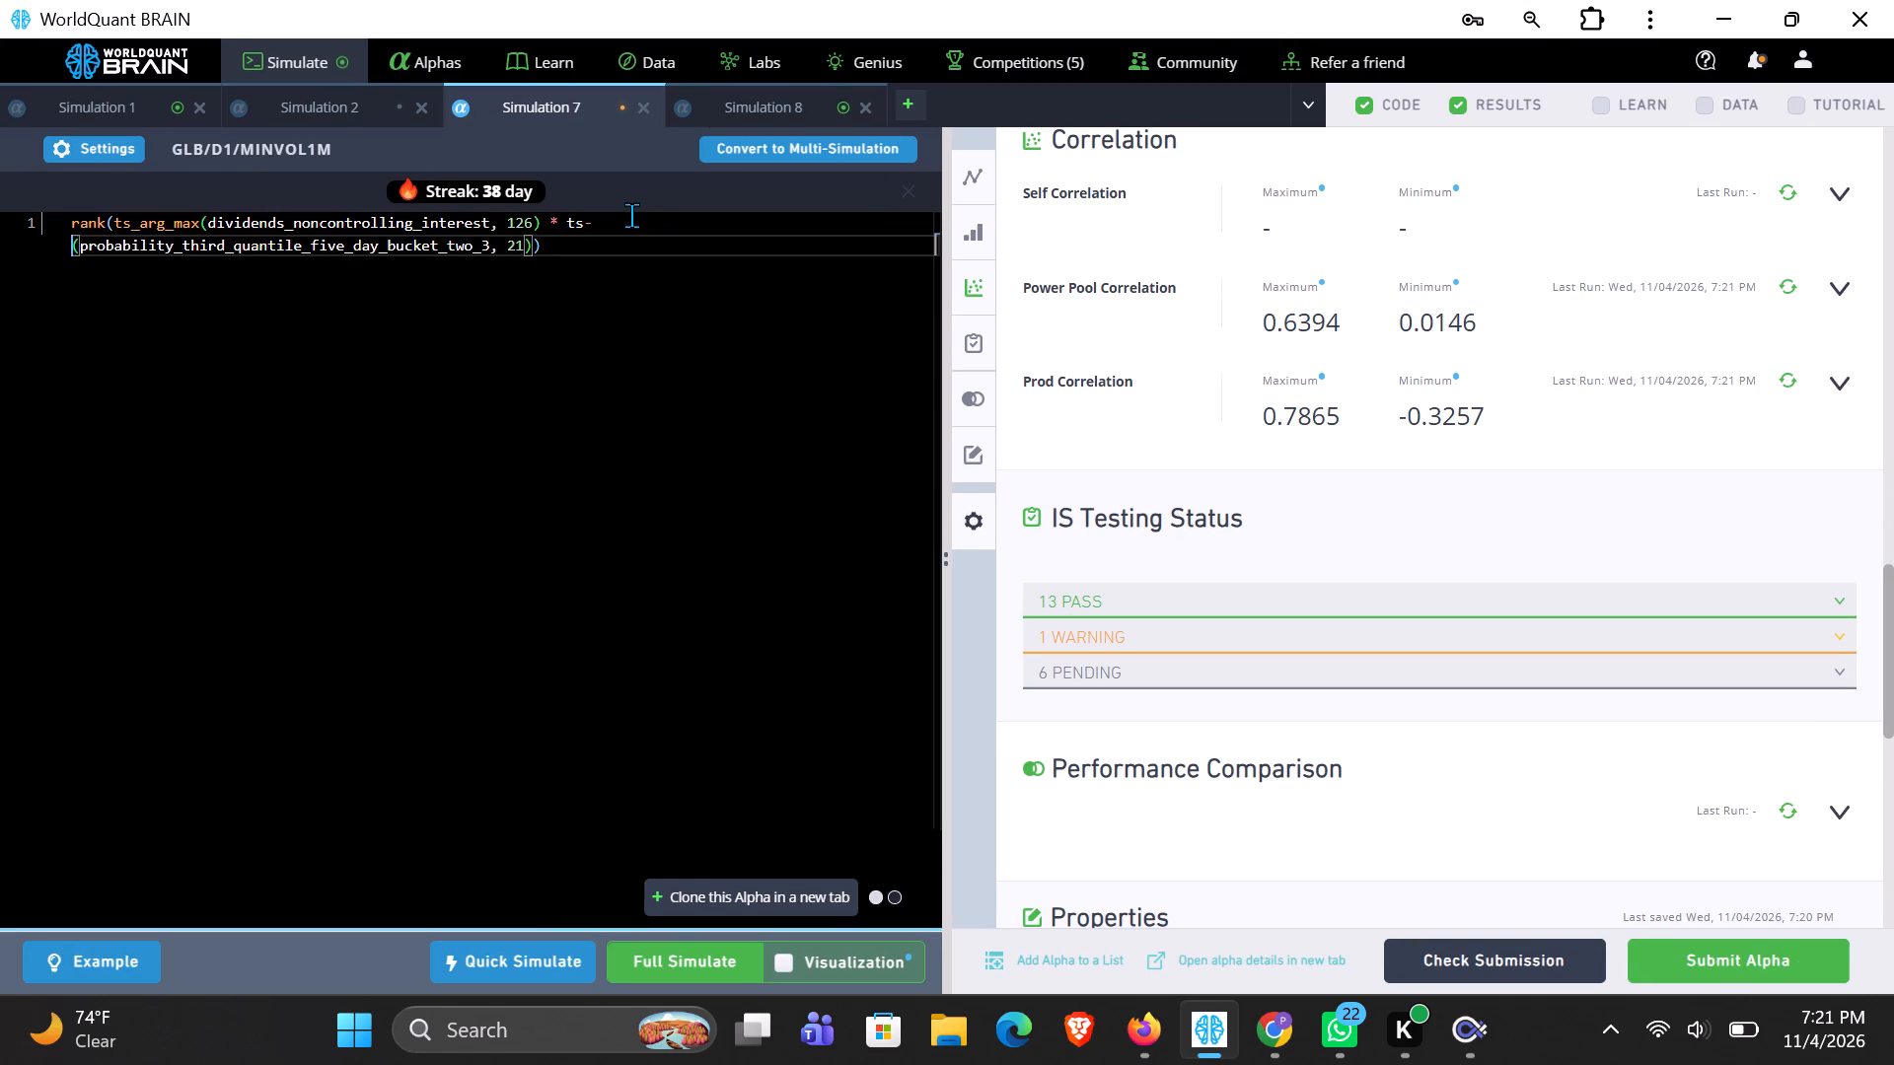
{"action": "left_click", "coordinate": [632, 216]}
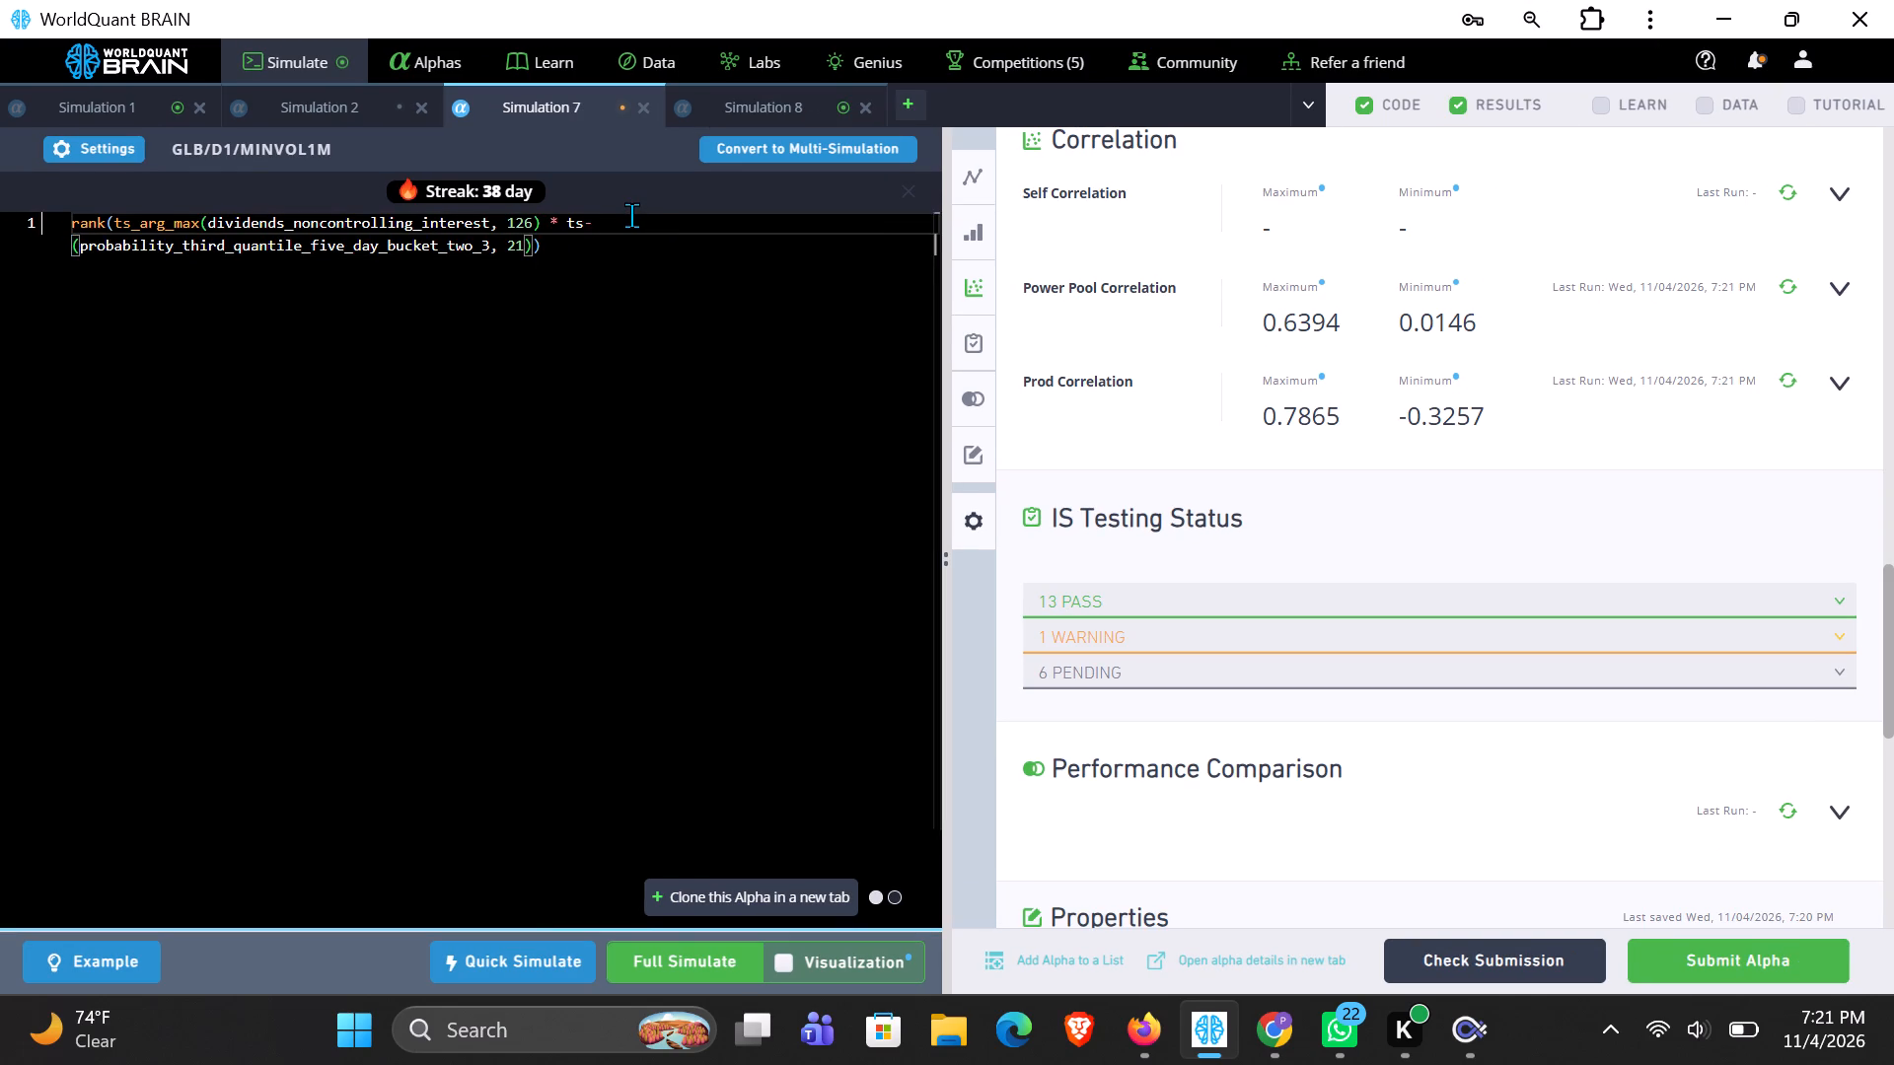
{"action": "key", "text": "BackSpace"}
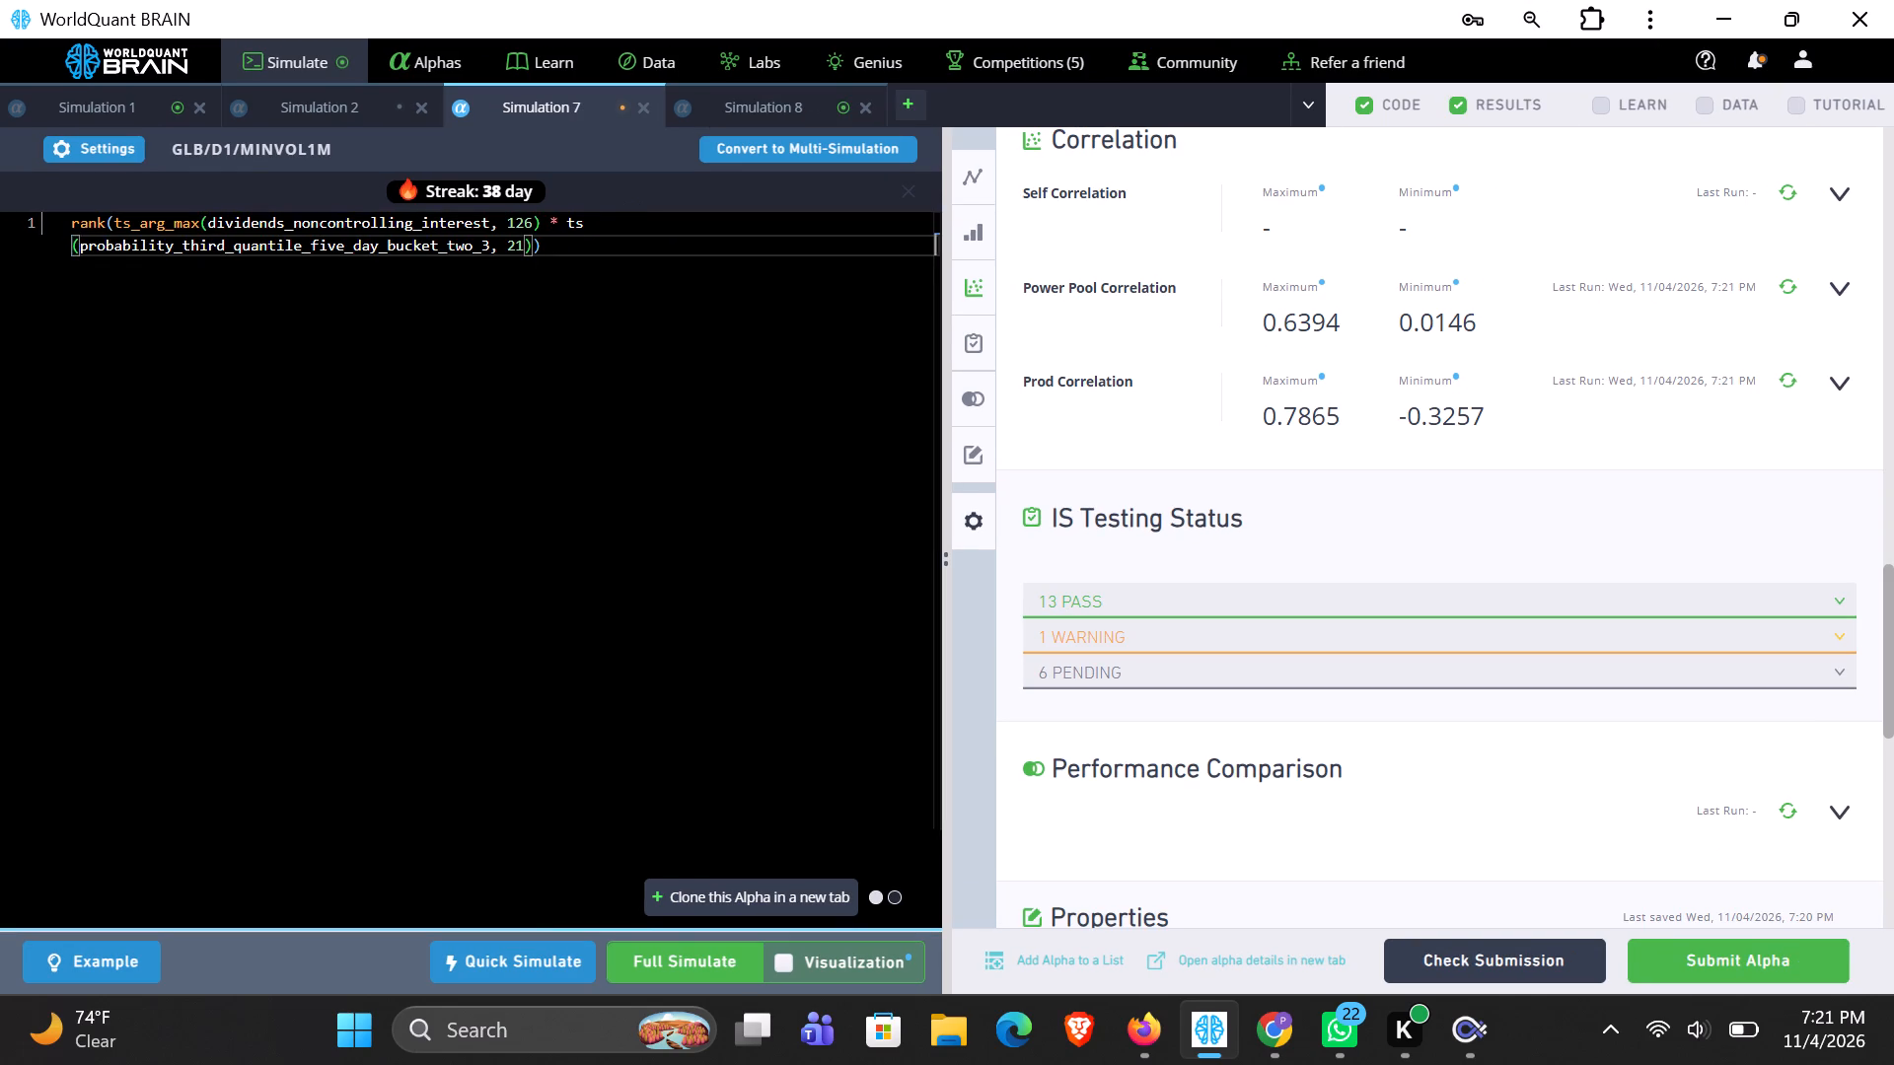
{"action": "key", "text": "shift+underscore"}
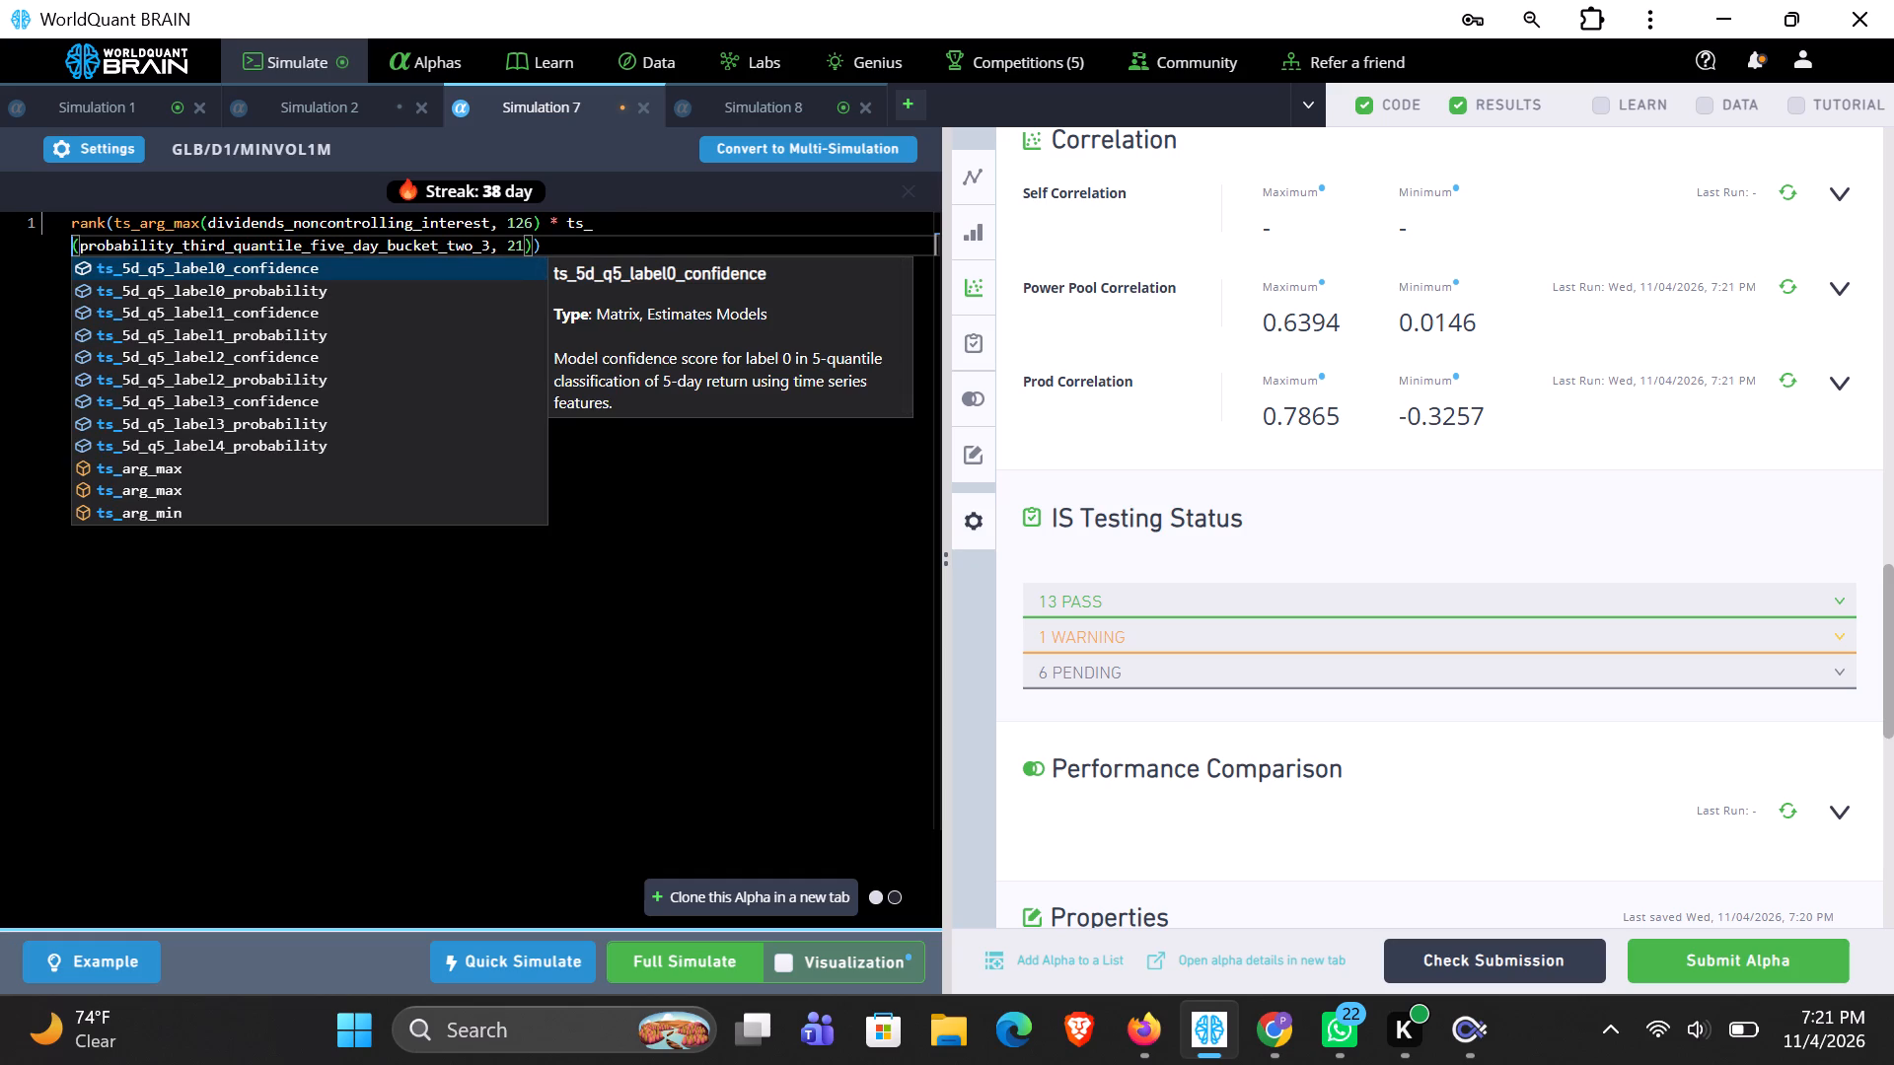
{"action": "key", "text": "a"}
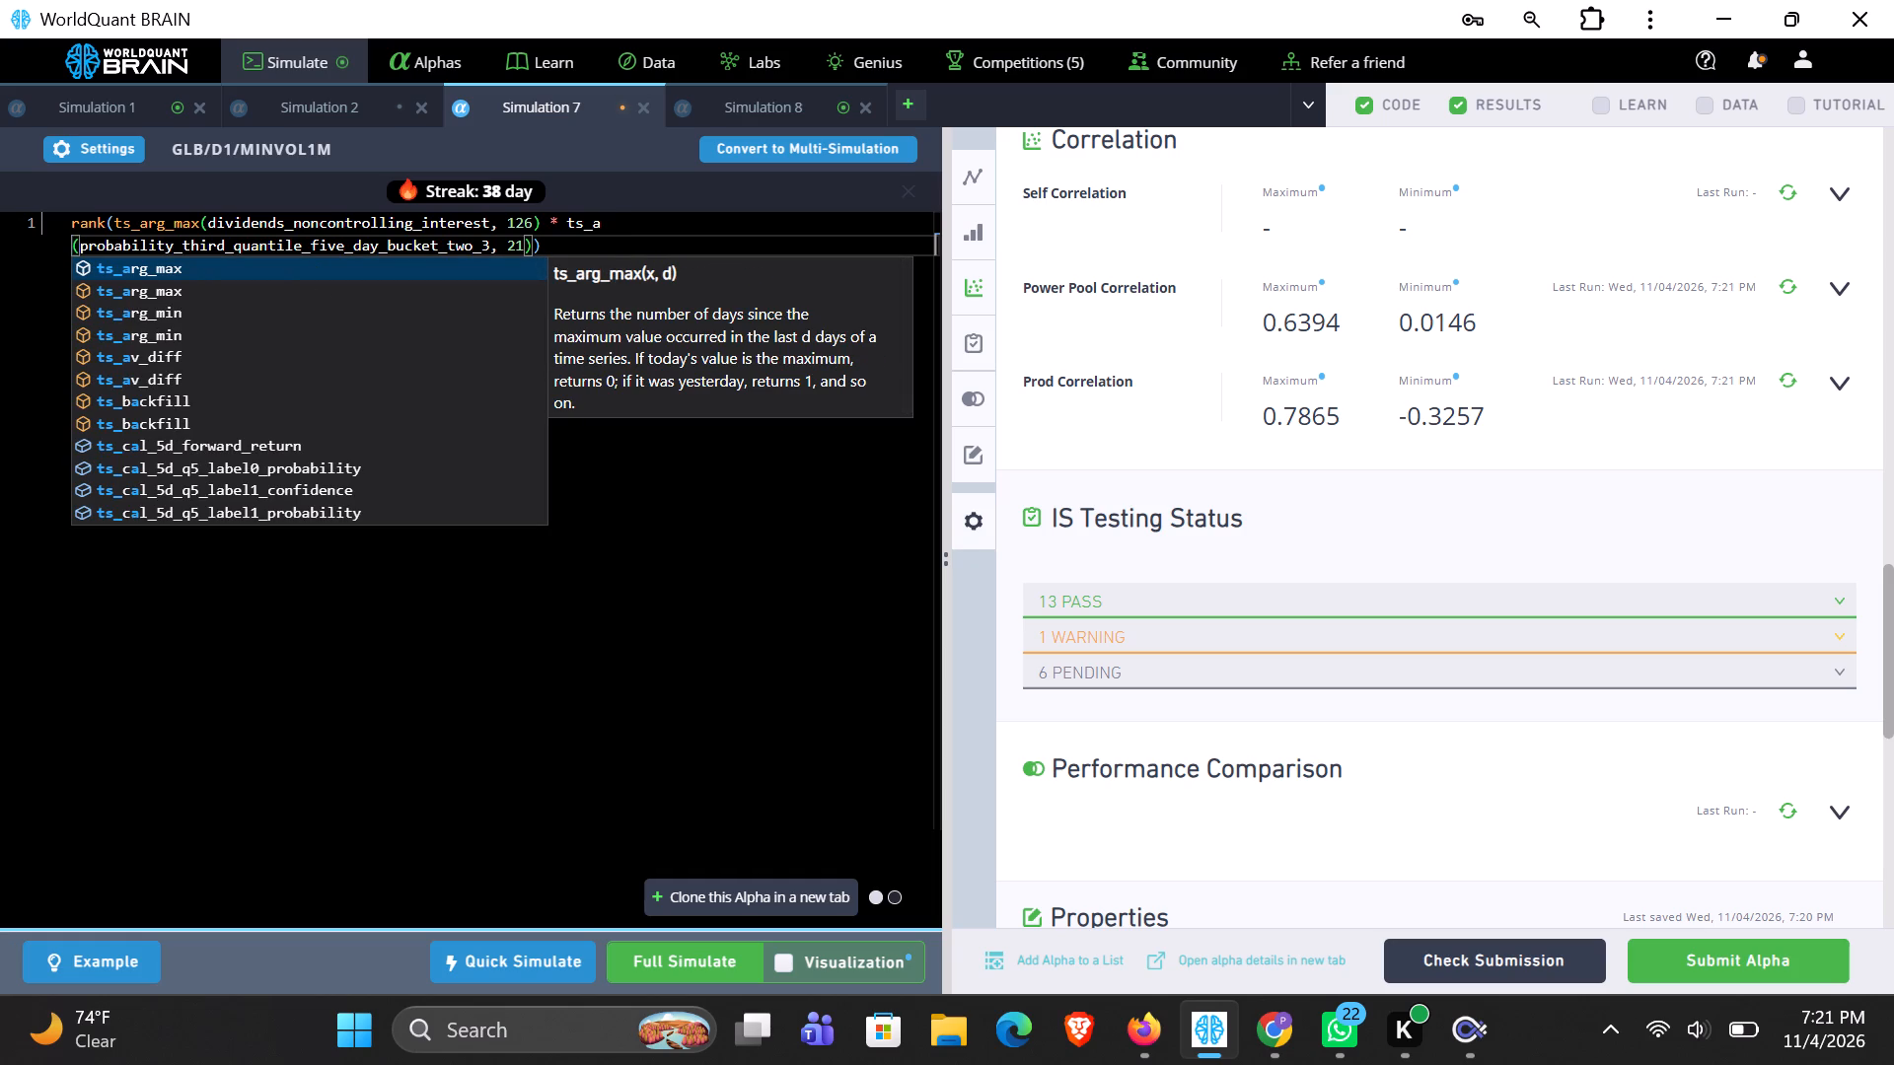
{"action": "left_click", "coordinate": [104, 308]}
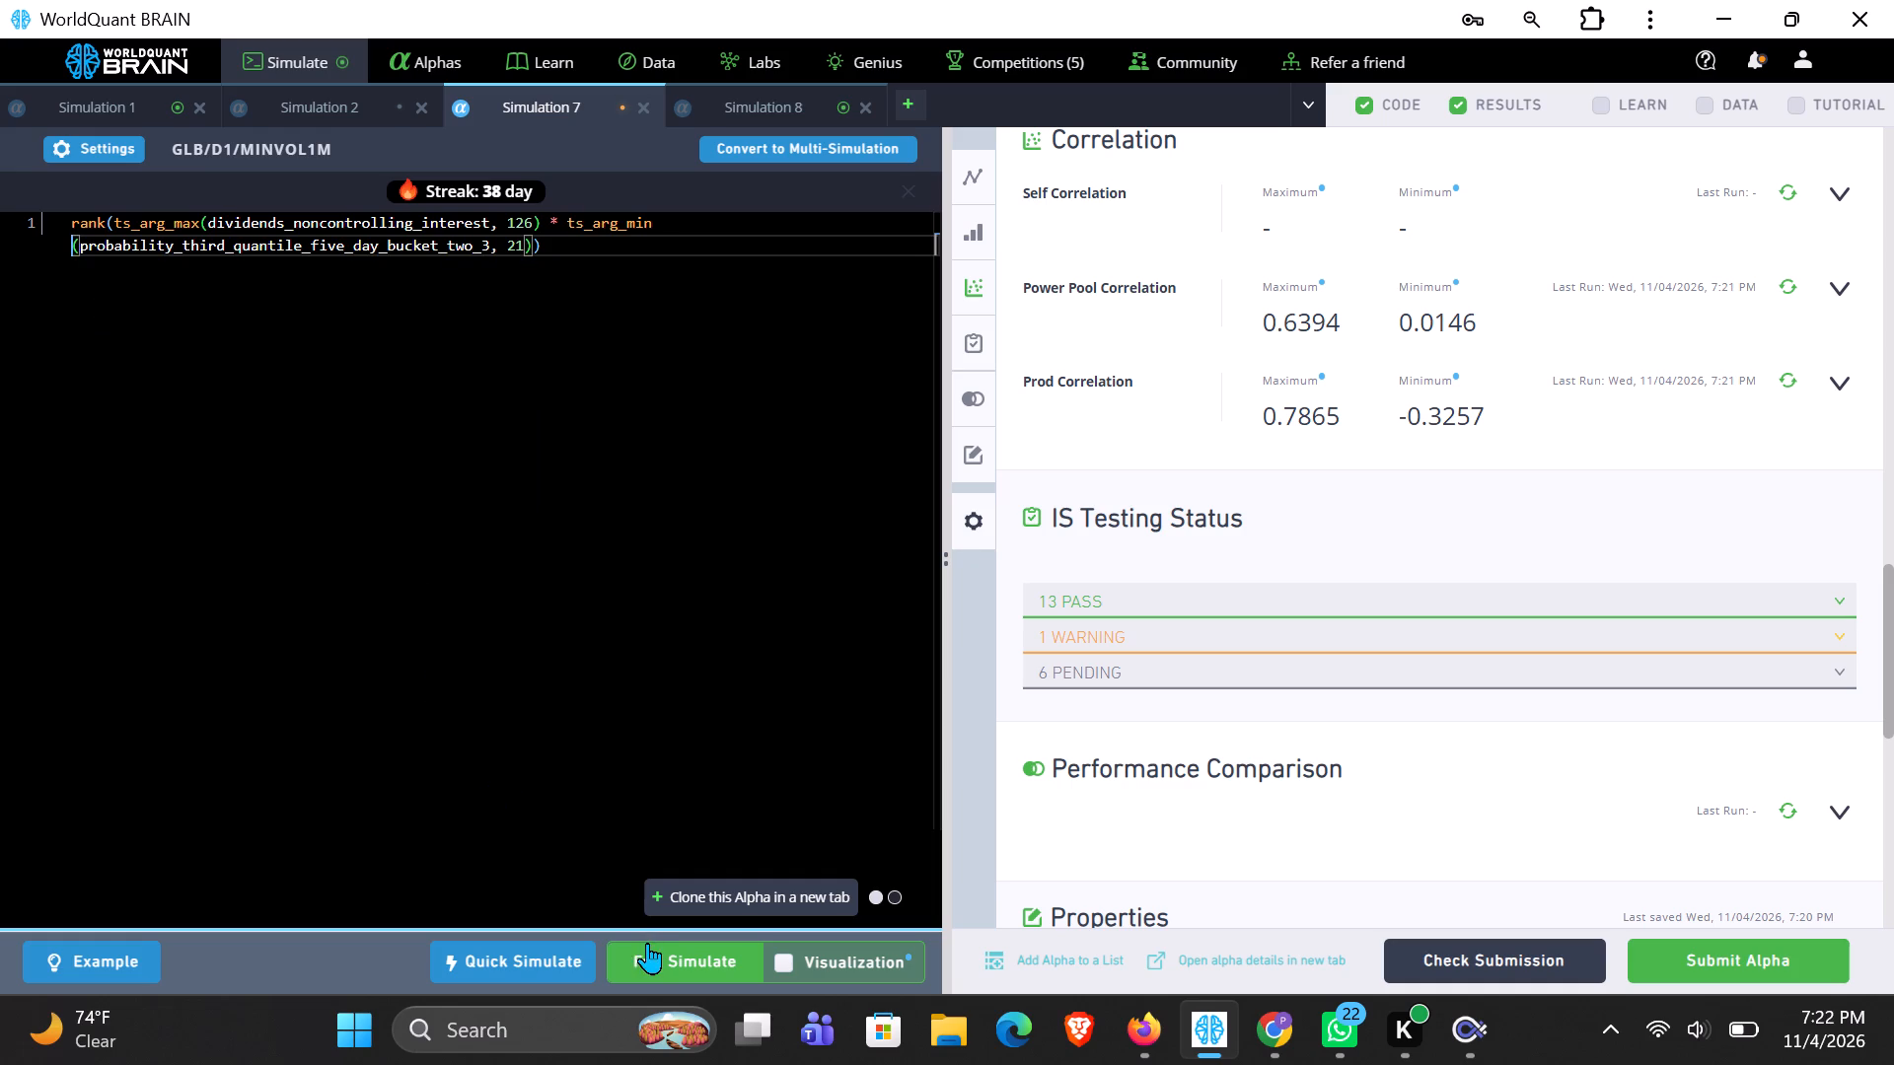
{"action": "left_click", "coordinate": [650, 972]}
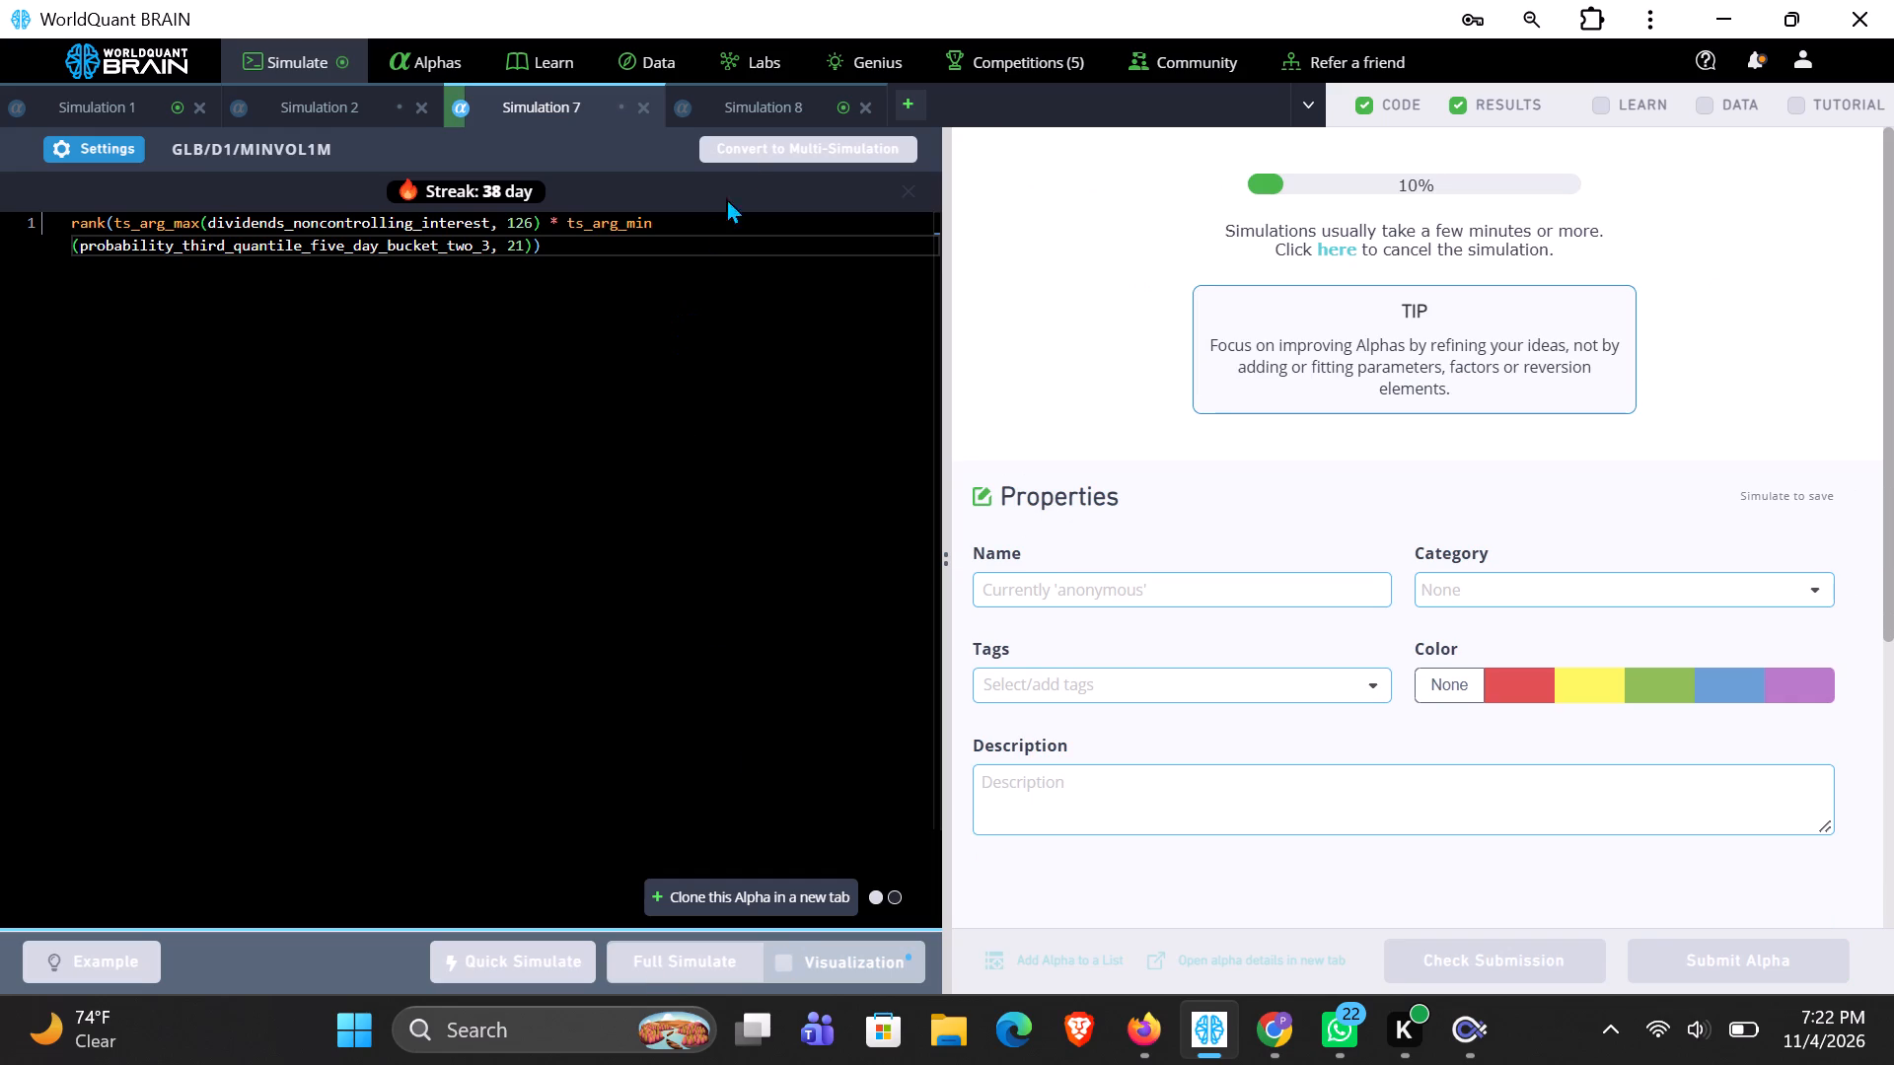
Examine Simulation 8's PnL chart, aggregate data and yearly IS summary.
{"action": "left_click", "coordinate": [809, 109]}
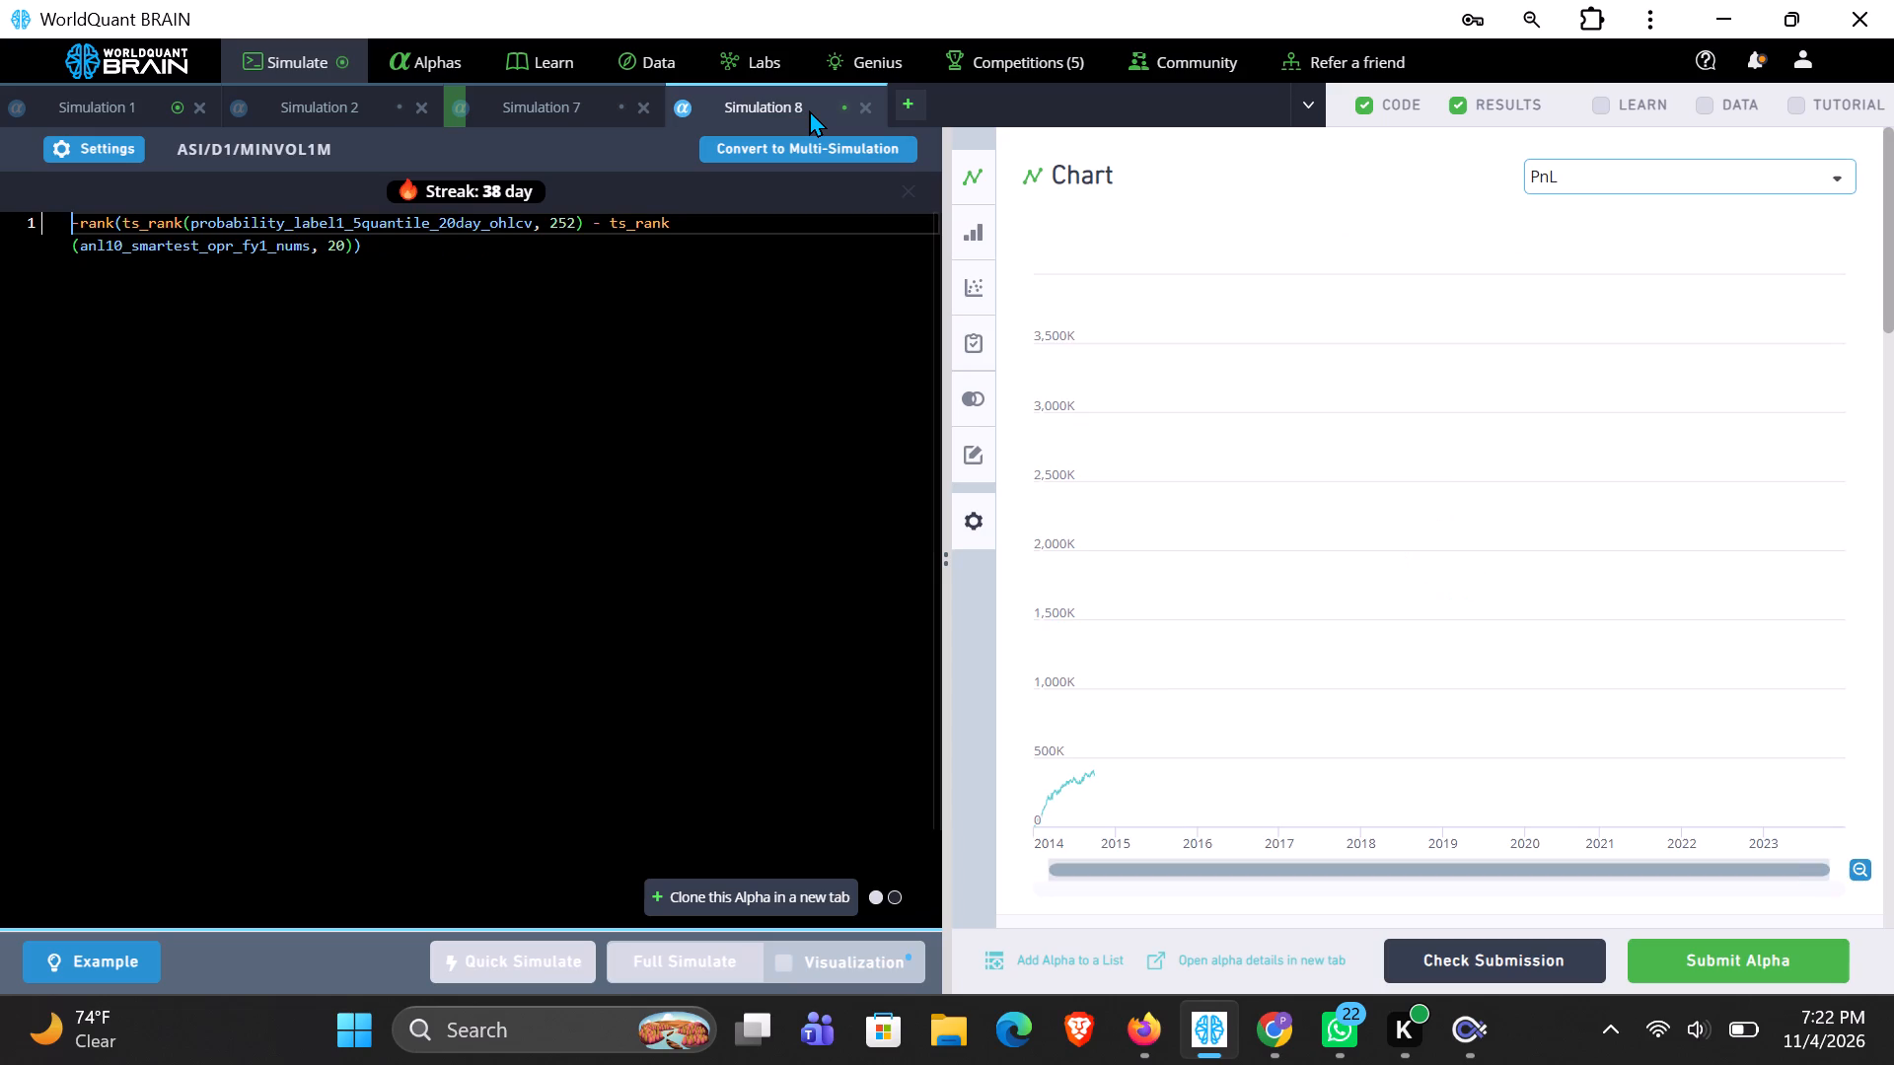
{"action": "scroll", "coordinate": [1317, 258], "scroll_direction": "down", "scroll_amount": 5}
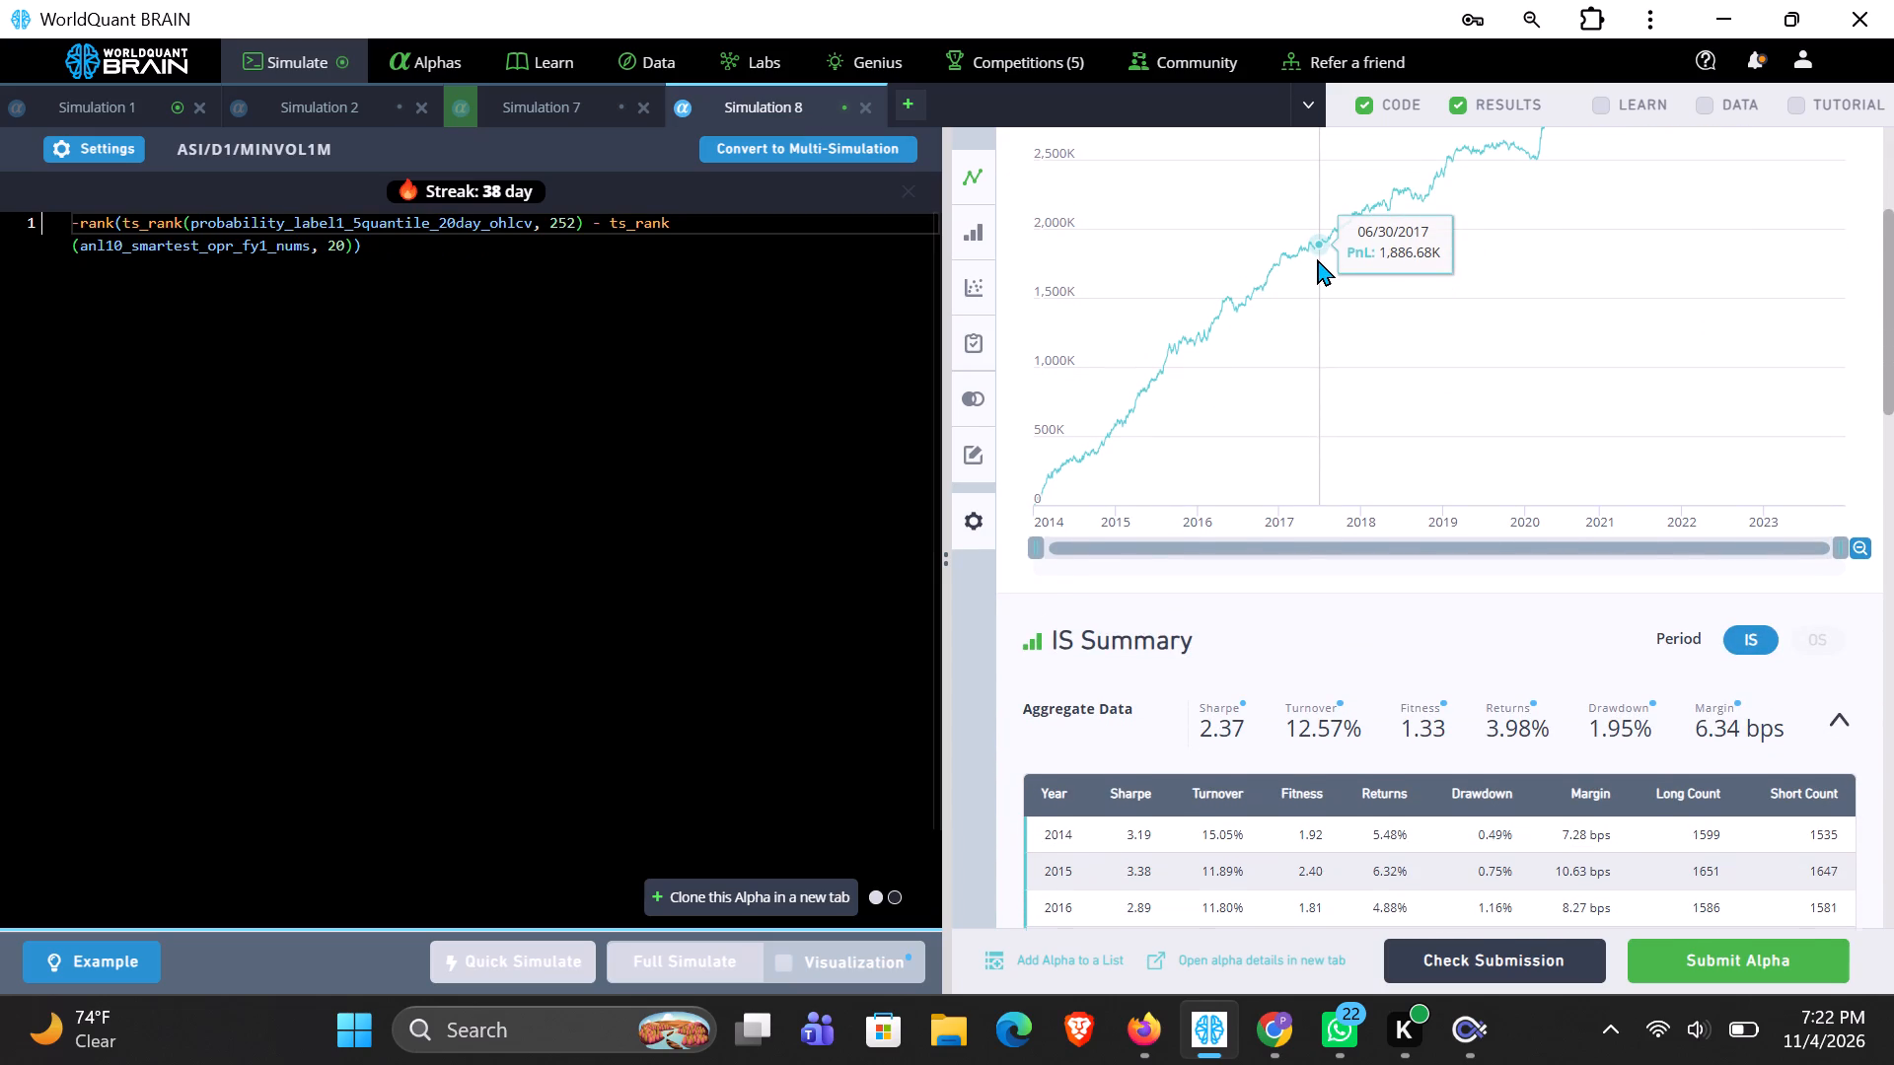
{"action": "scroll", "coordinate": [1317, 258], "scroll_direction": "down", "scroll_amount": 3}
{"action": "scroll", "coordinate": [1317, 258], "scroll_direction": "up", "scroll_amount": 3}
Run the Prod Correlation check for Simulation 8's alpha.
{"action": "scroll", "coordinate": [1317, 258], "scroll_direction": "down", "scroll_amount": 1}
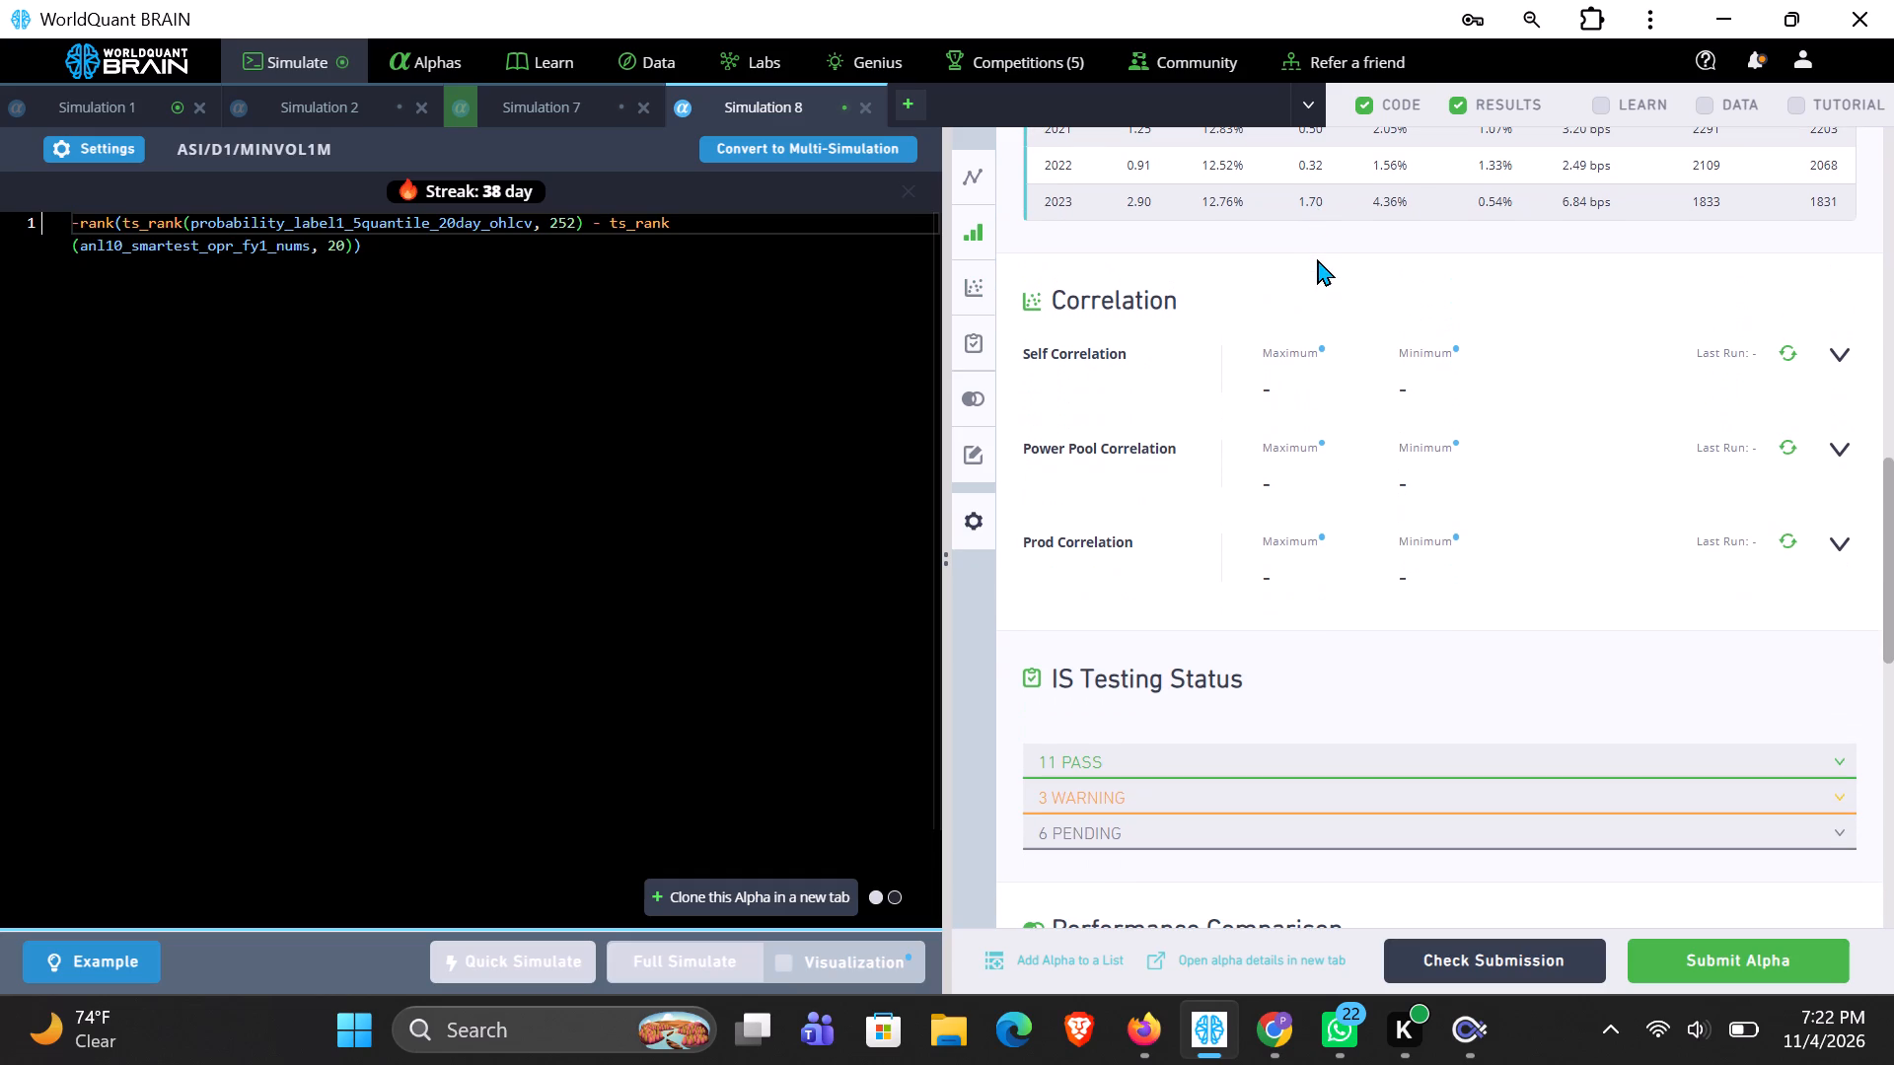
{"action": "left_click", "coordinate": [1783, 542]}
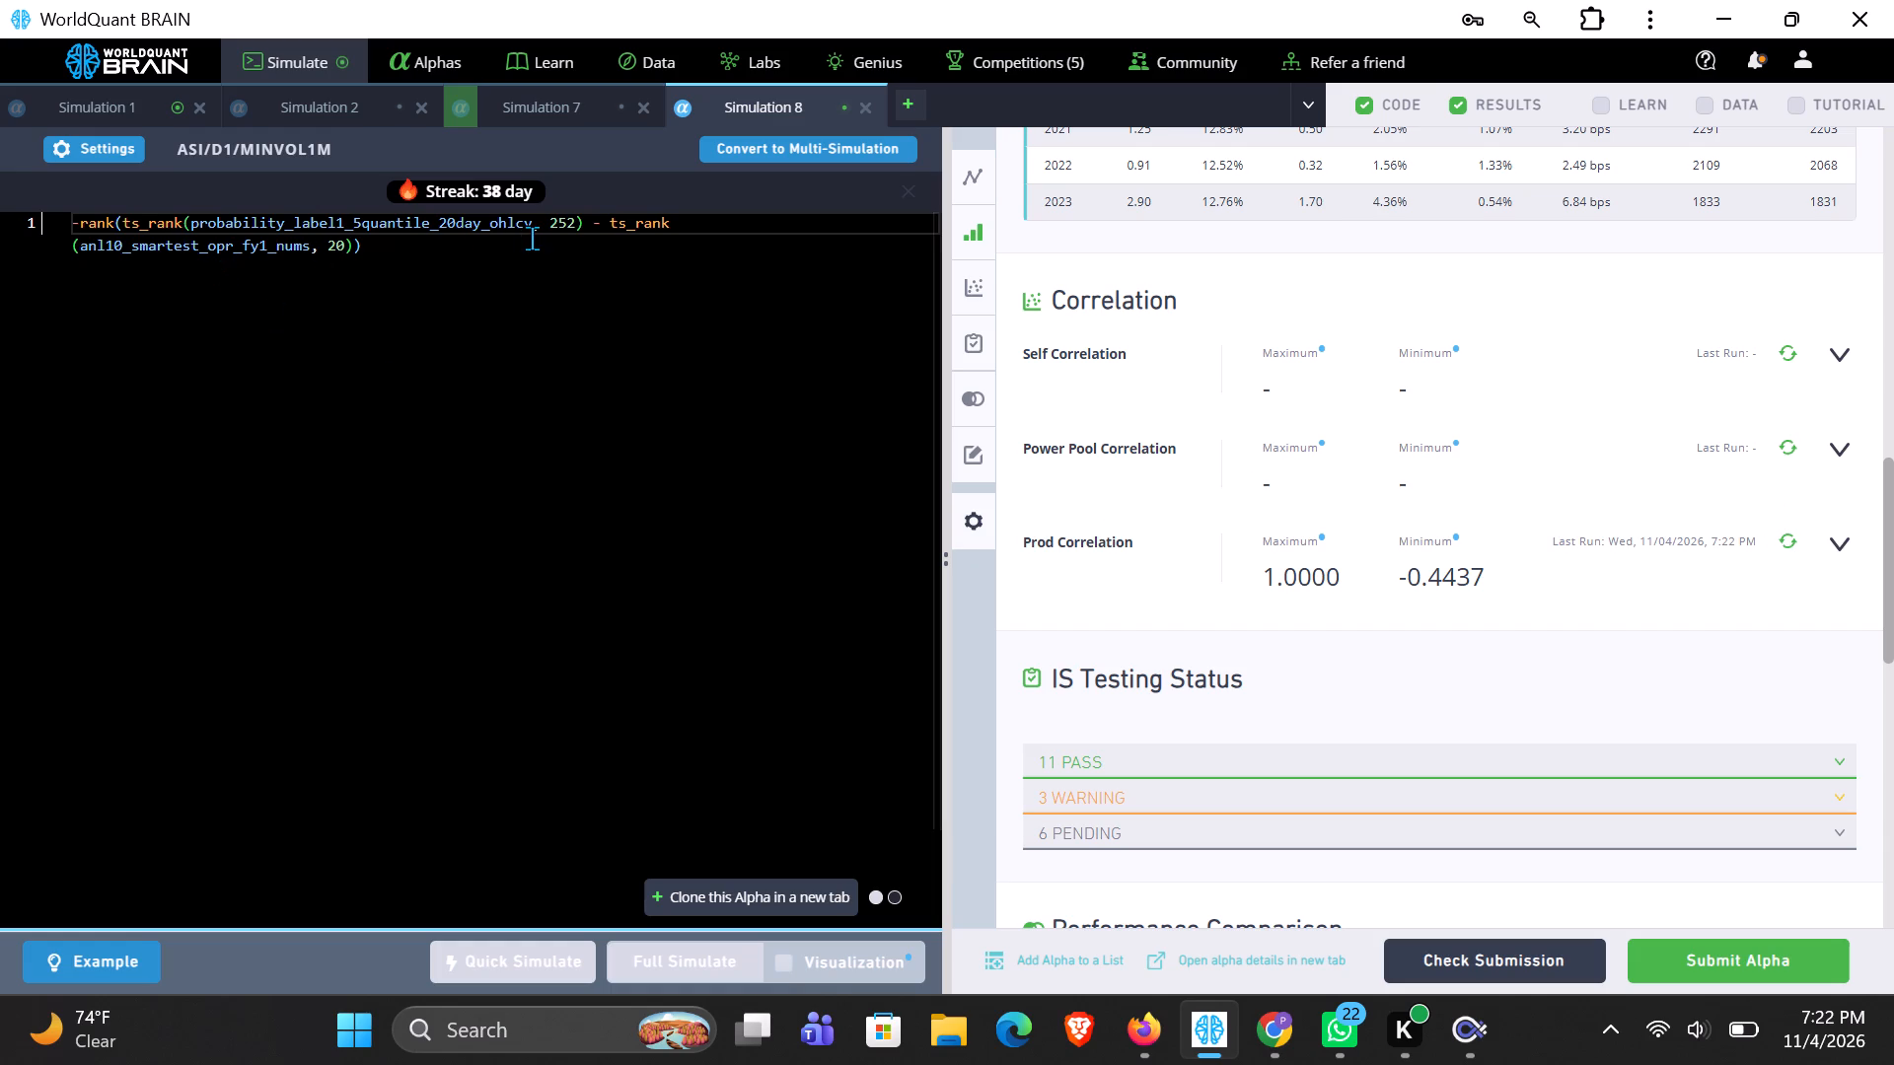
In Simulation 8's settings, change the neutralization to Crowding Factors and clear the decay value.
{"action": "left_click", "coordinate": [98, 154]}
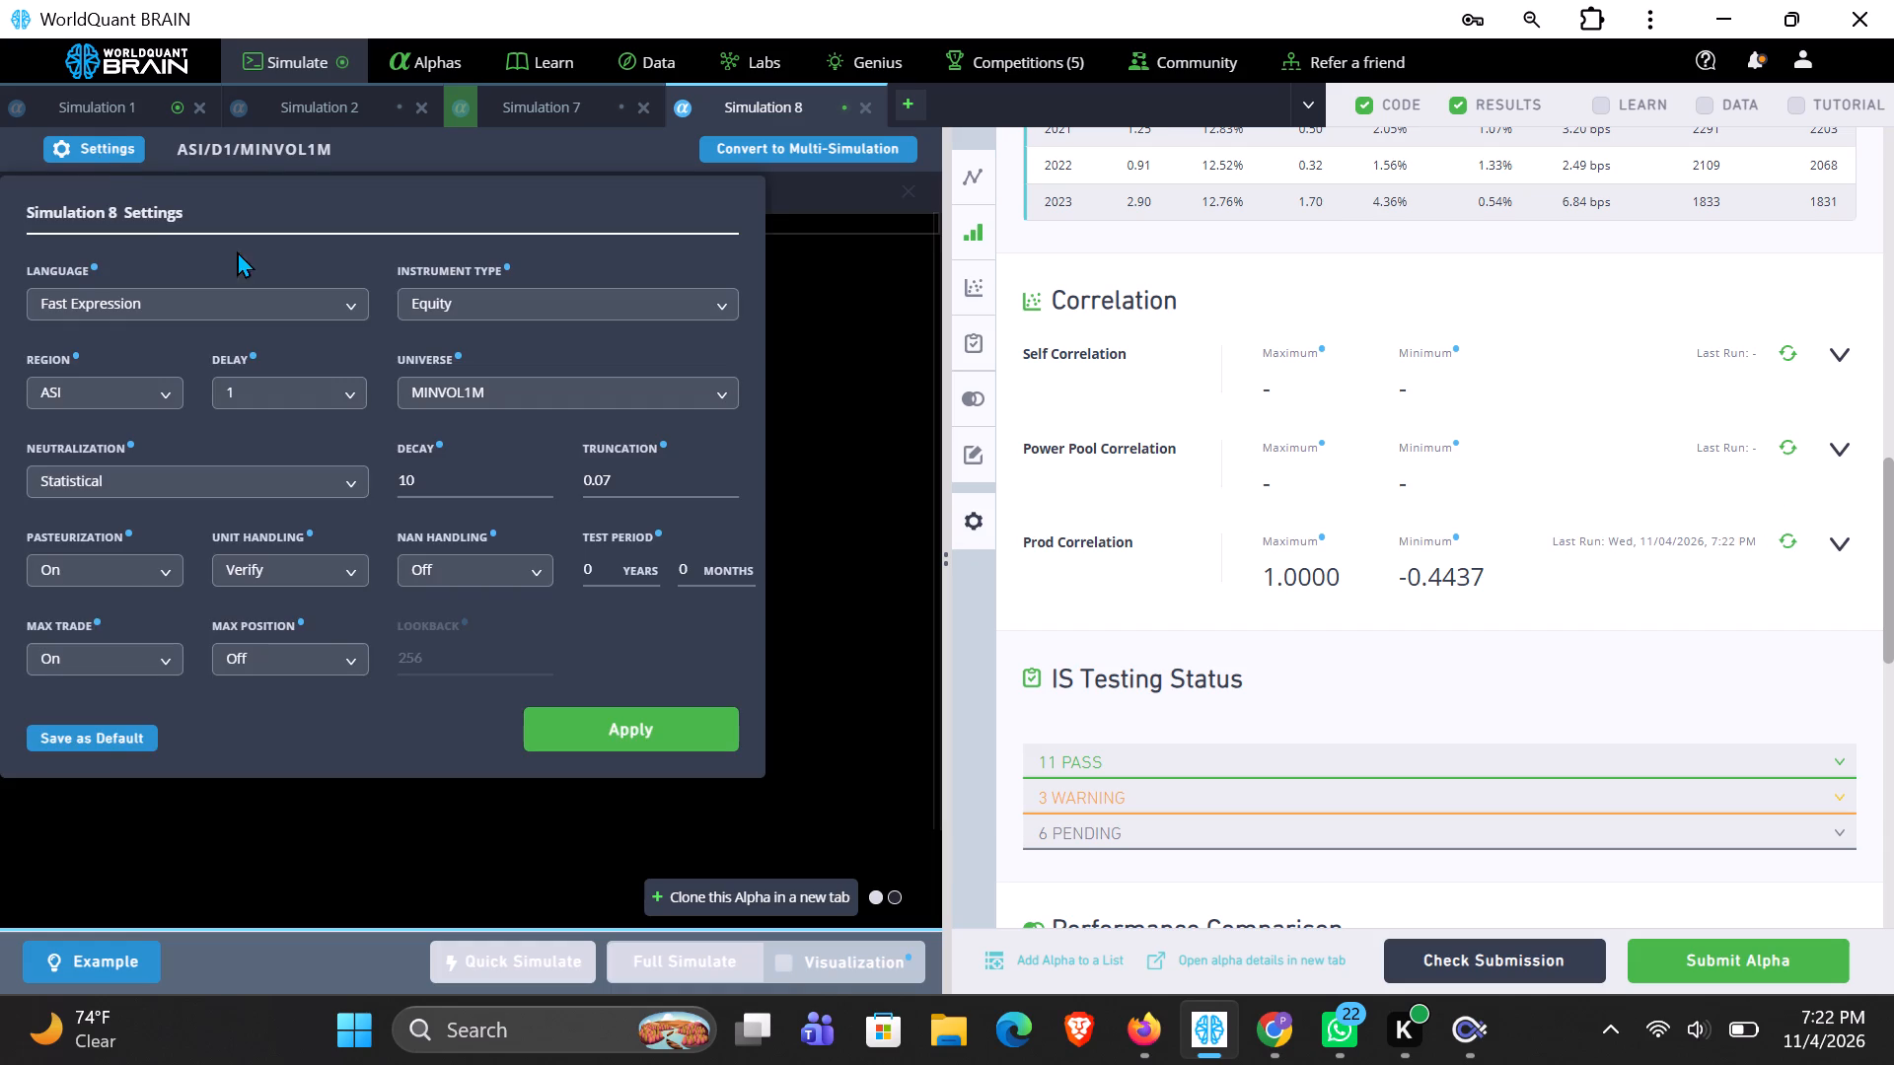
{"action": "left_click", "coordinate": [331, 483]}
{"action": "left_click", "coordinate": [220, 627]}
{"action": "left_click", "coordinate": [435, 469]}
{"action": "key", "text": "BackSpace"}
{"action": "key", "text": "BackSpace"}
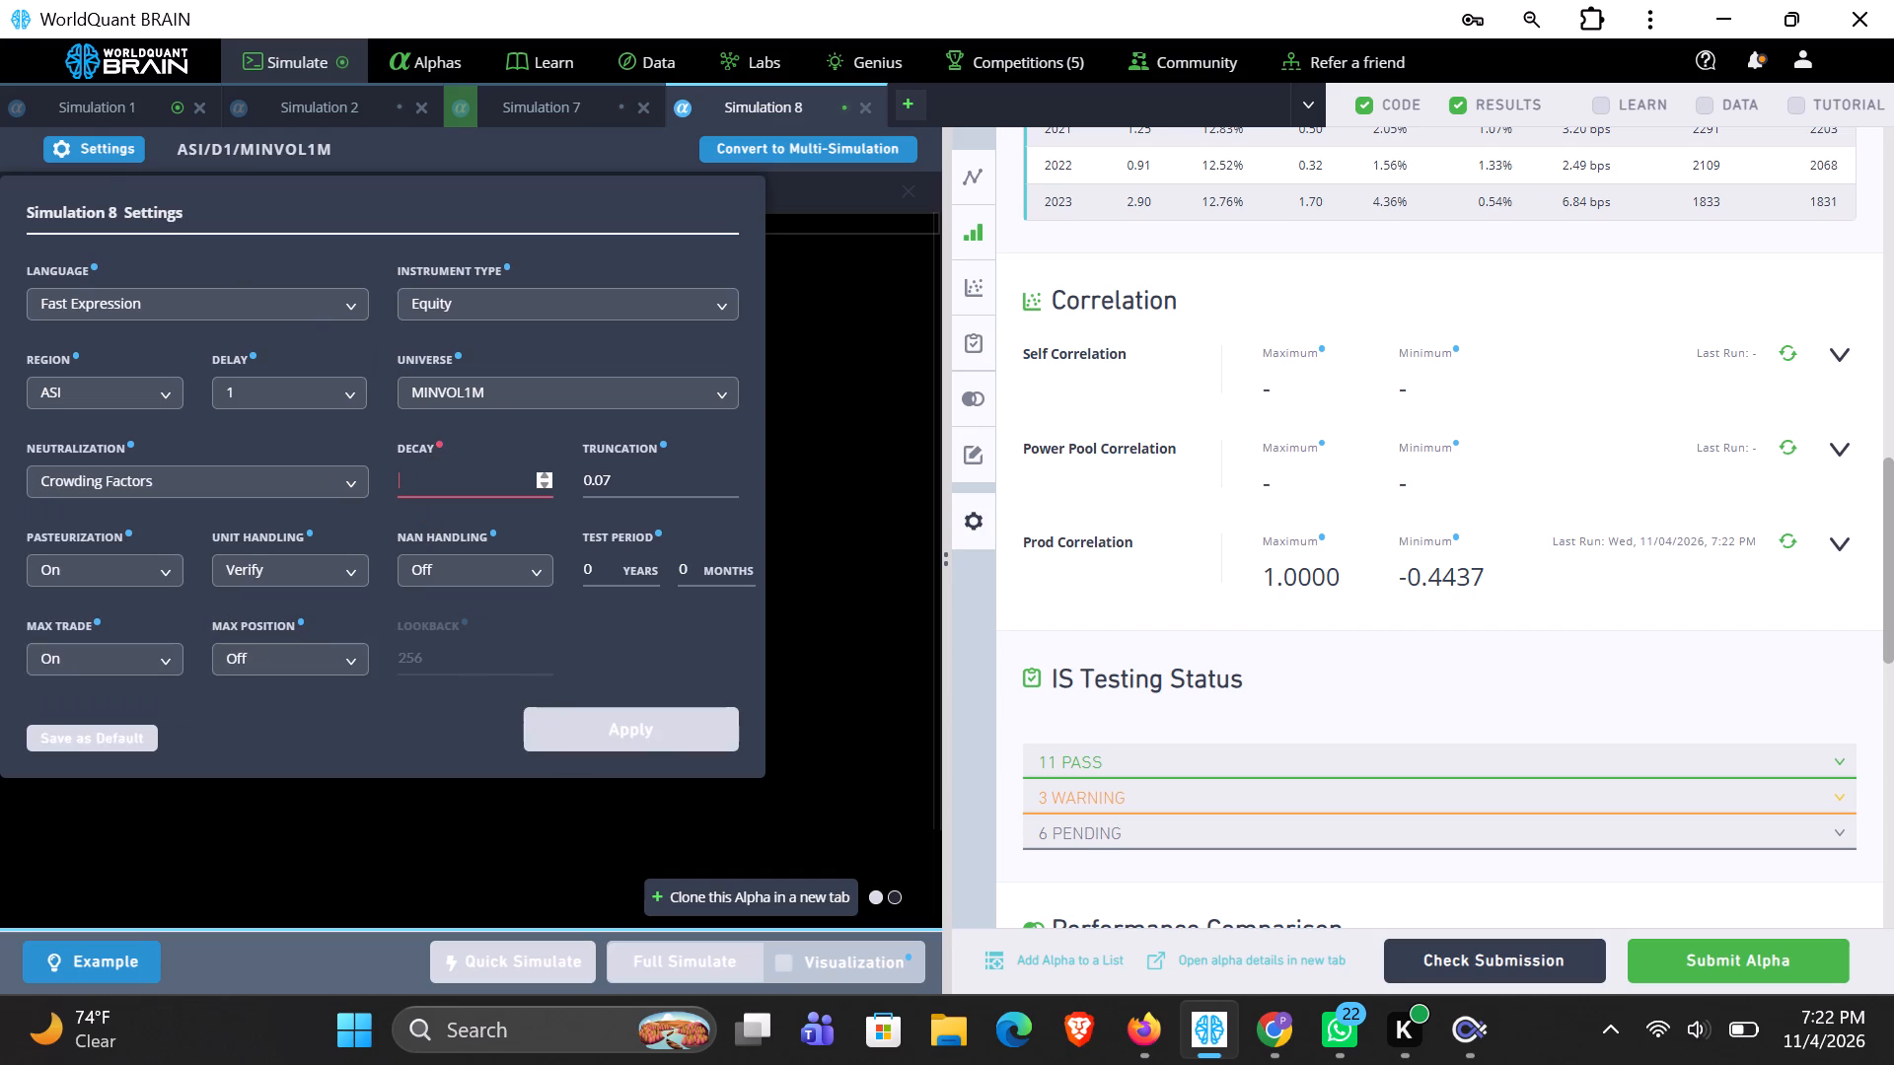
Apply a decay of 8 and a truncation of 0.06 to Simulation 8's settings and run a full simulation.
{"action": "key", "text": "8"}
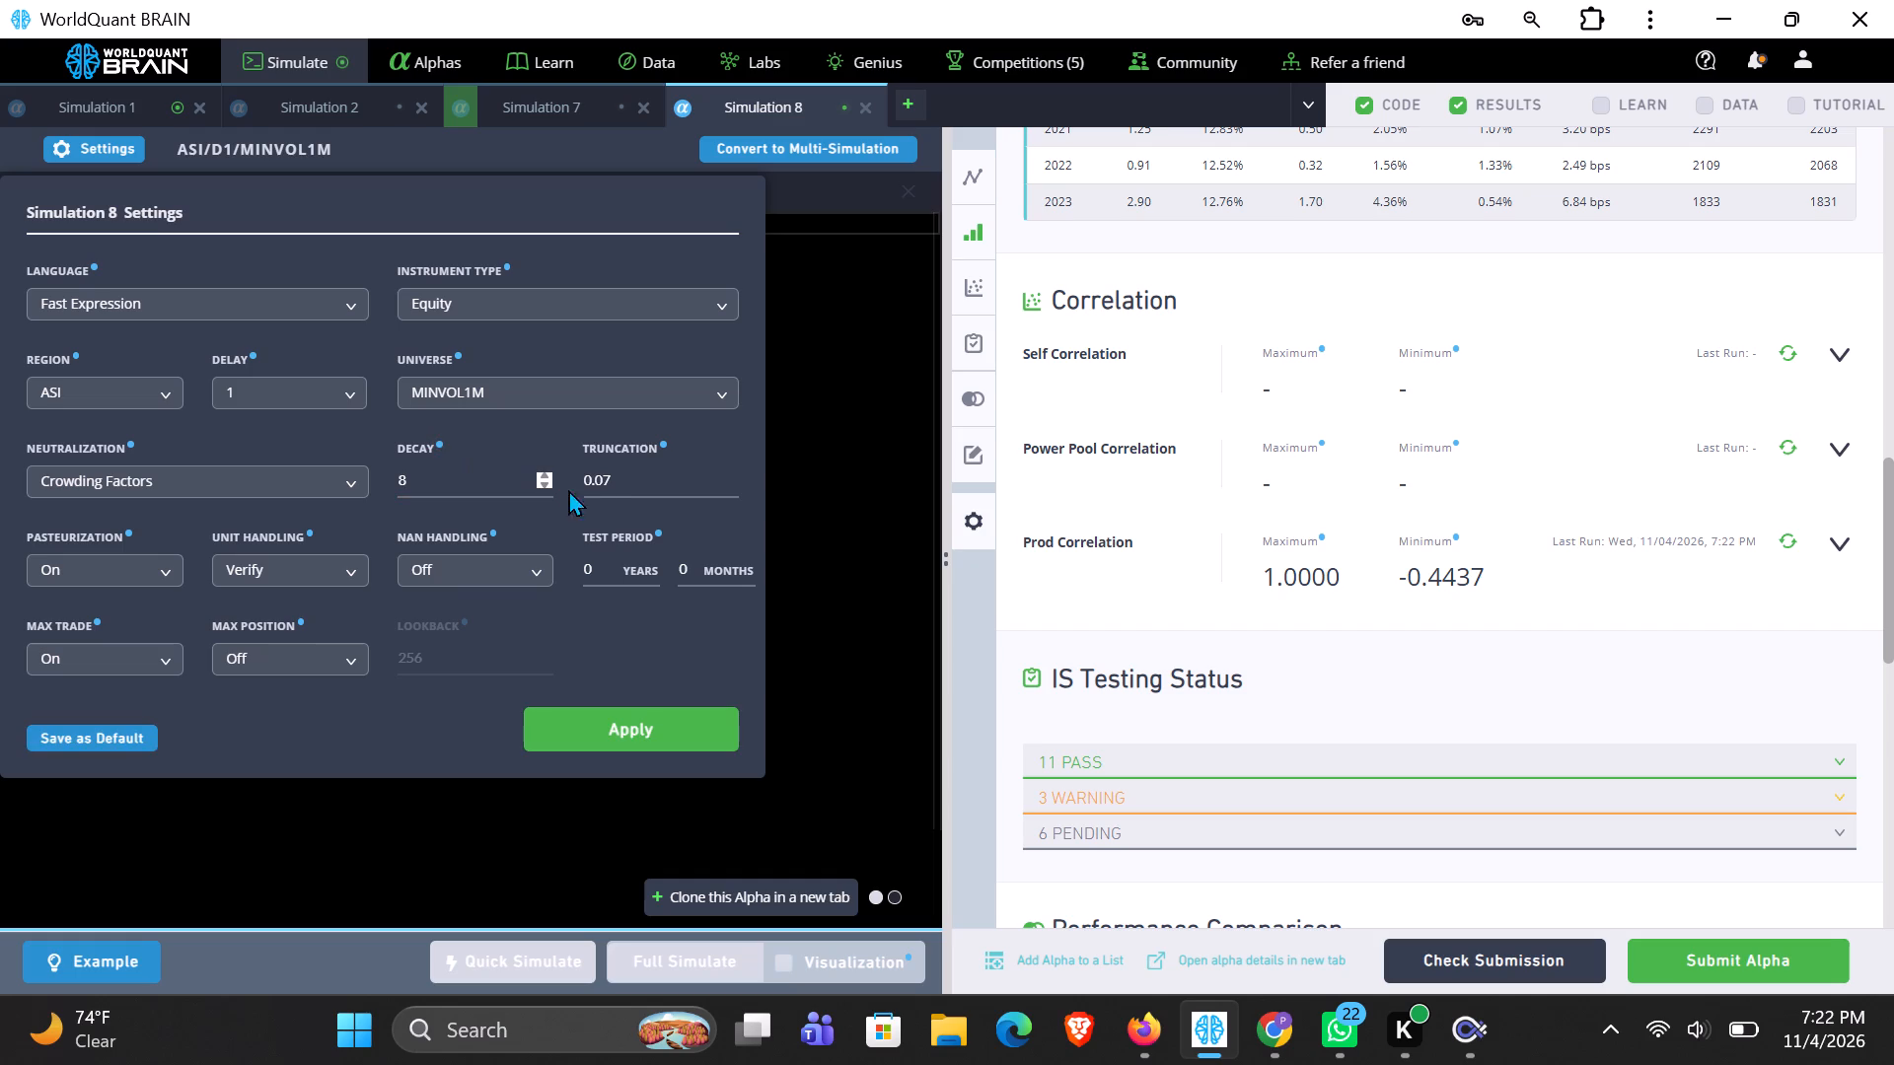
{"action": "left_click", "coordinate": [618, 483]}
{"action": "key", "text": "BackSpace"}
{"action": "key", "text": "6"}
{"action": "left_click", "coordinate": [616, 747]}
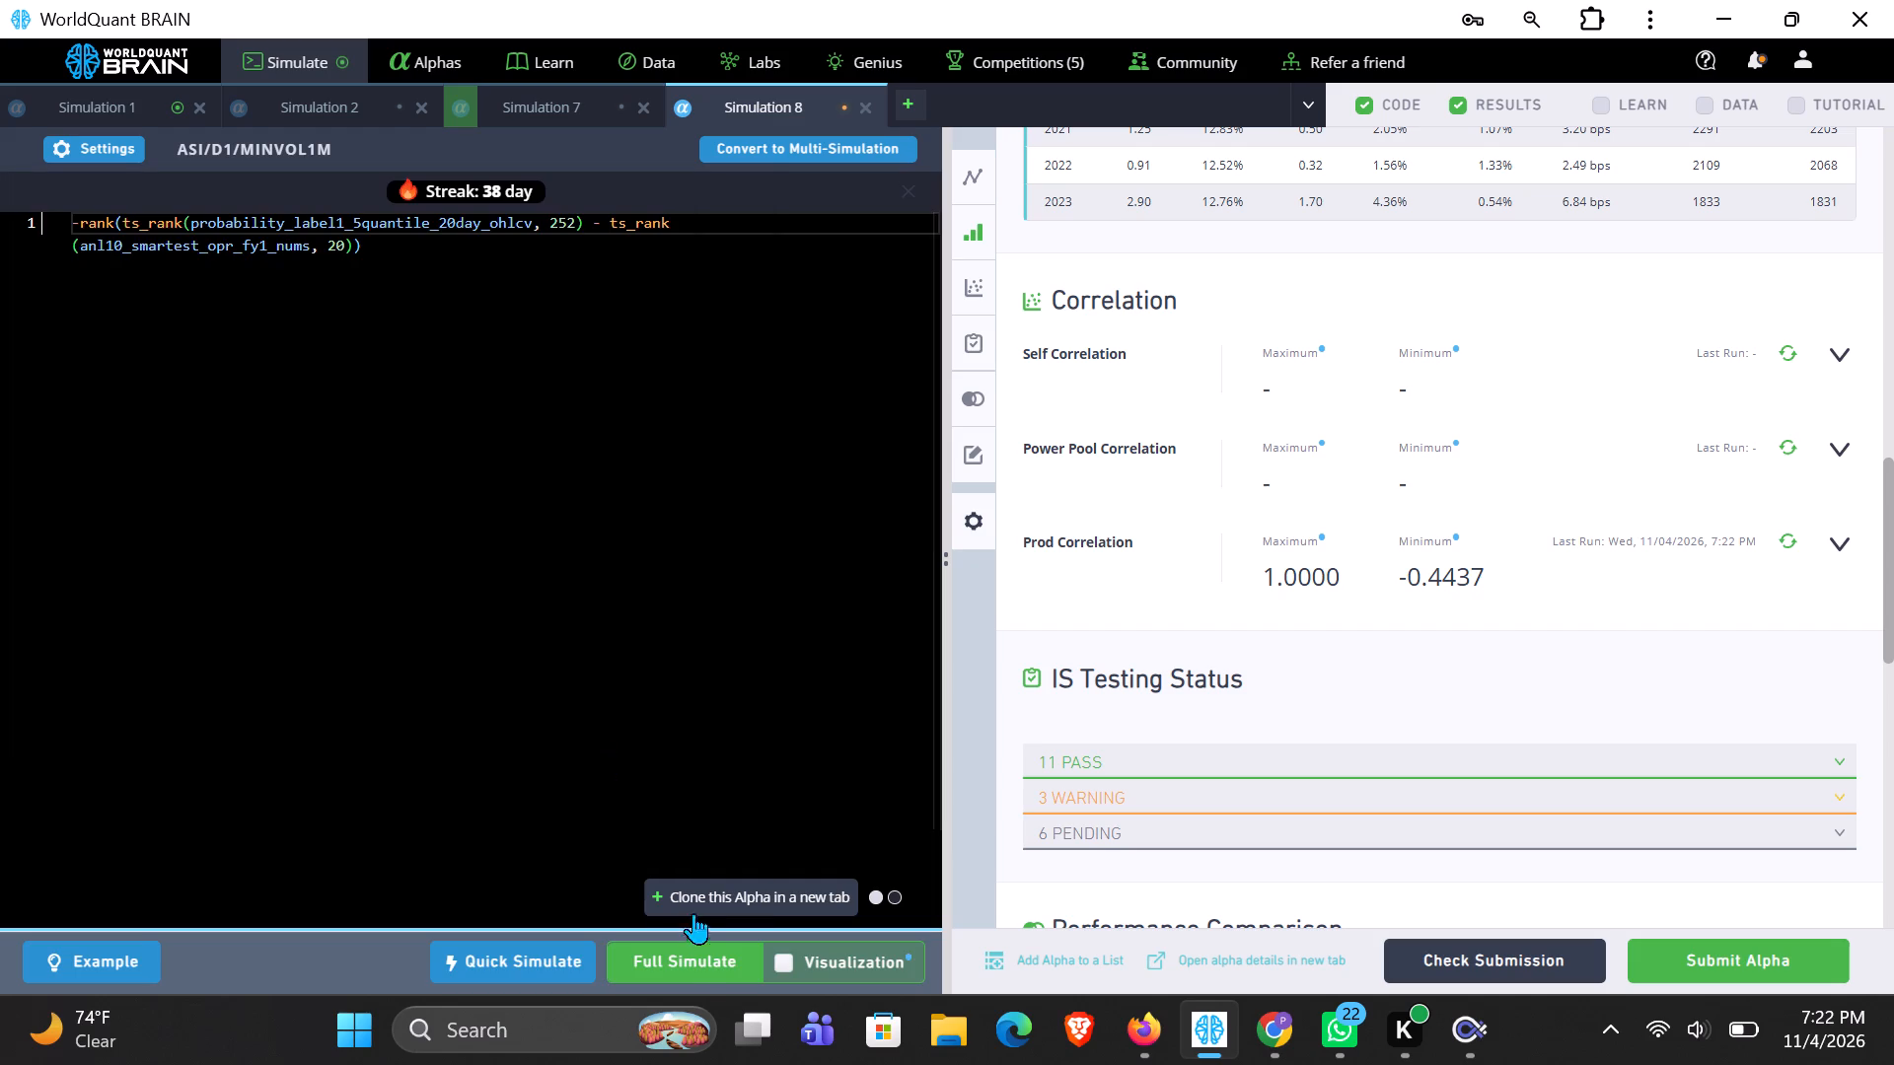
{"action": "left_click", "coordinate": [696, 968]}
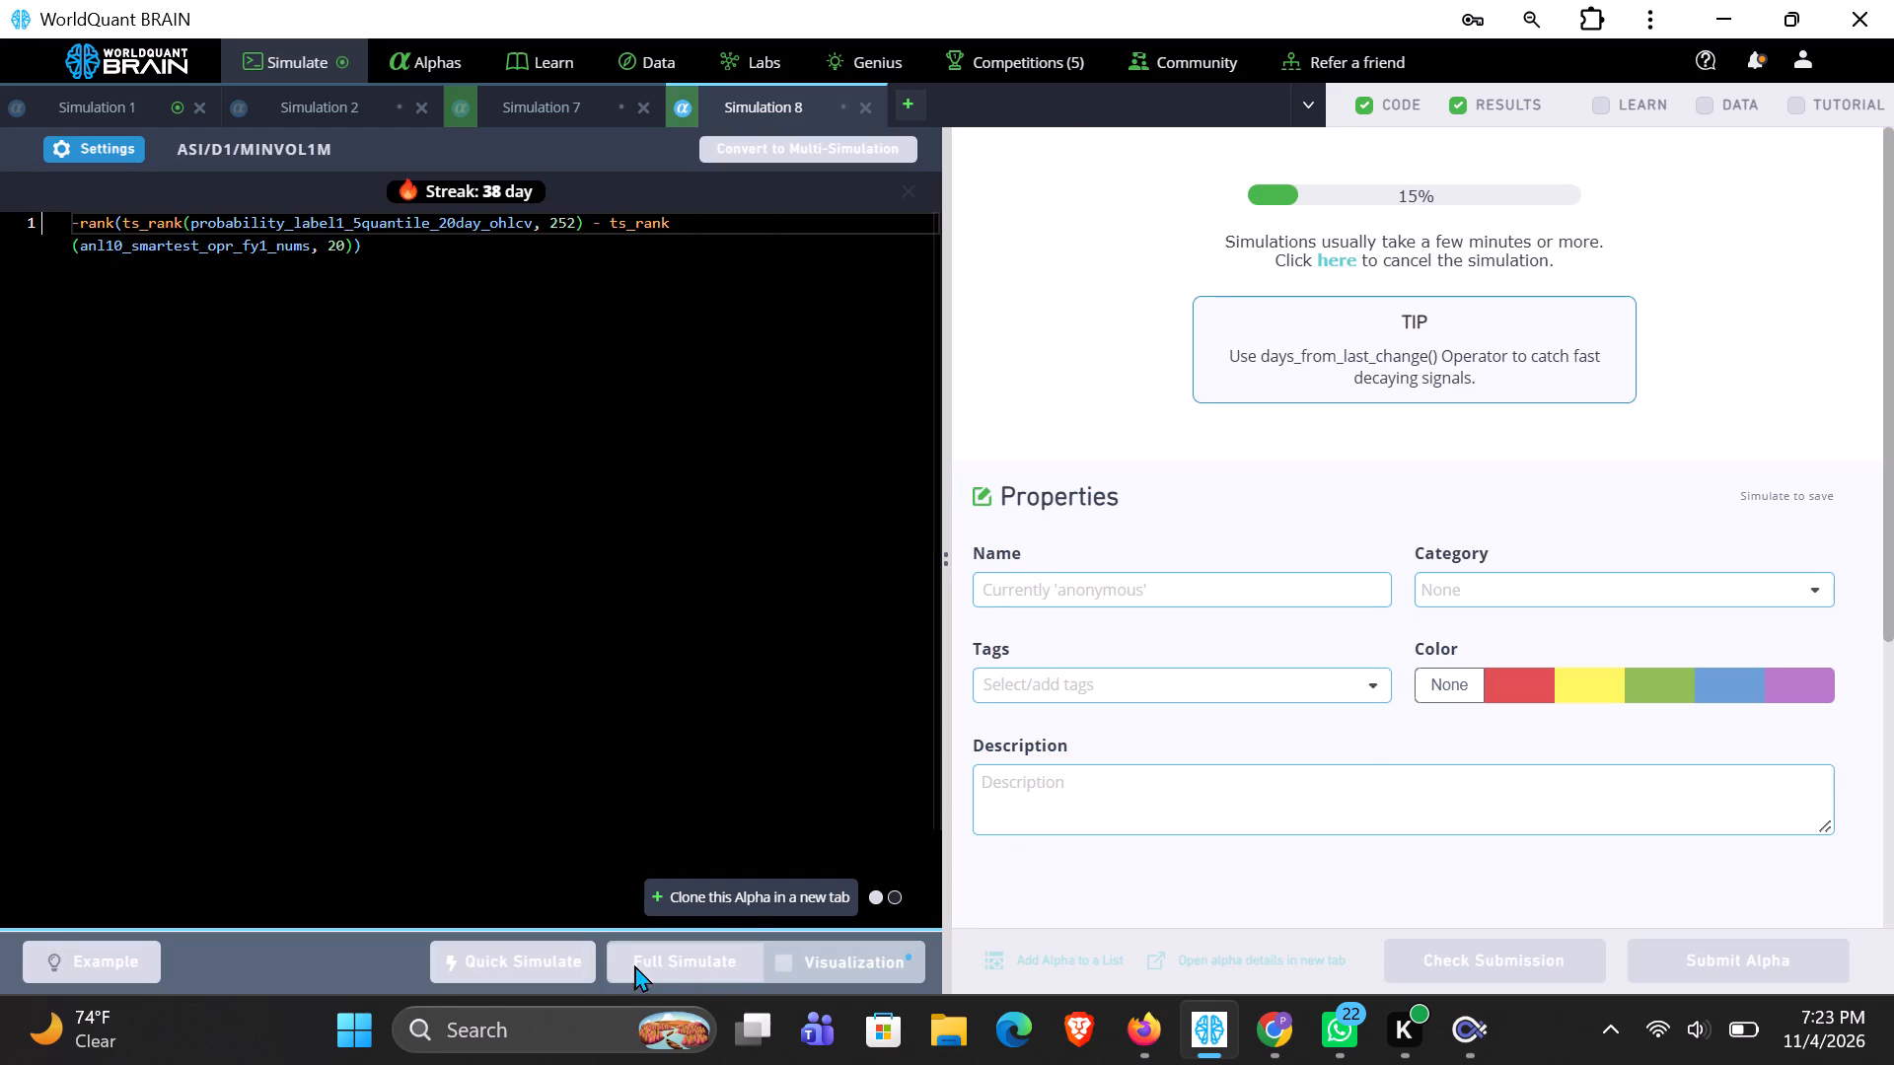
Switch to Simulation 1 to view its simulation results.
{"action": "left_click", "coordinate": [125, 125]}
{"action": "left_click", "coordinate": [119, 105]}
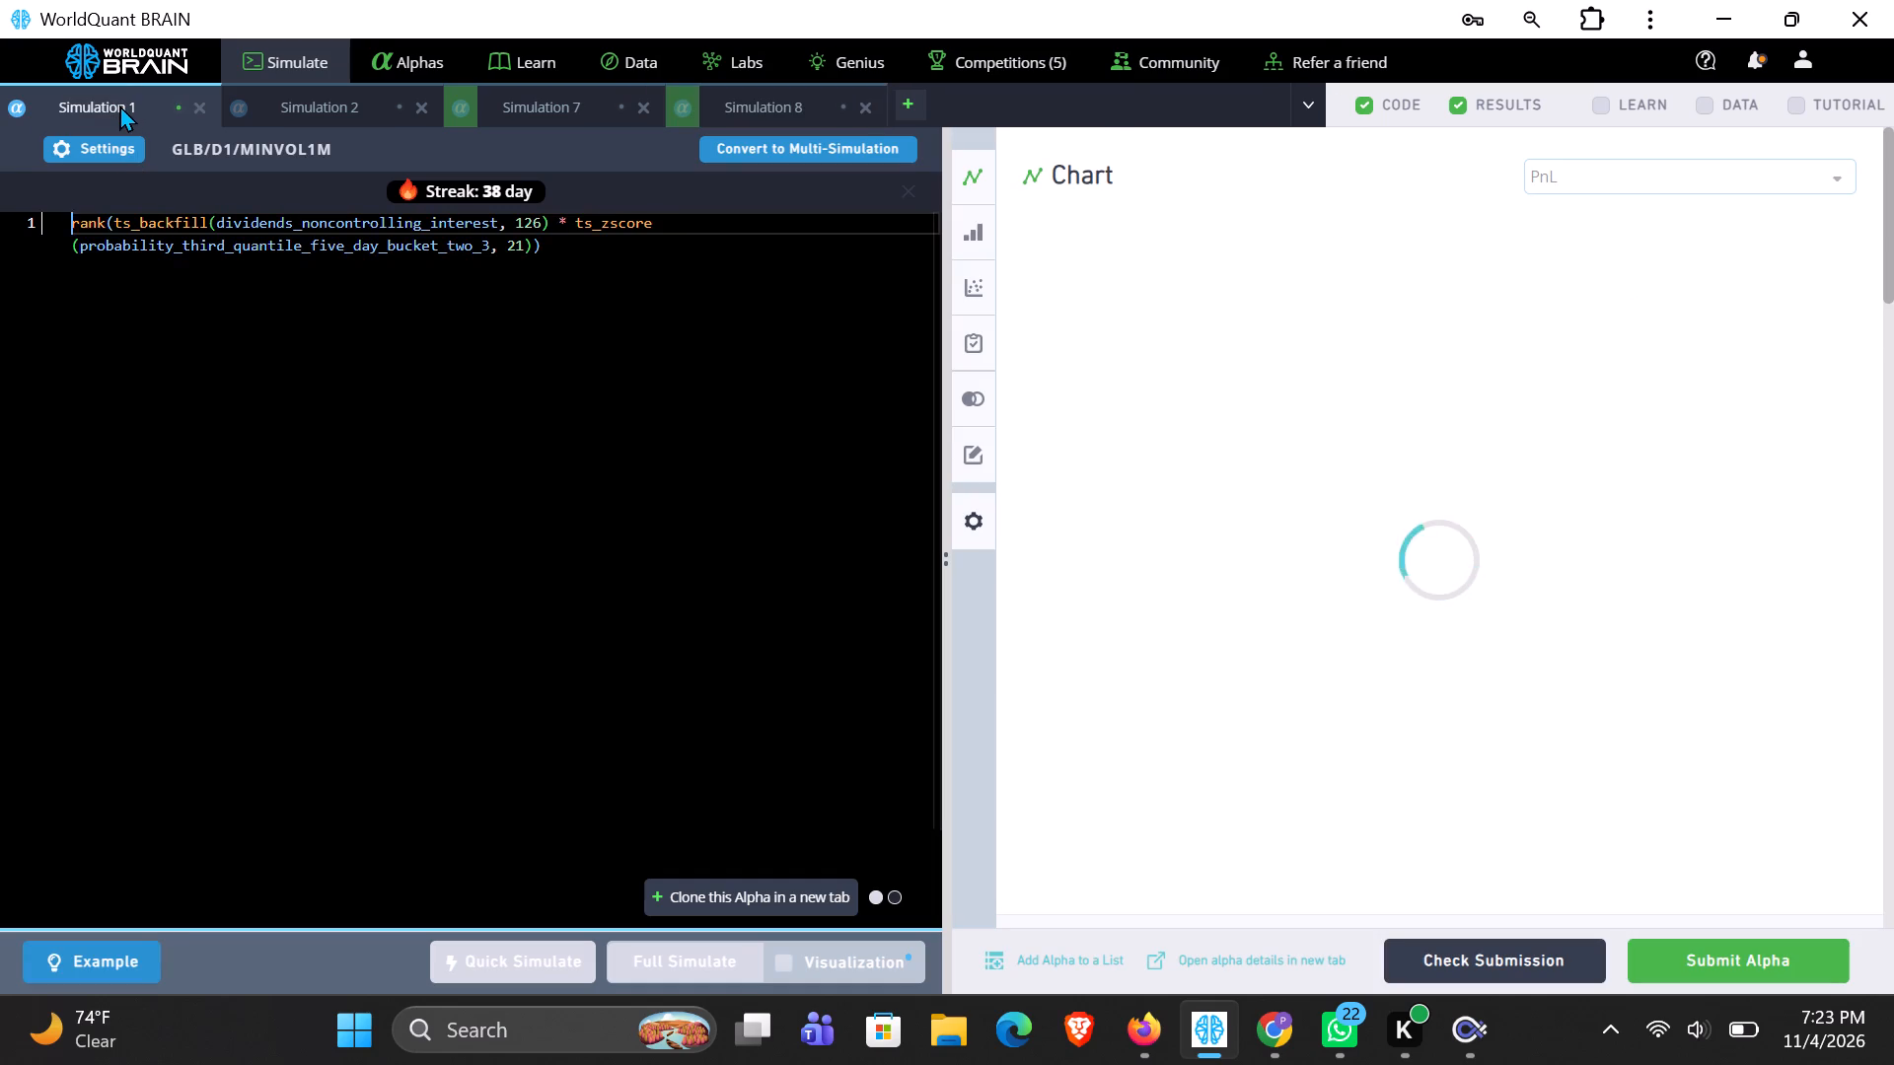
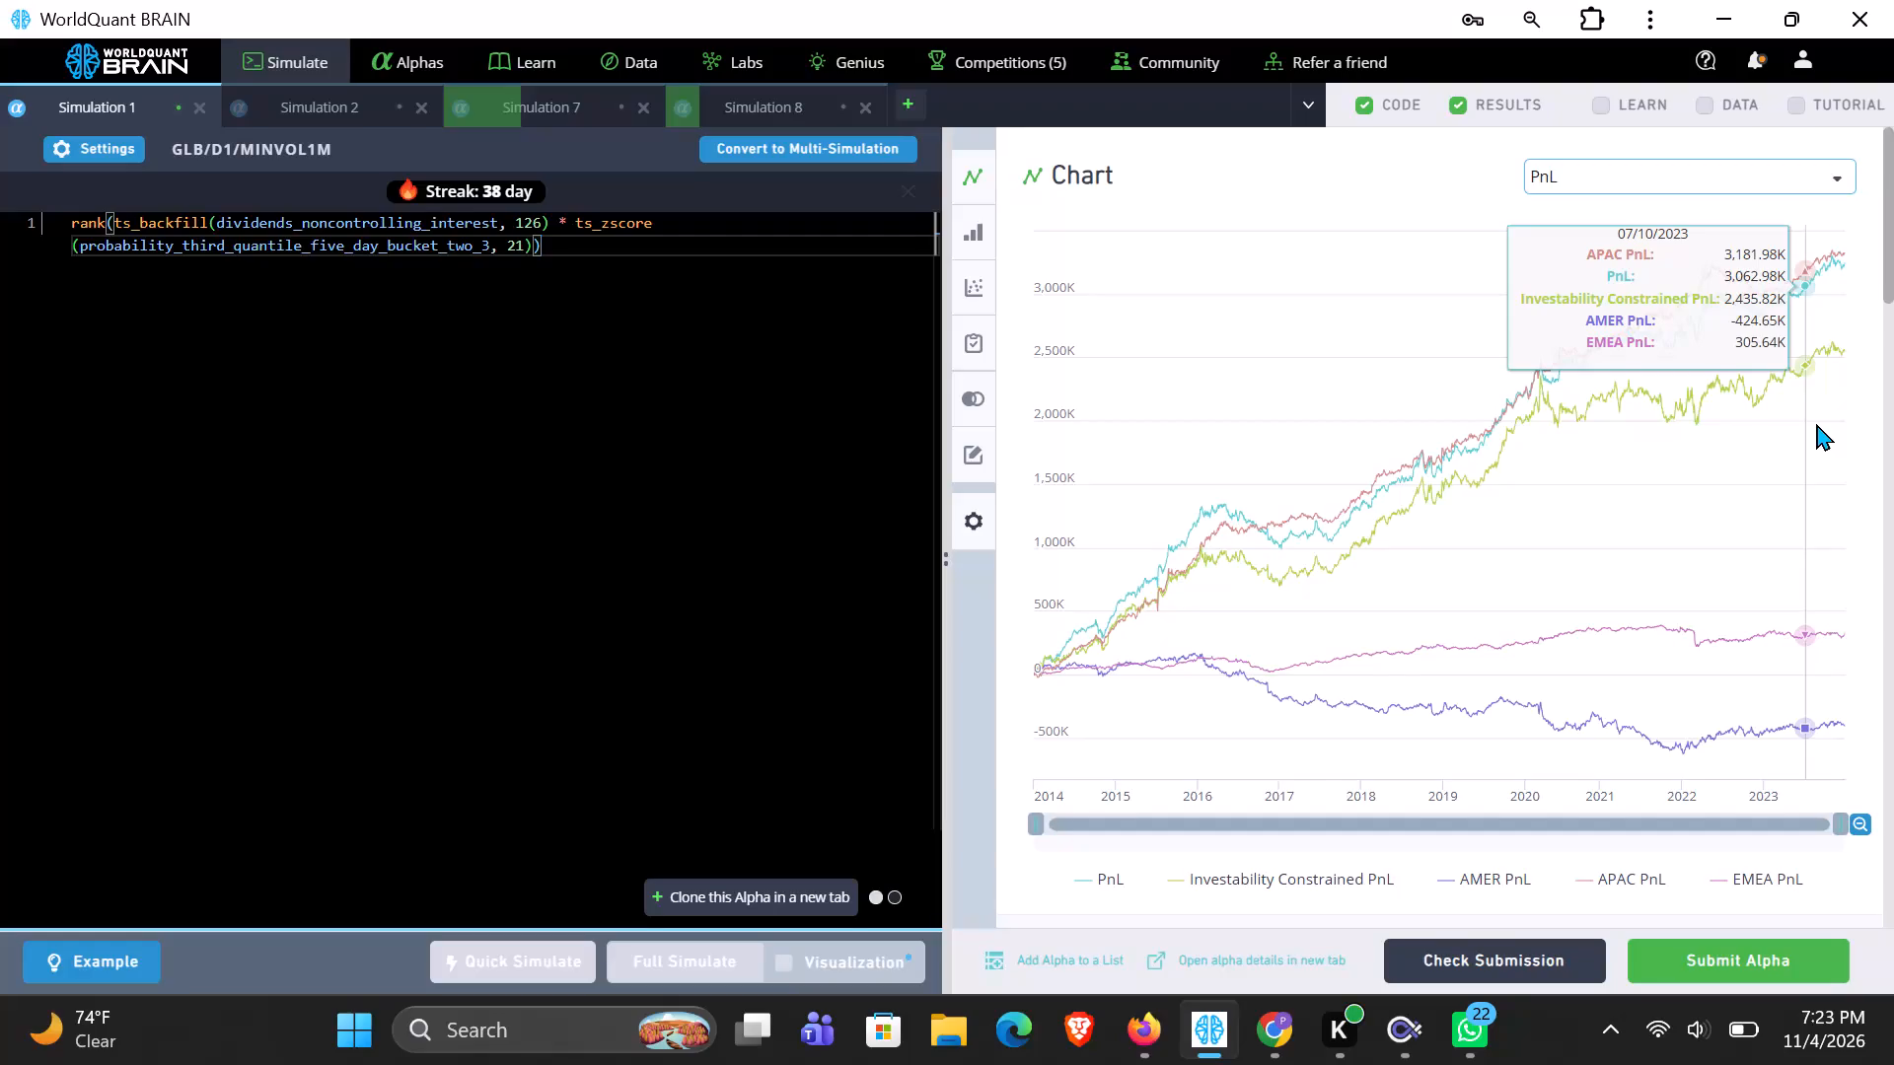
Examine Simulation 1's PnL chart, IS summary, testing status and alpha properties.
{"action": "scroll", "coordinate": [1816, 423], "scroll_direction": "down", "scroll_amount": 2}
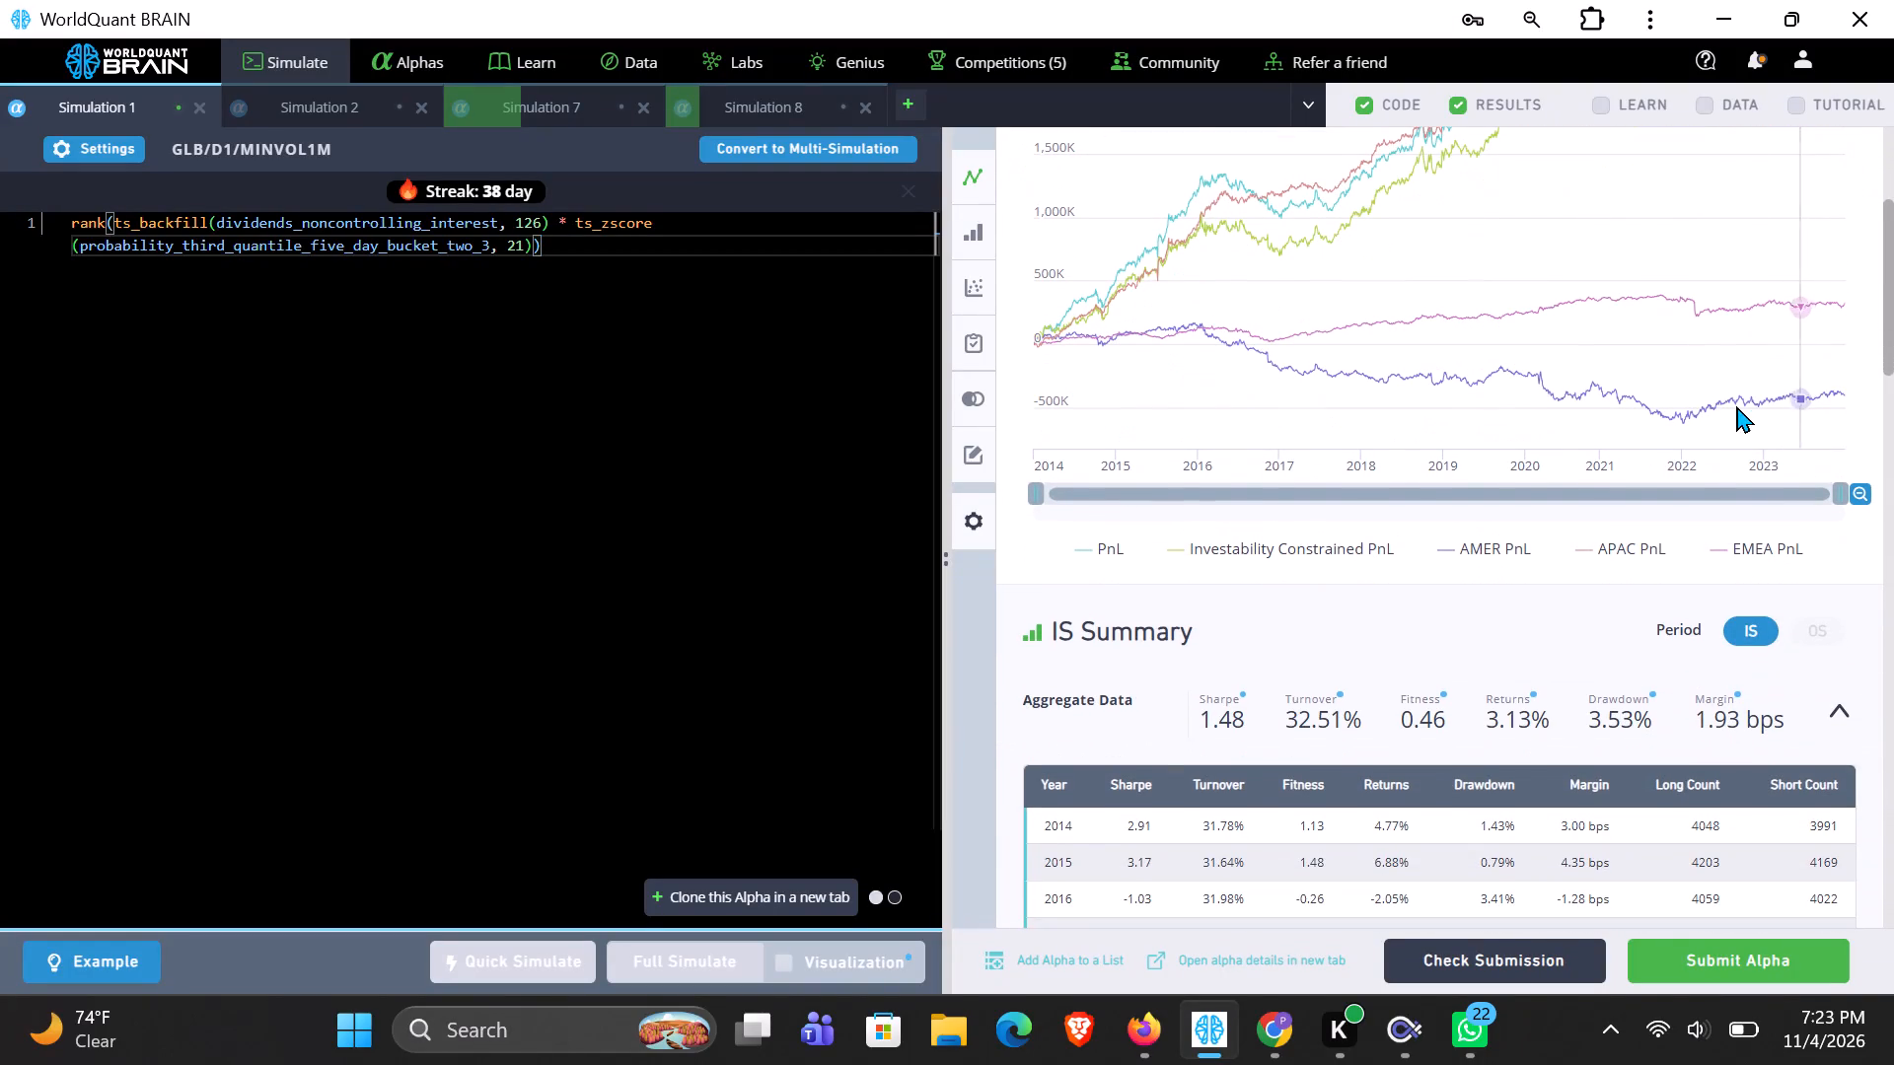
{"action": "scroll", "coordinate": [1736, 405], "scroll_direction": "down", "scroll_amount": 4}
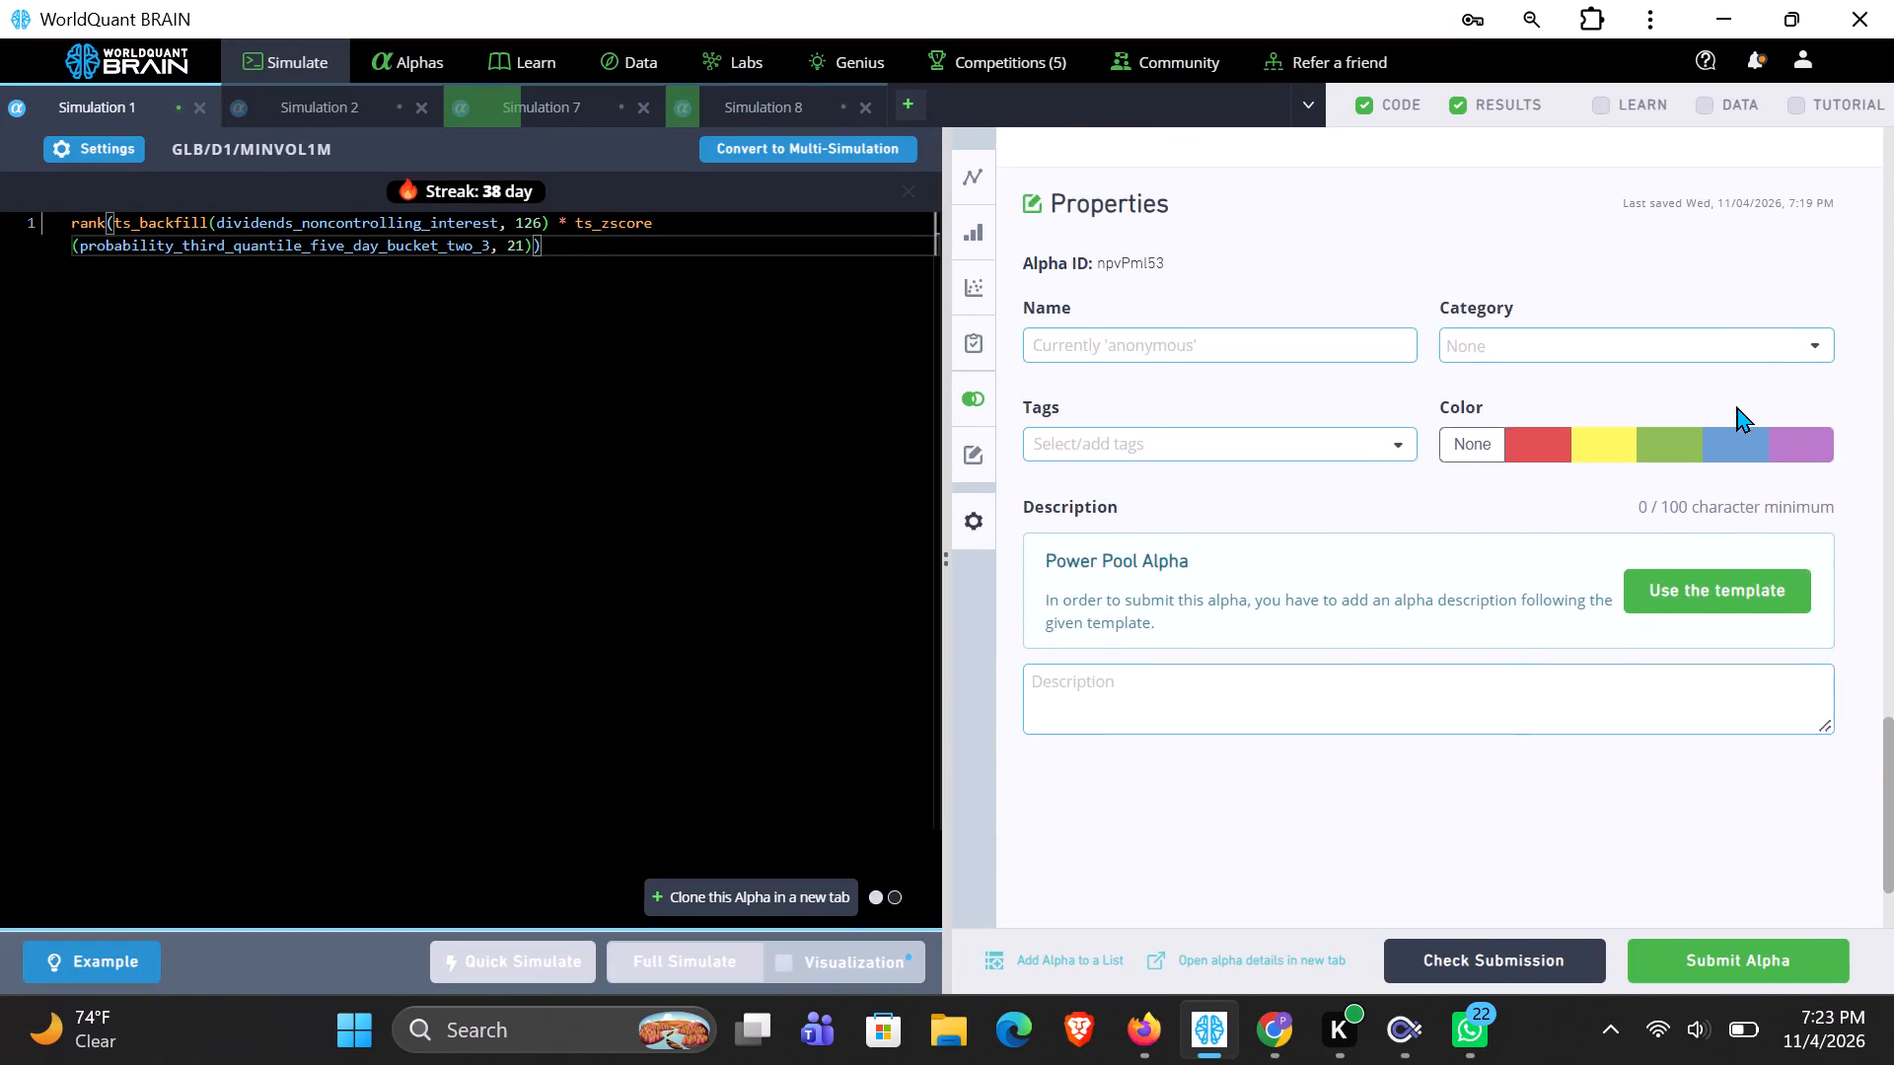
{"action": "scroll", "coordinate": [1736, 405], "scroll_direction": "up", "scroll_amount": 2}
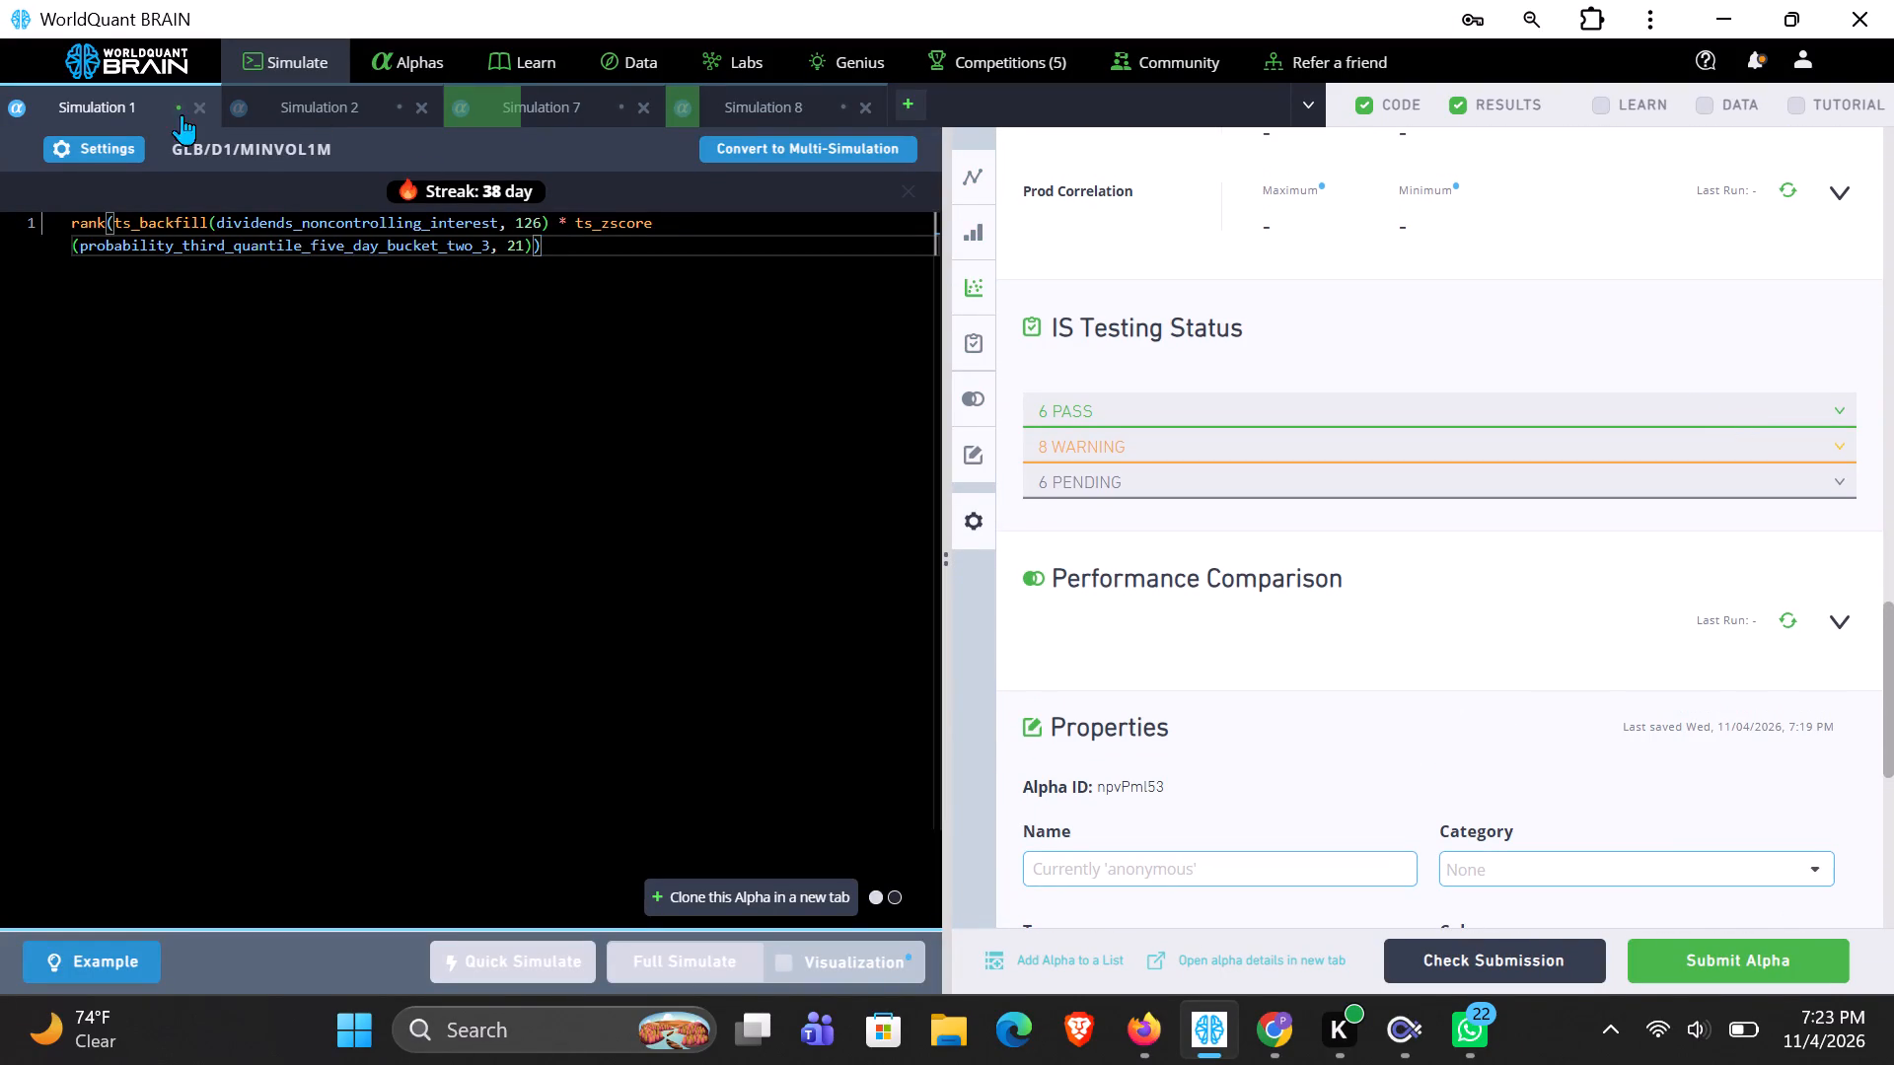
Open the simulation settings for Simulation 1.
{"action": "left_click", "coordinate": [119, 151]}
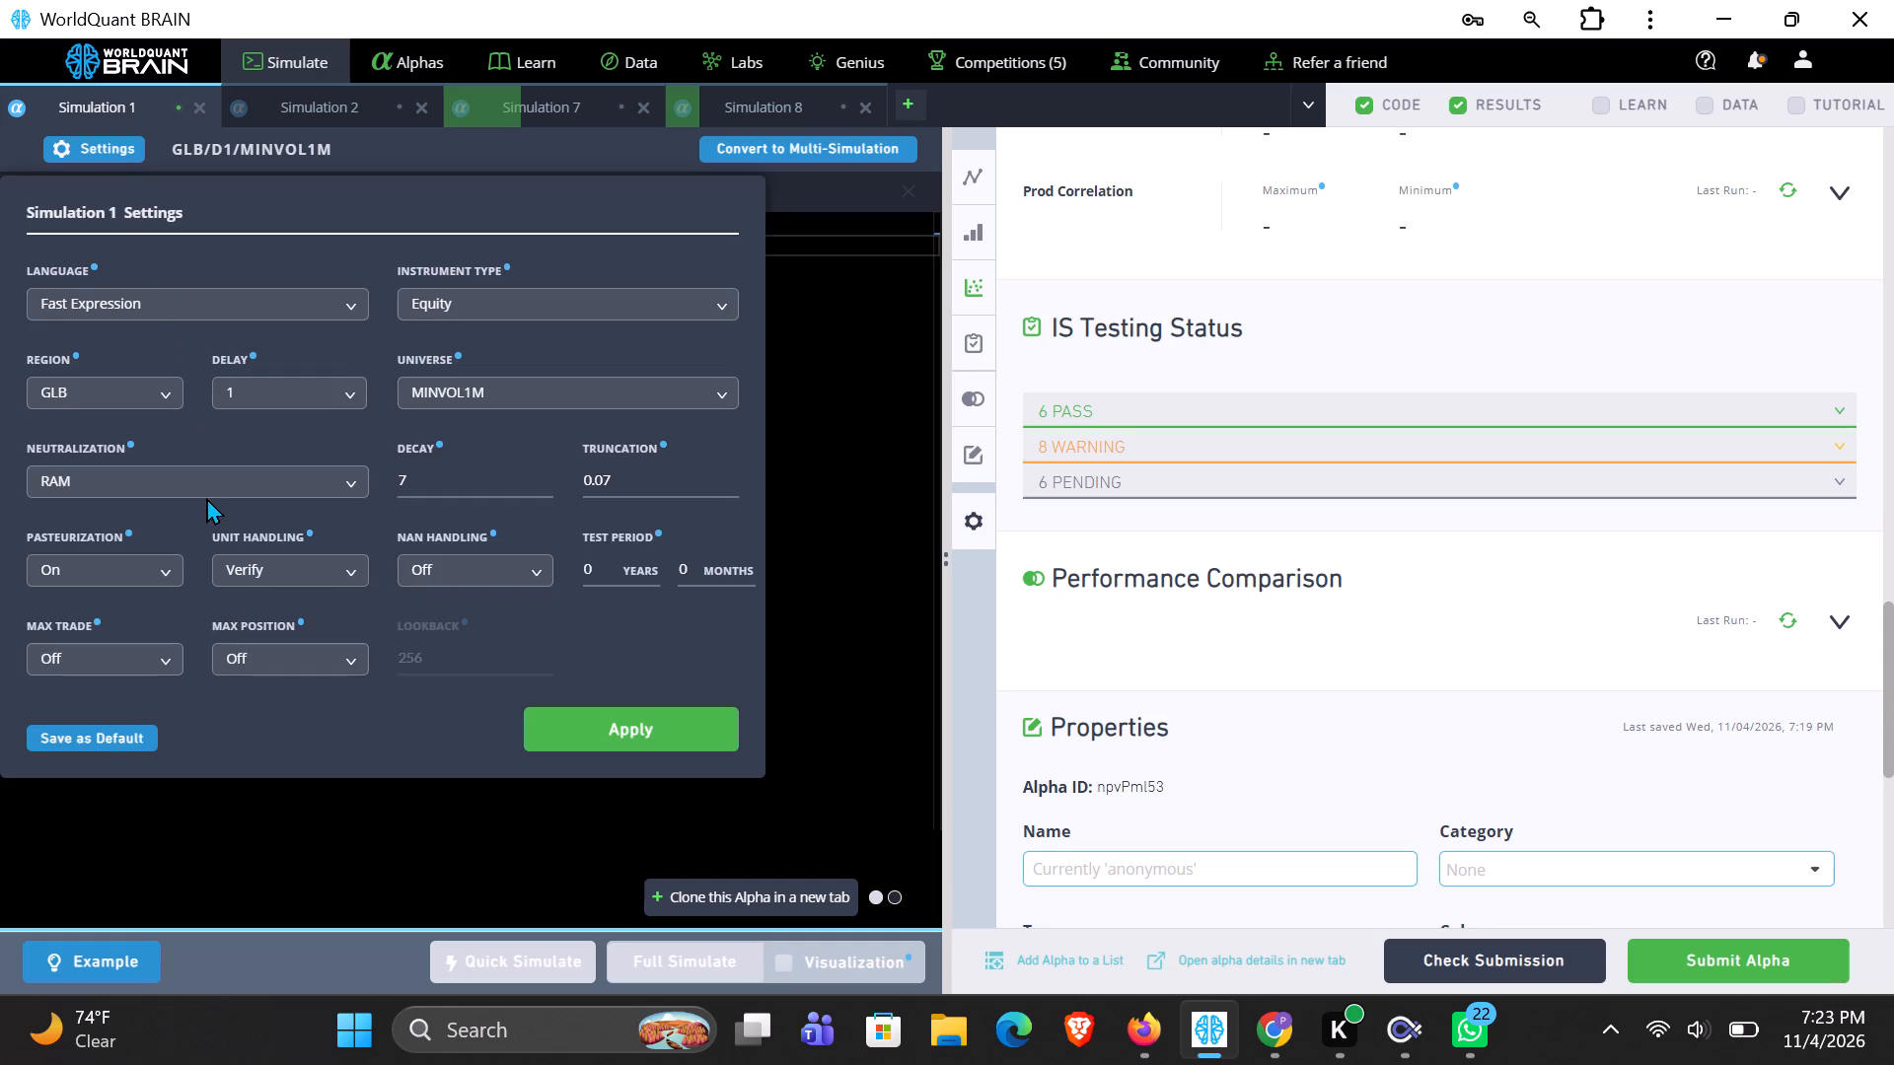
Set Simulation 1's neutralization to Market, apply the settings and run a full simulation.
{"action": "left_click", "coordinate": [193, 479]}
{"action": "scroll", "coordinate": [146, 622], "scroll_direction": "down", "scroll_amount": 1}
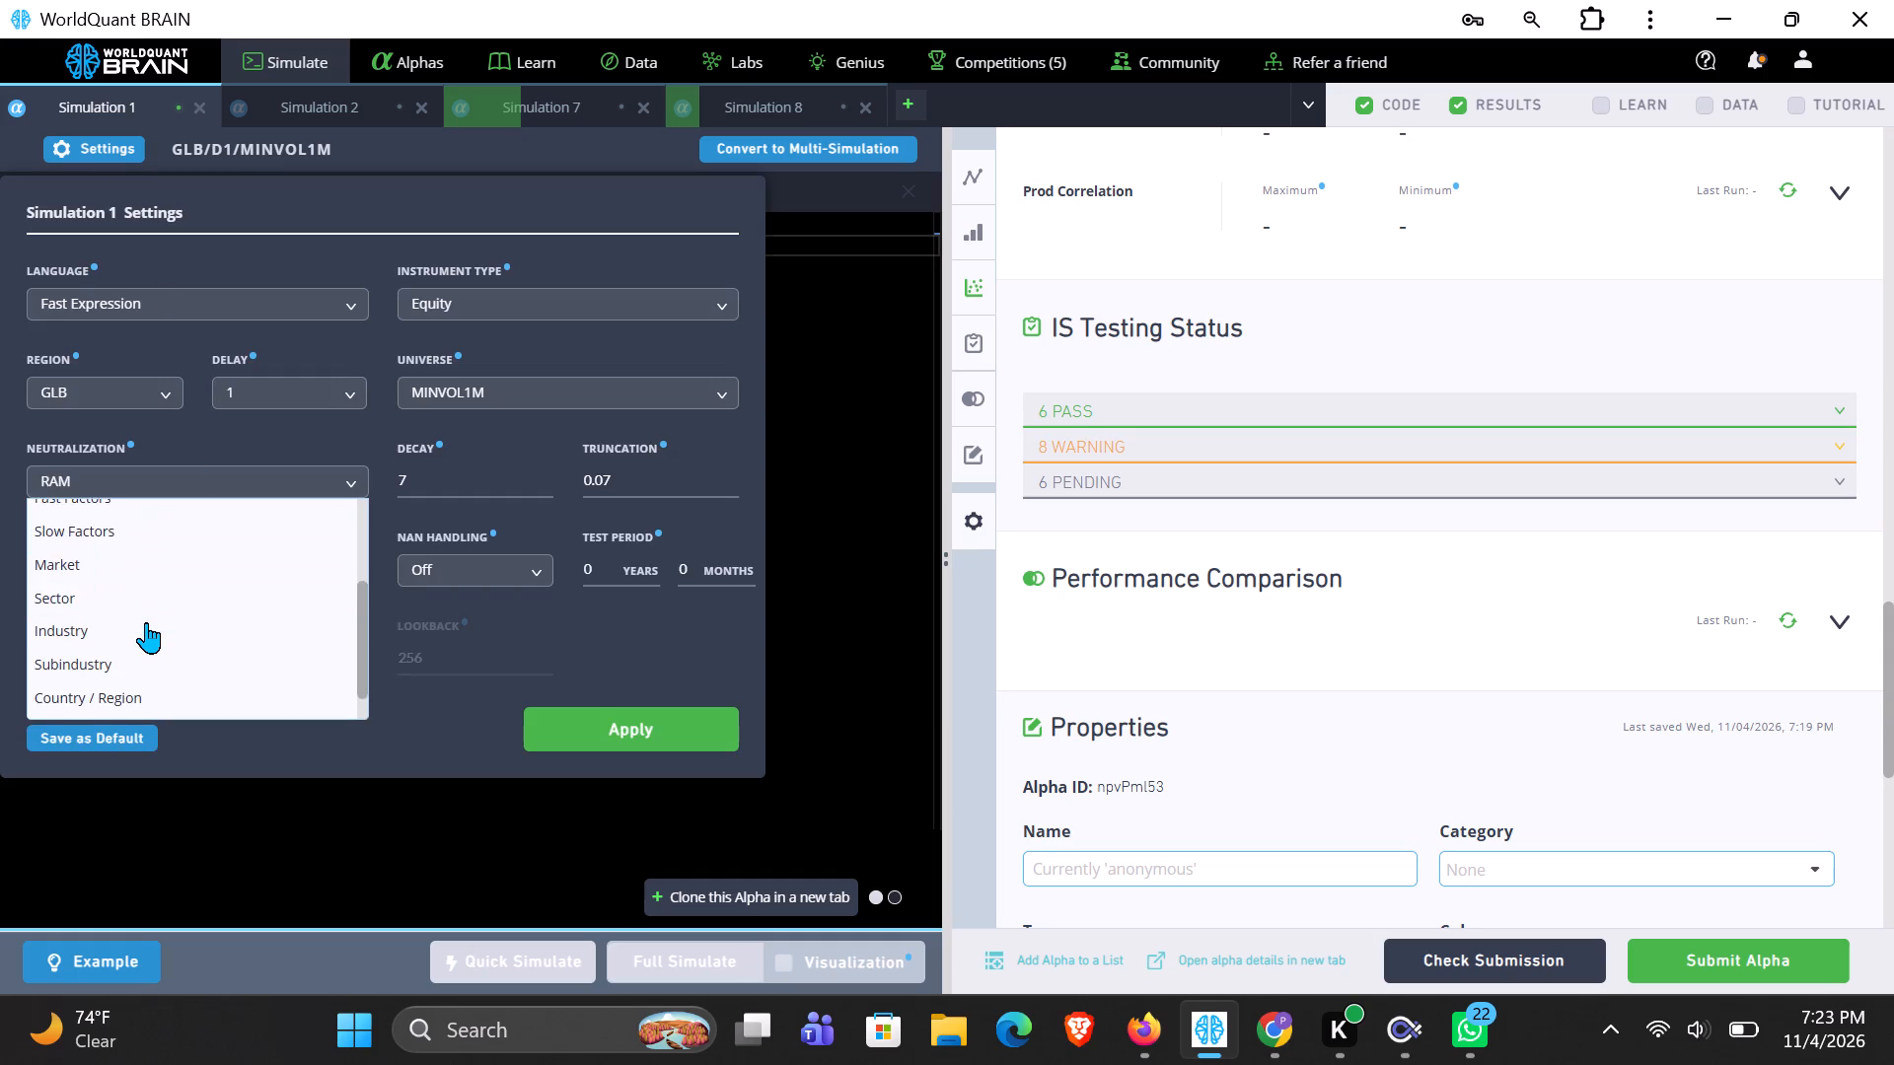
{"action": "scroll", "coordinate": [146, 622], "scroll_direction": "down", "scroll_amount": 1}
{"action": "left_click", "coordinate": [120, 517]}
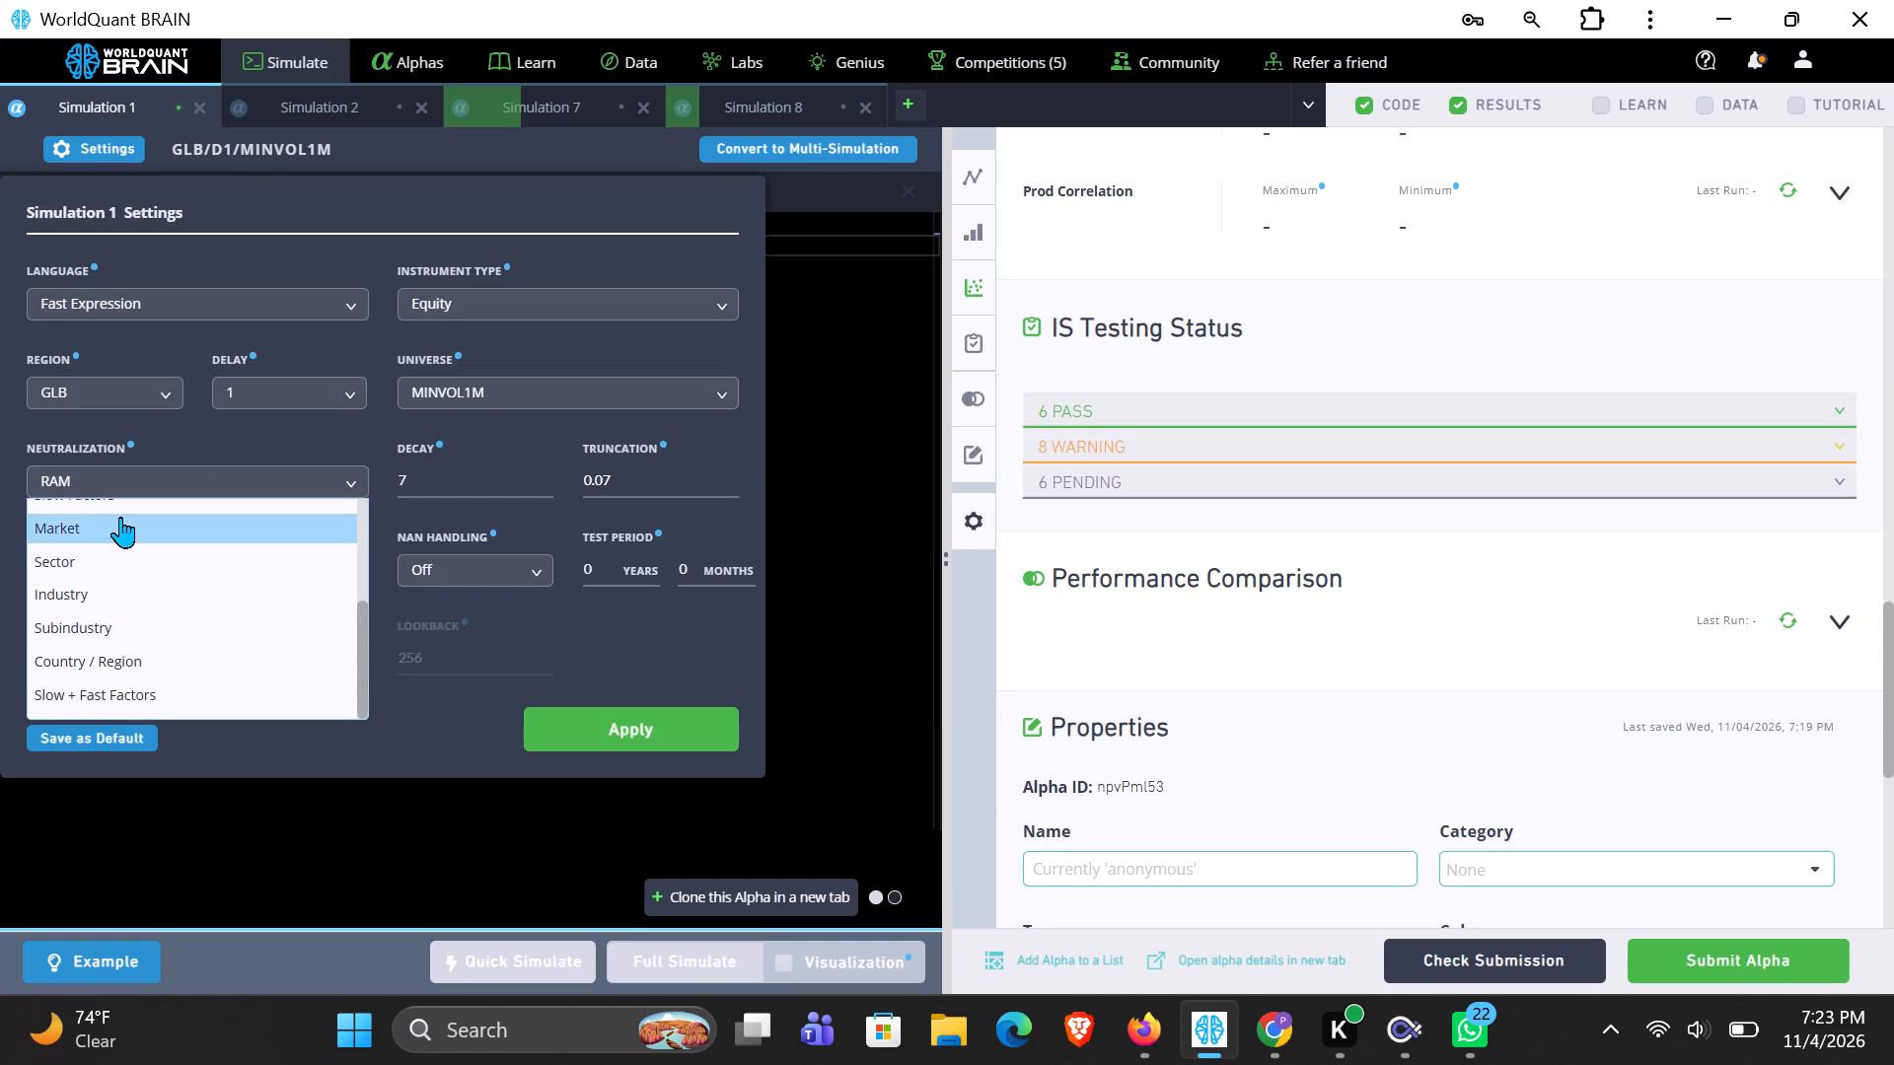
{"action": "left_click", "coordinate": [585, 737]}
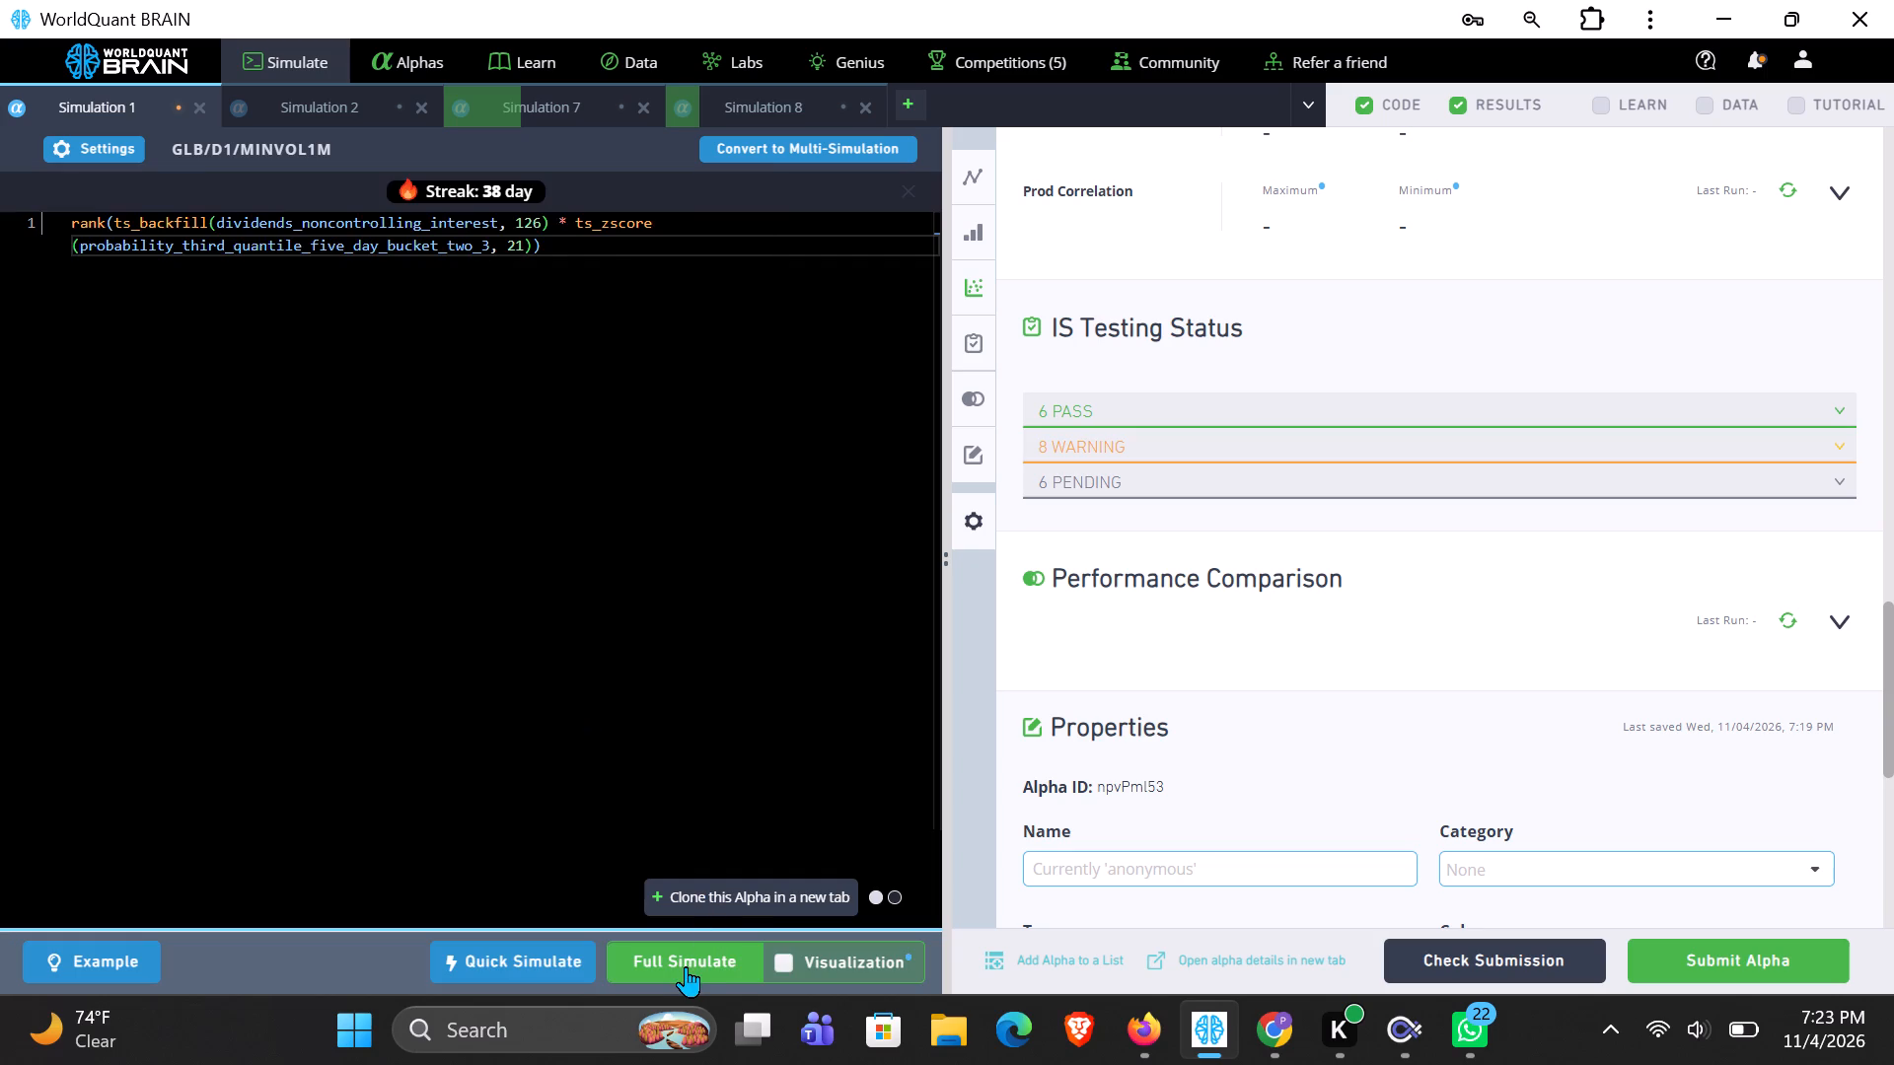
{"action": "left_click", "coordinate": [686, 966]}
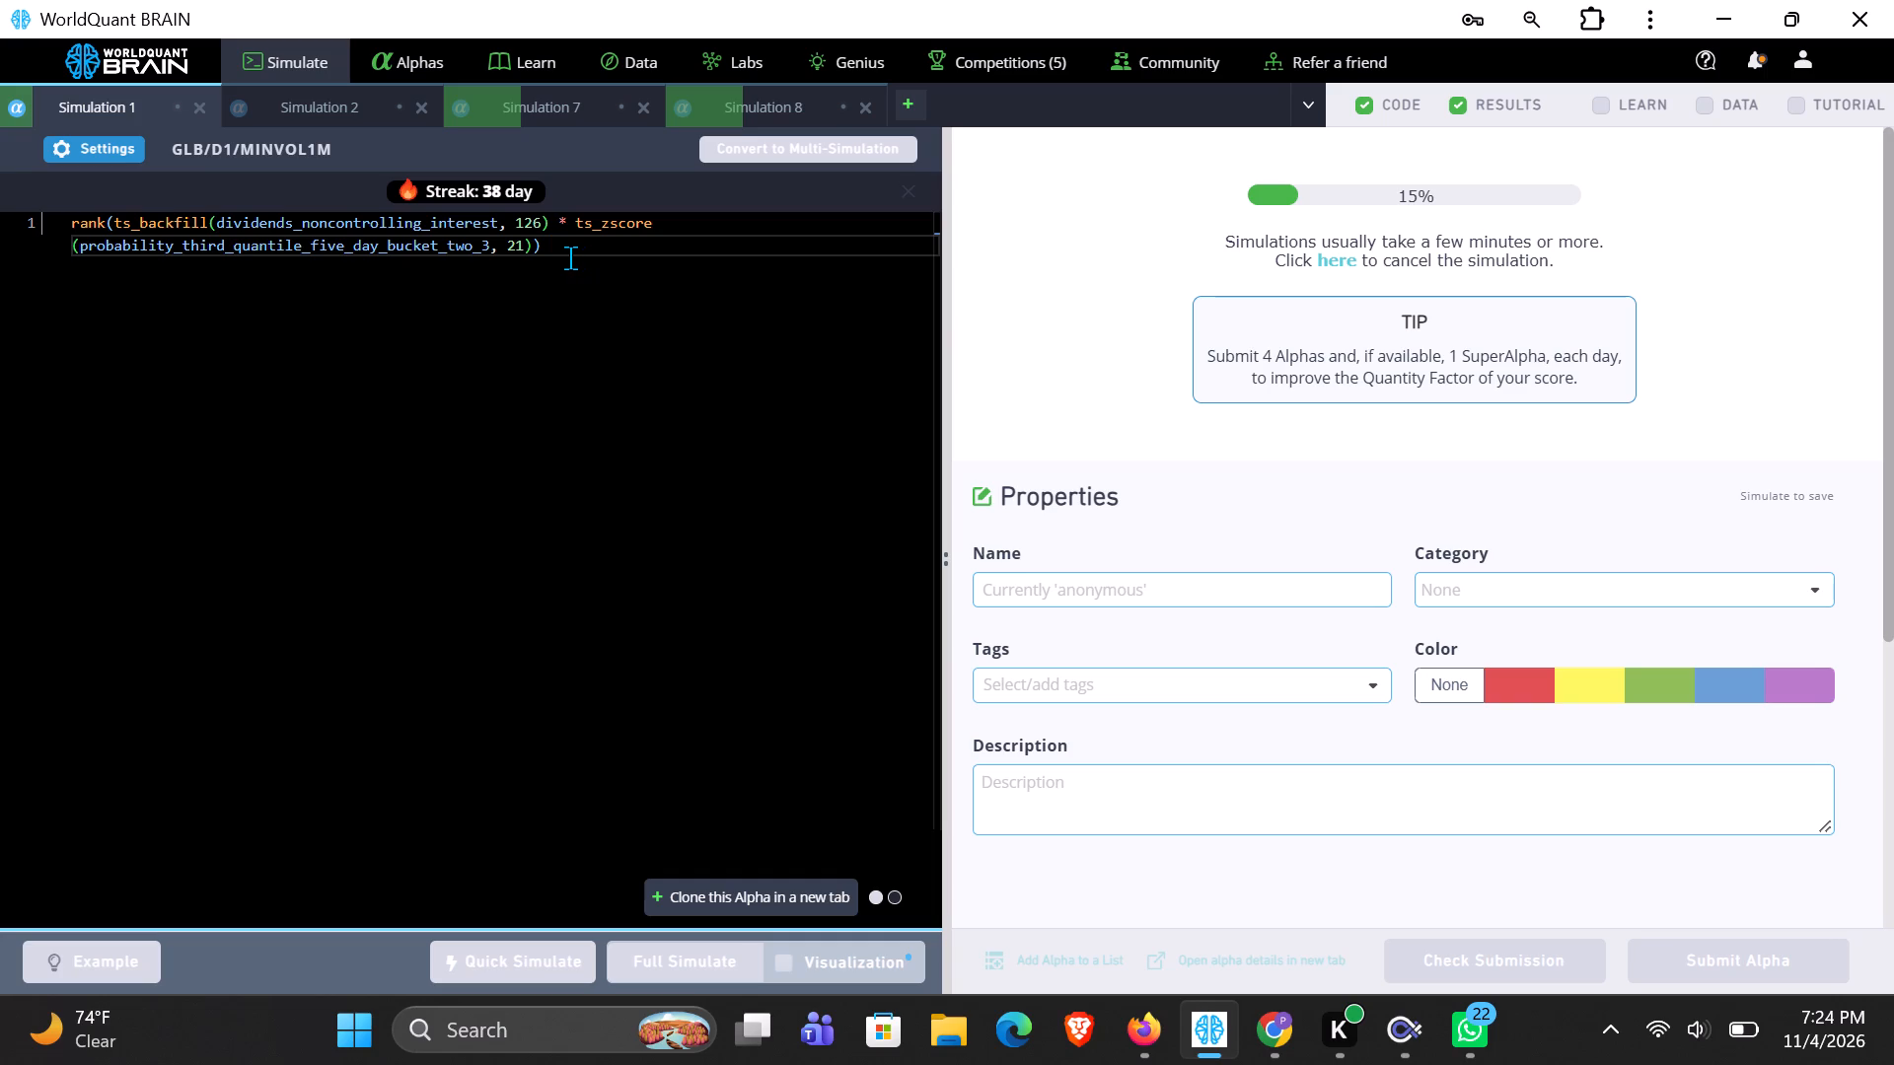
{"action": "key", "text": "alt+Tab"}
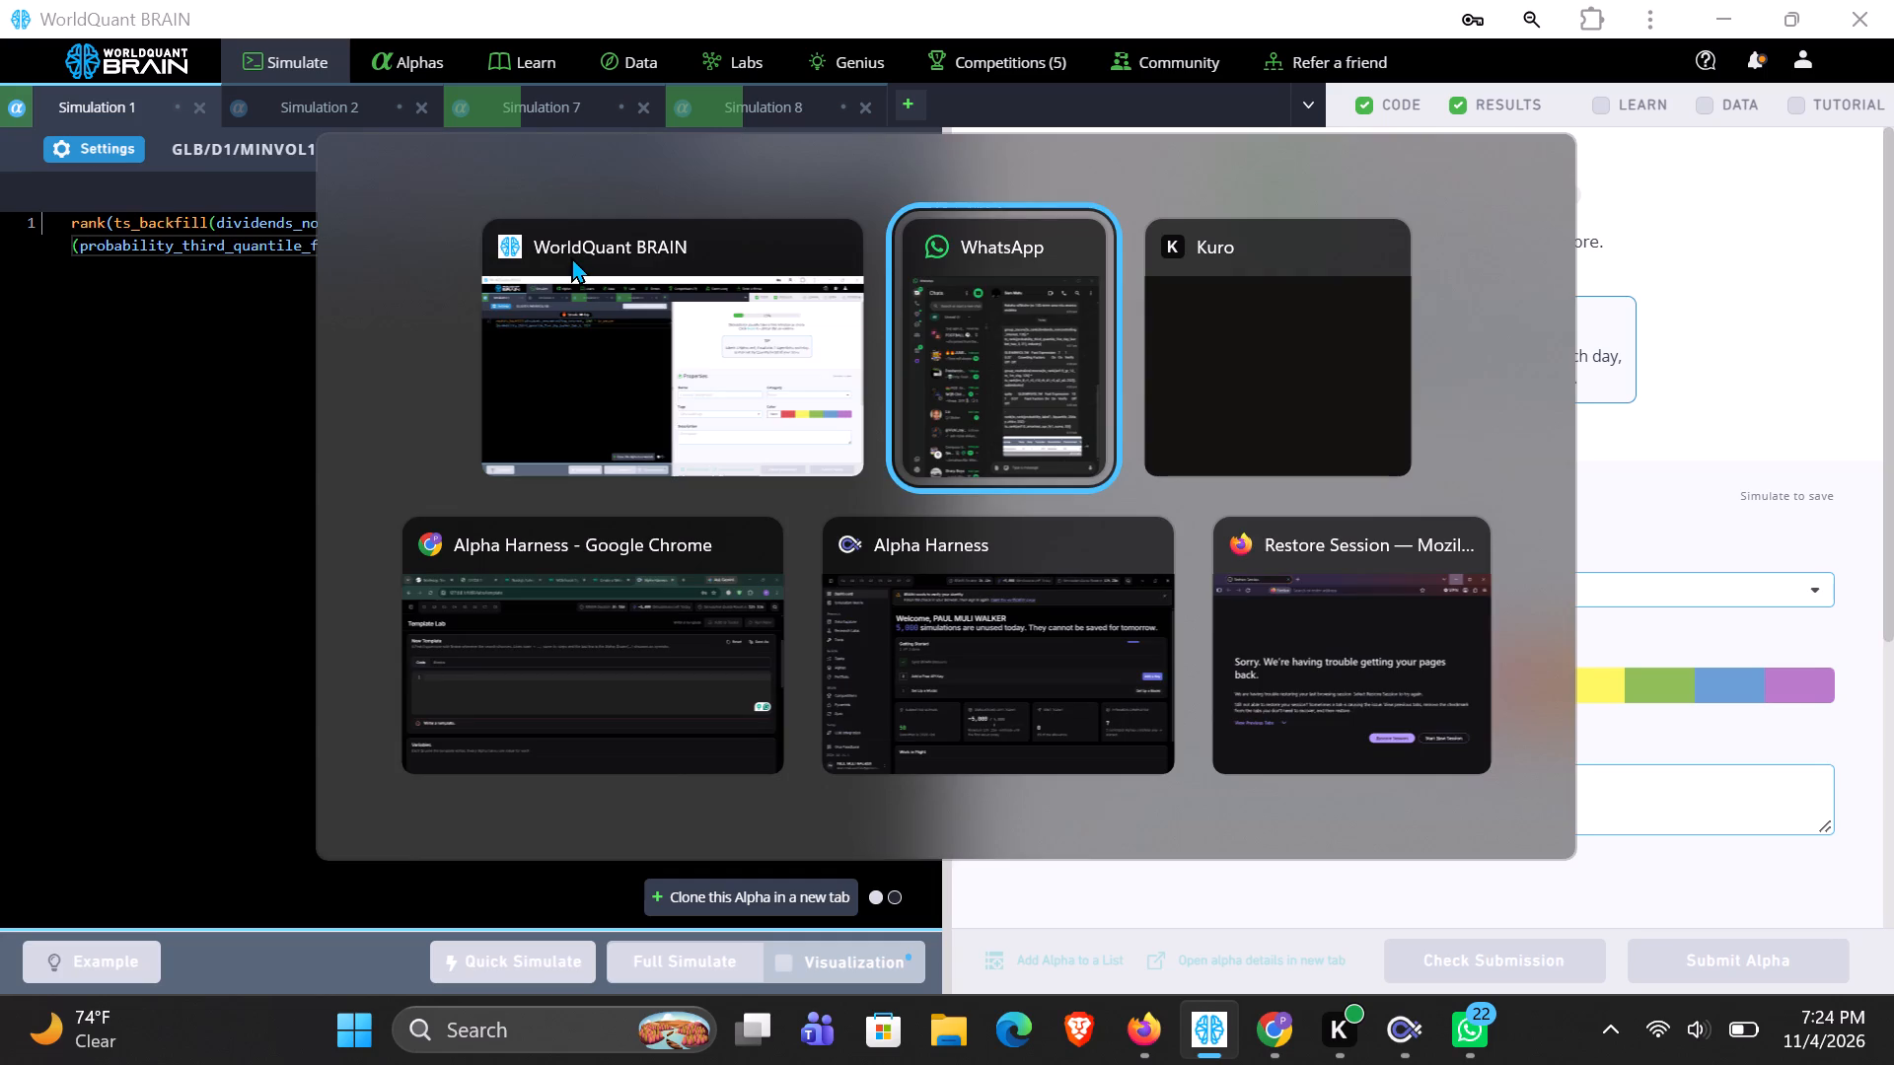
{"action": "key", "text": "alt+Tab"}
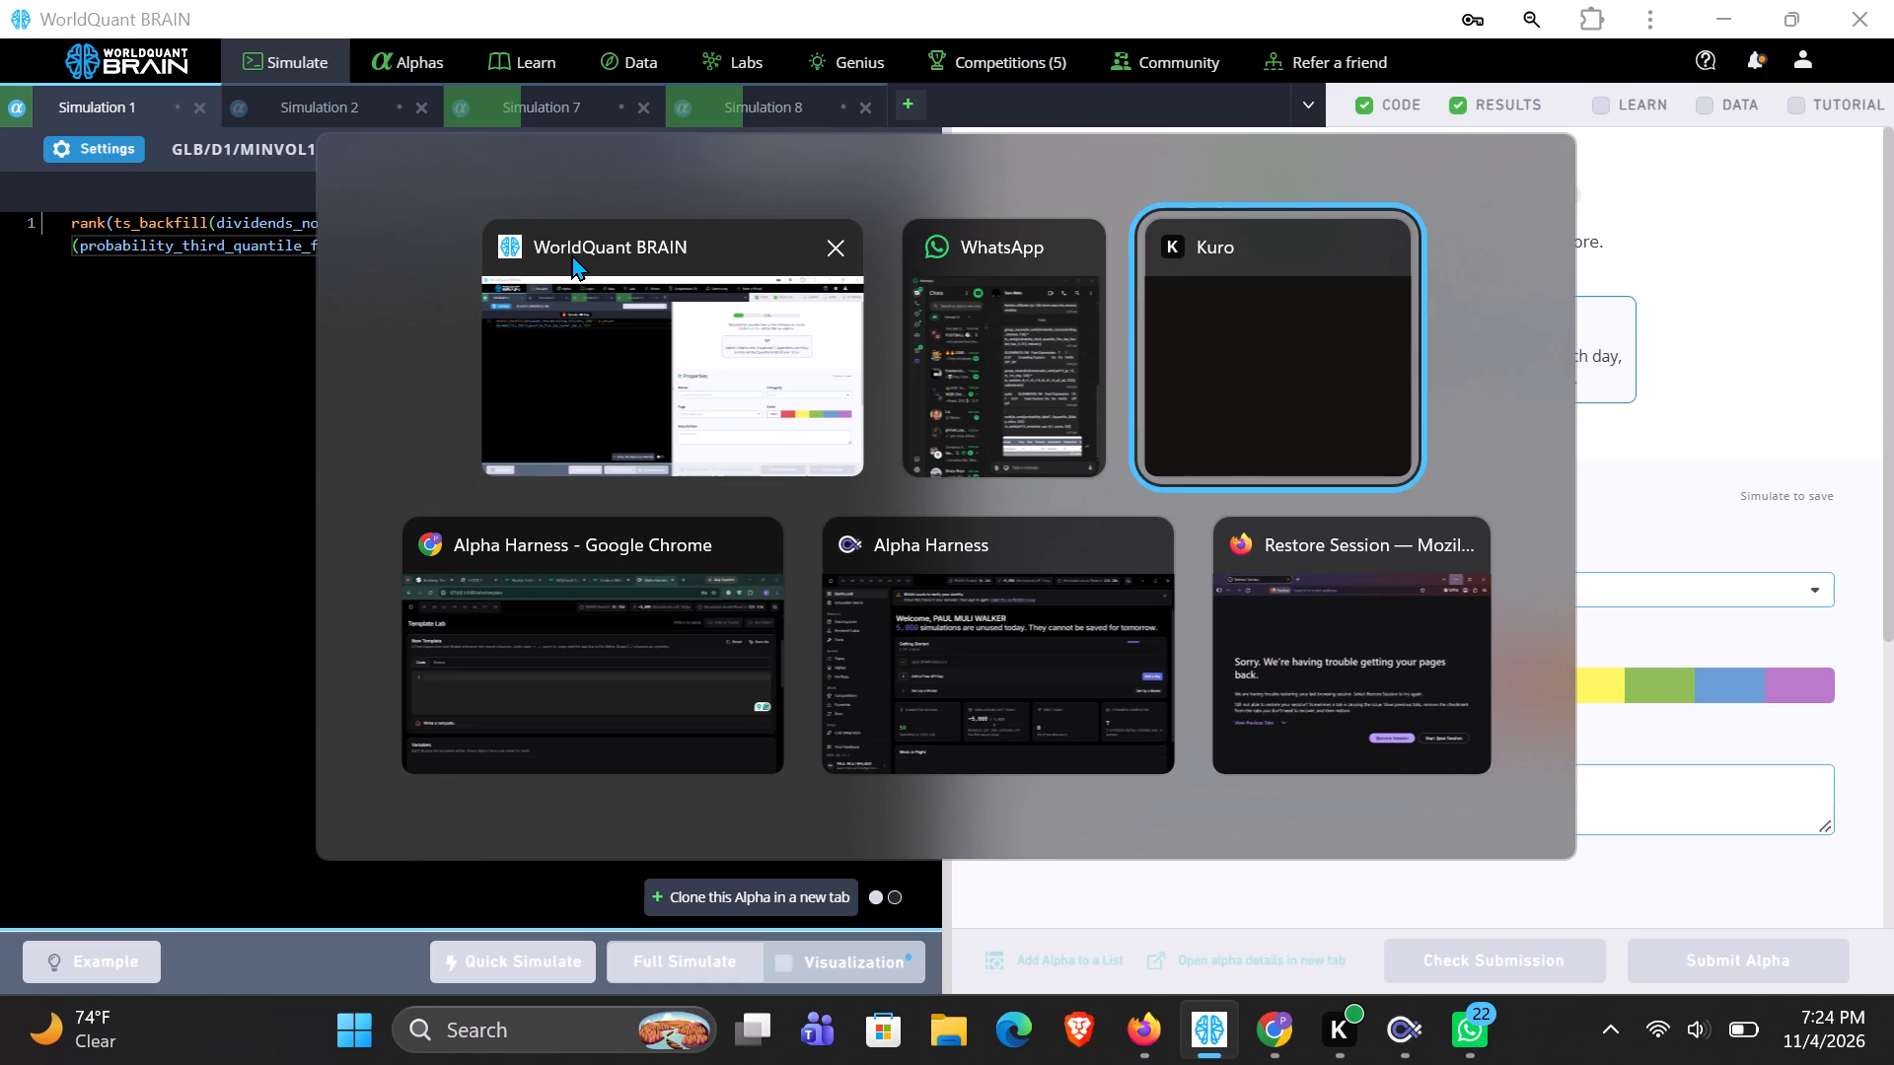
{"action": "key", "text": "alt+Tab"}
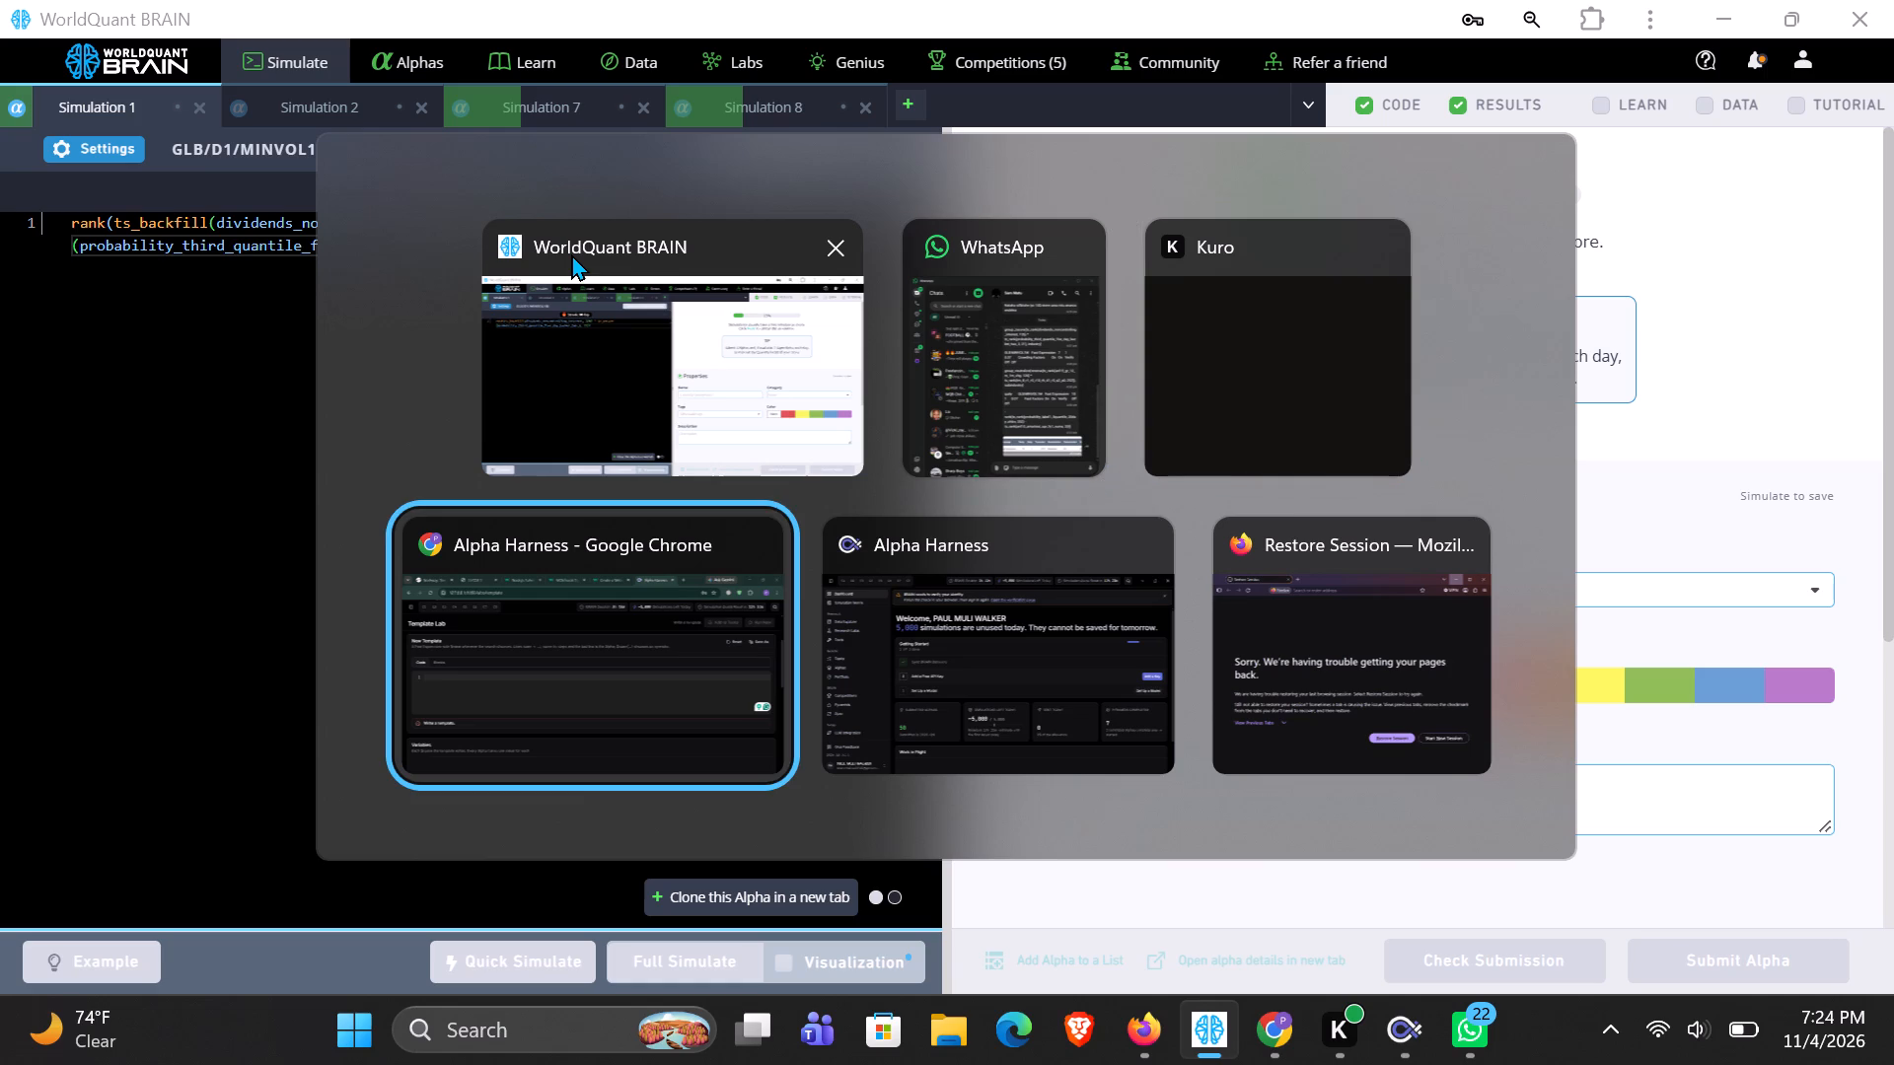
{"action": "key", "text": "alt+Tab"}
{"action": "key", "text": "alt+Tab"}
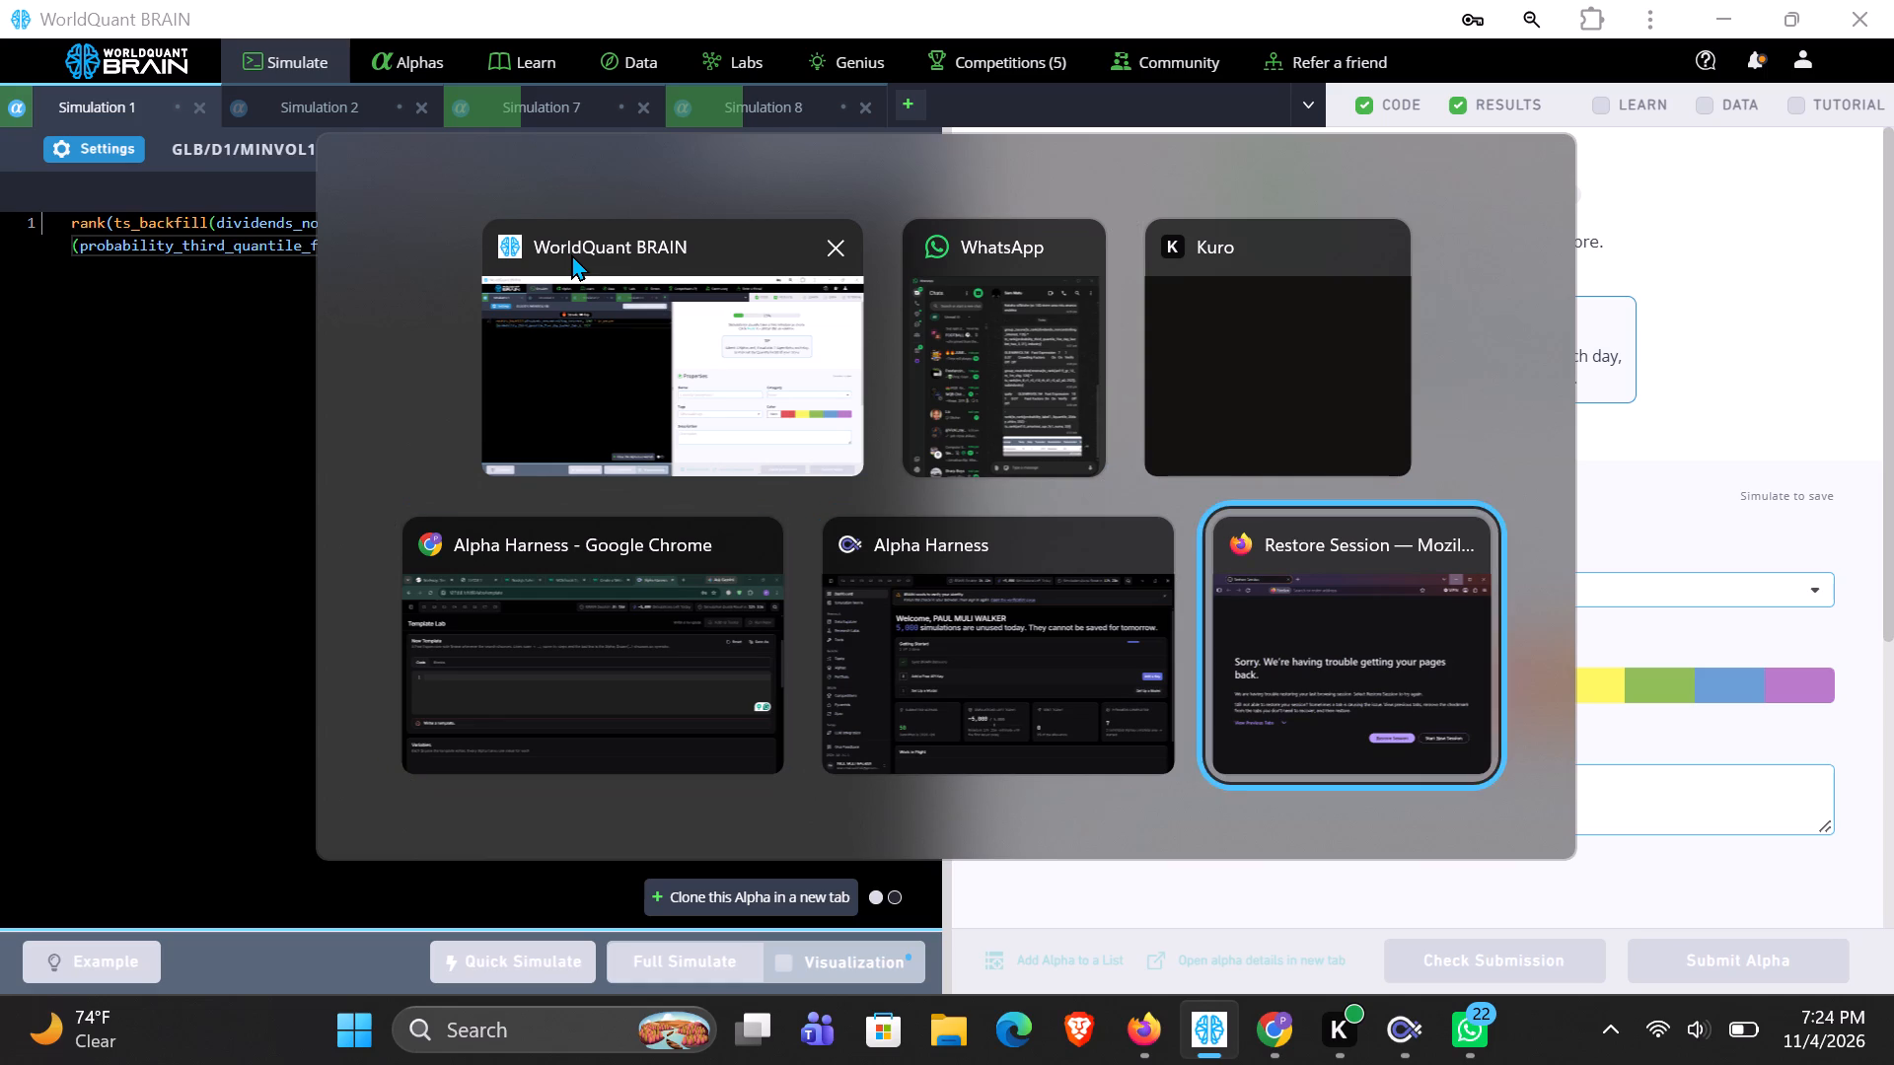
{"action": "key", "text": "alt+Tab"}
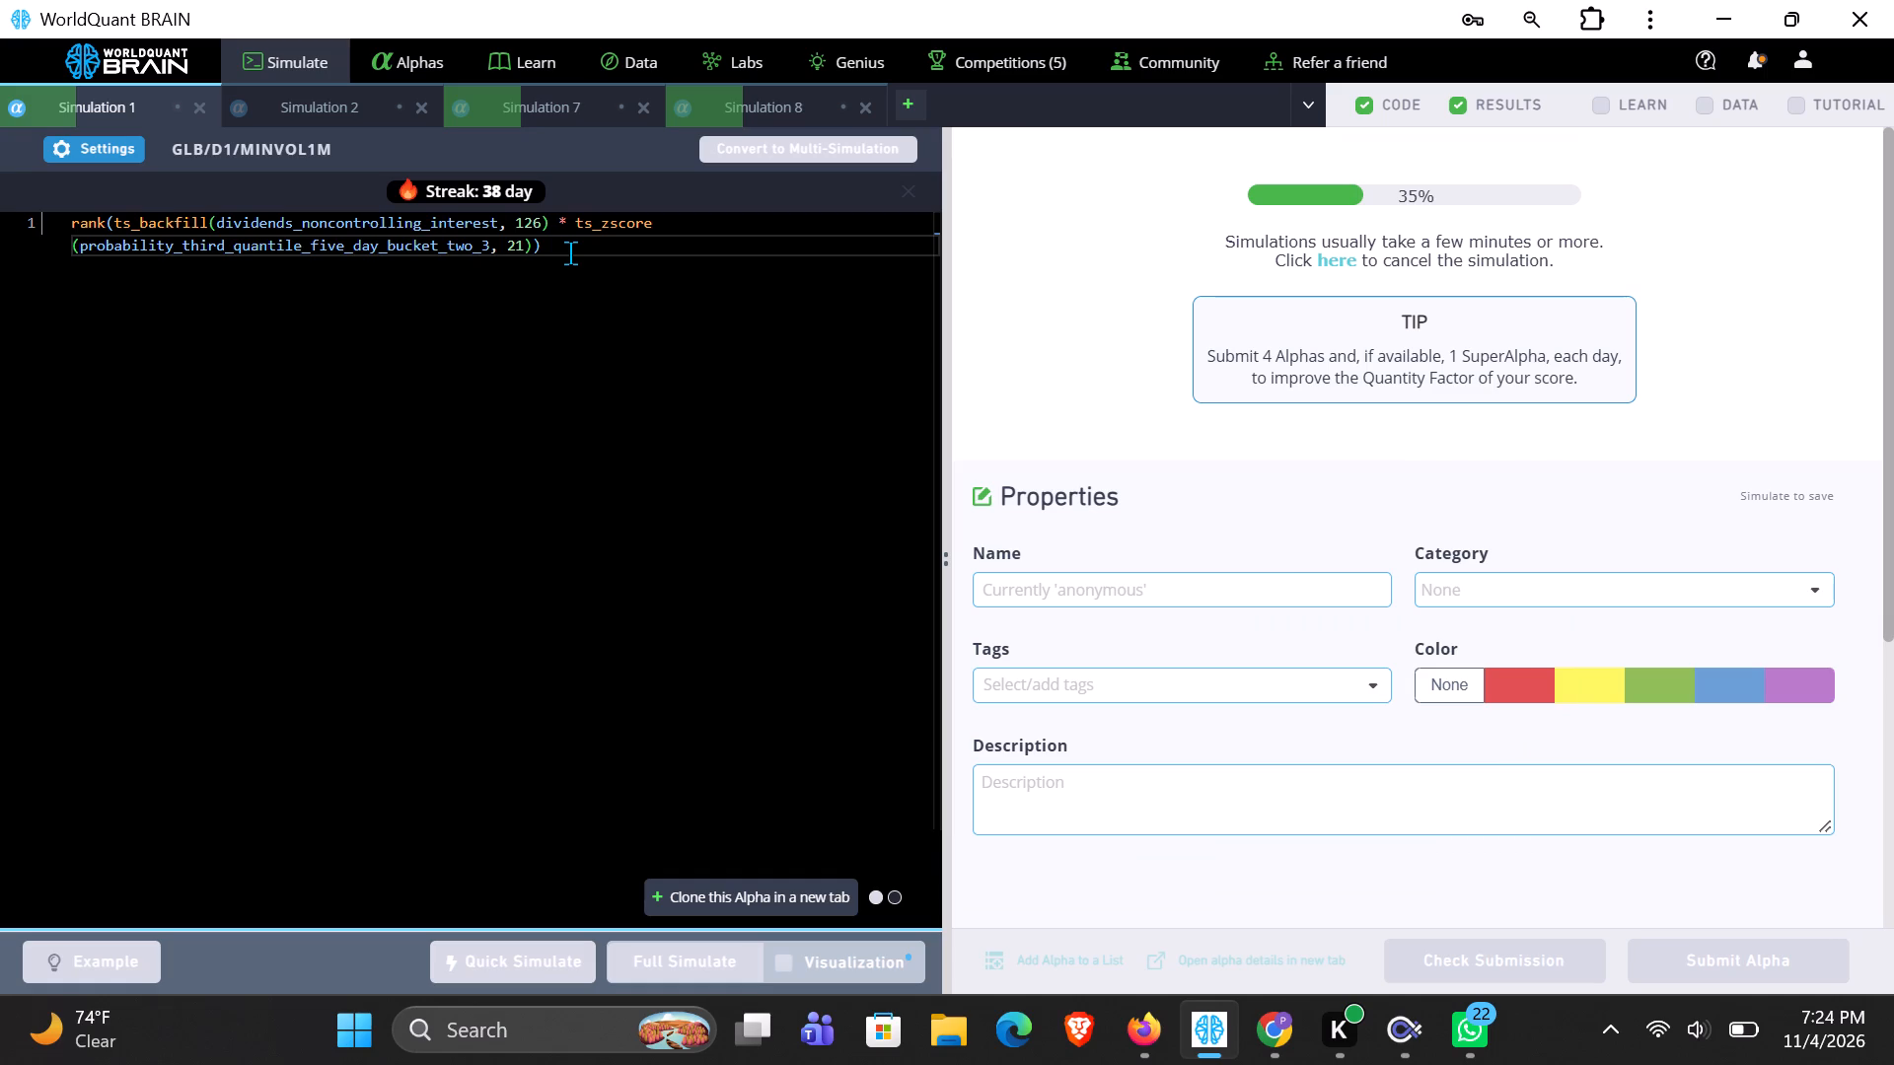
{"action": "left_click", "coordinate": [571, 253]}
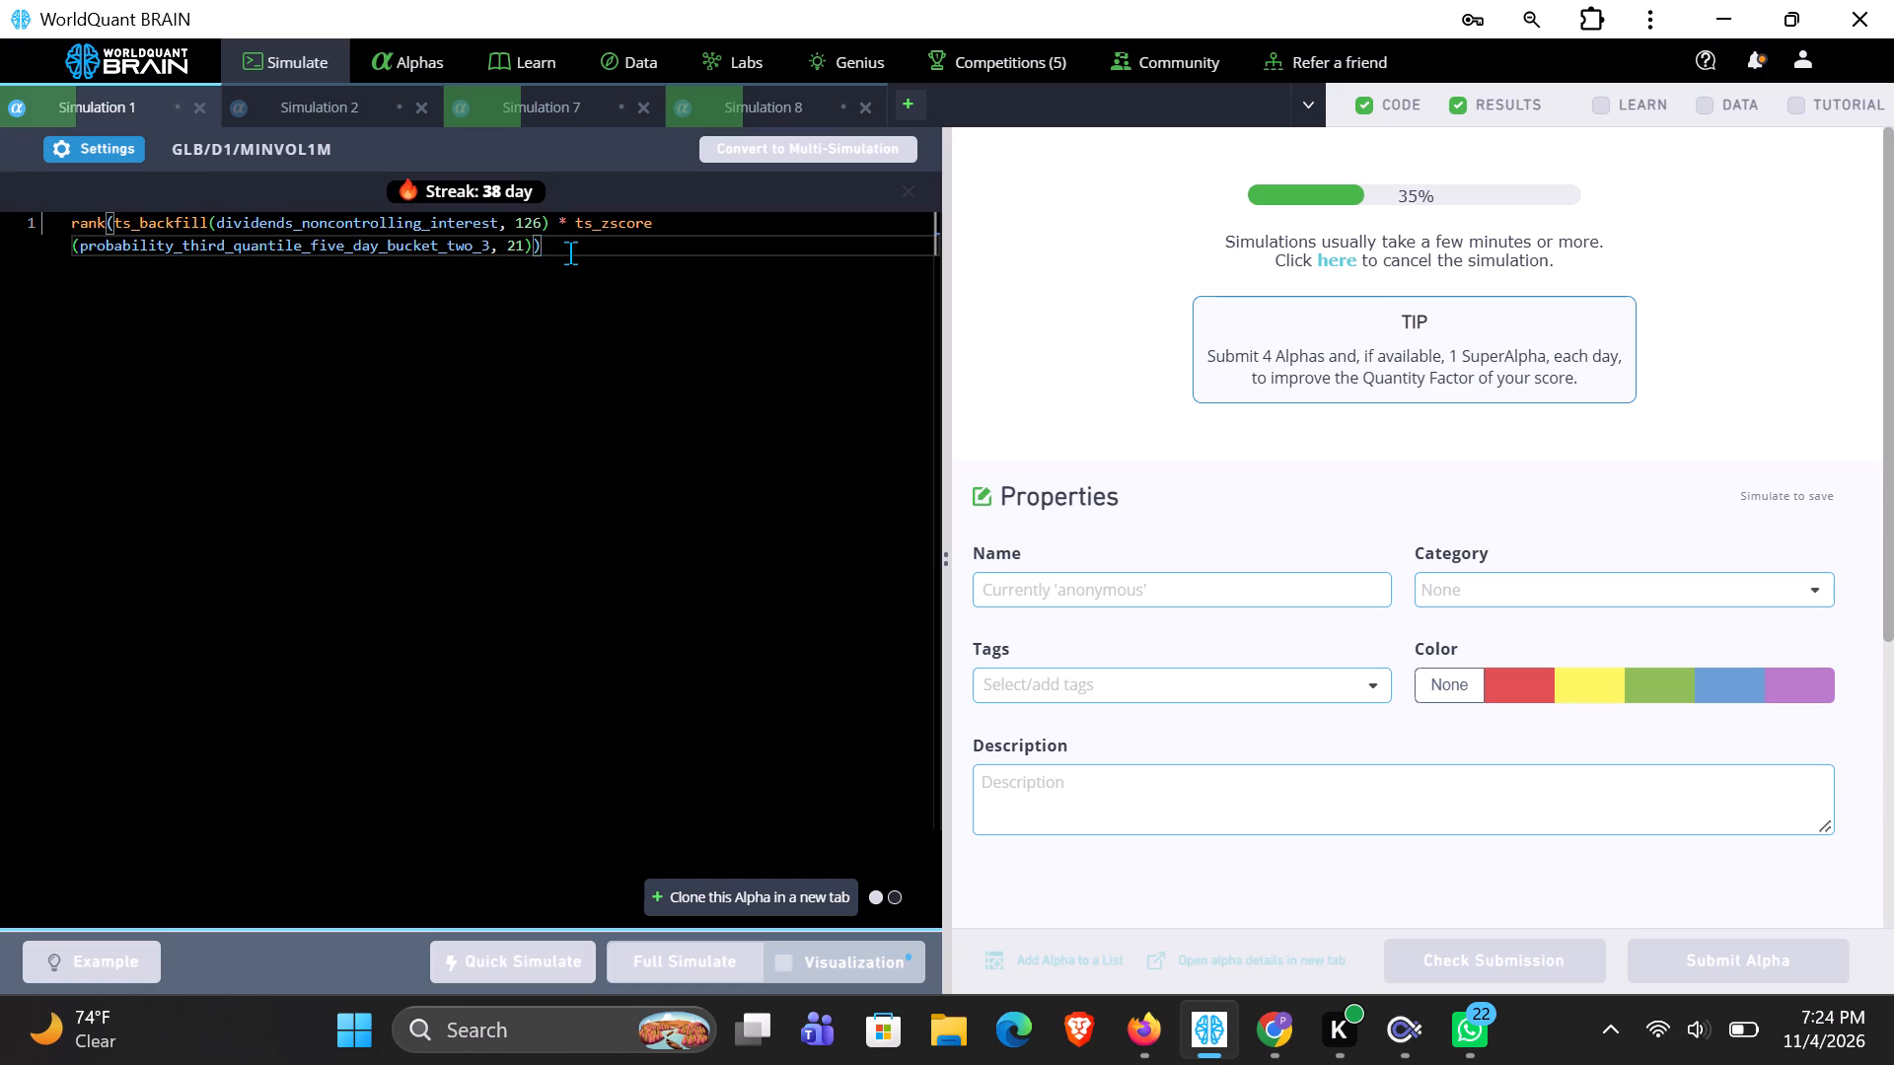
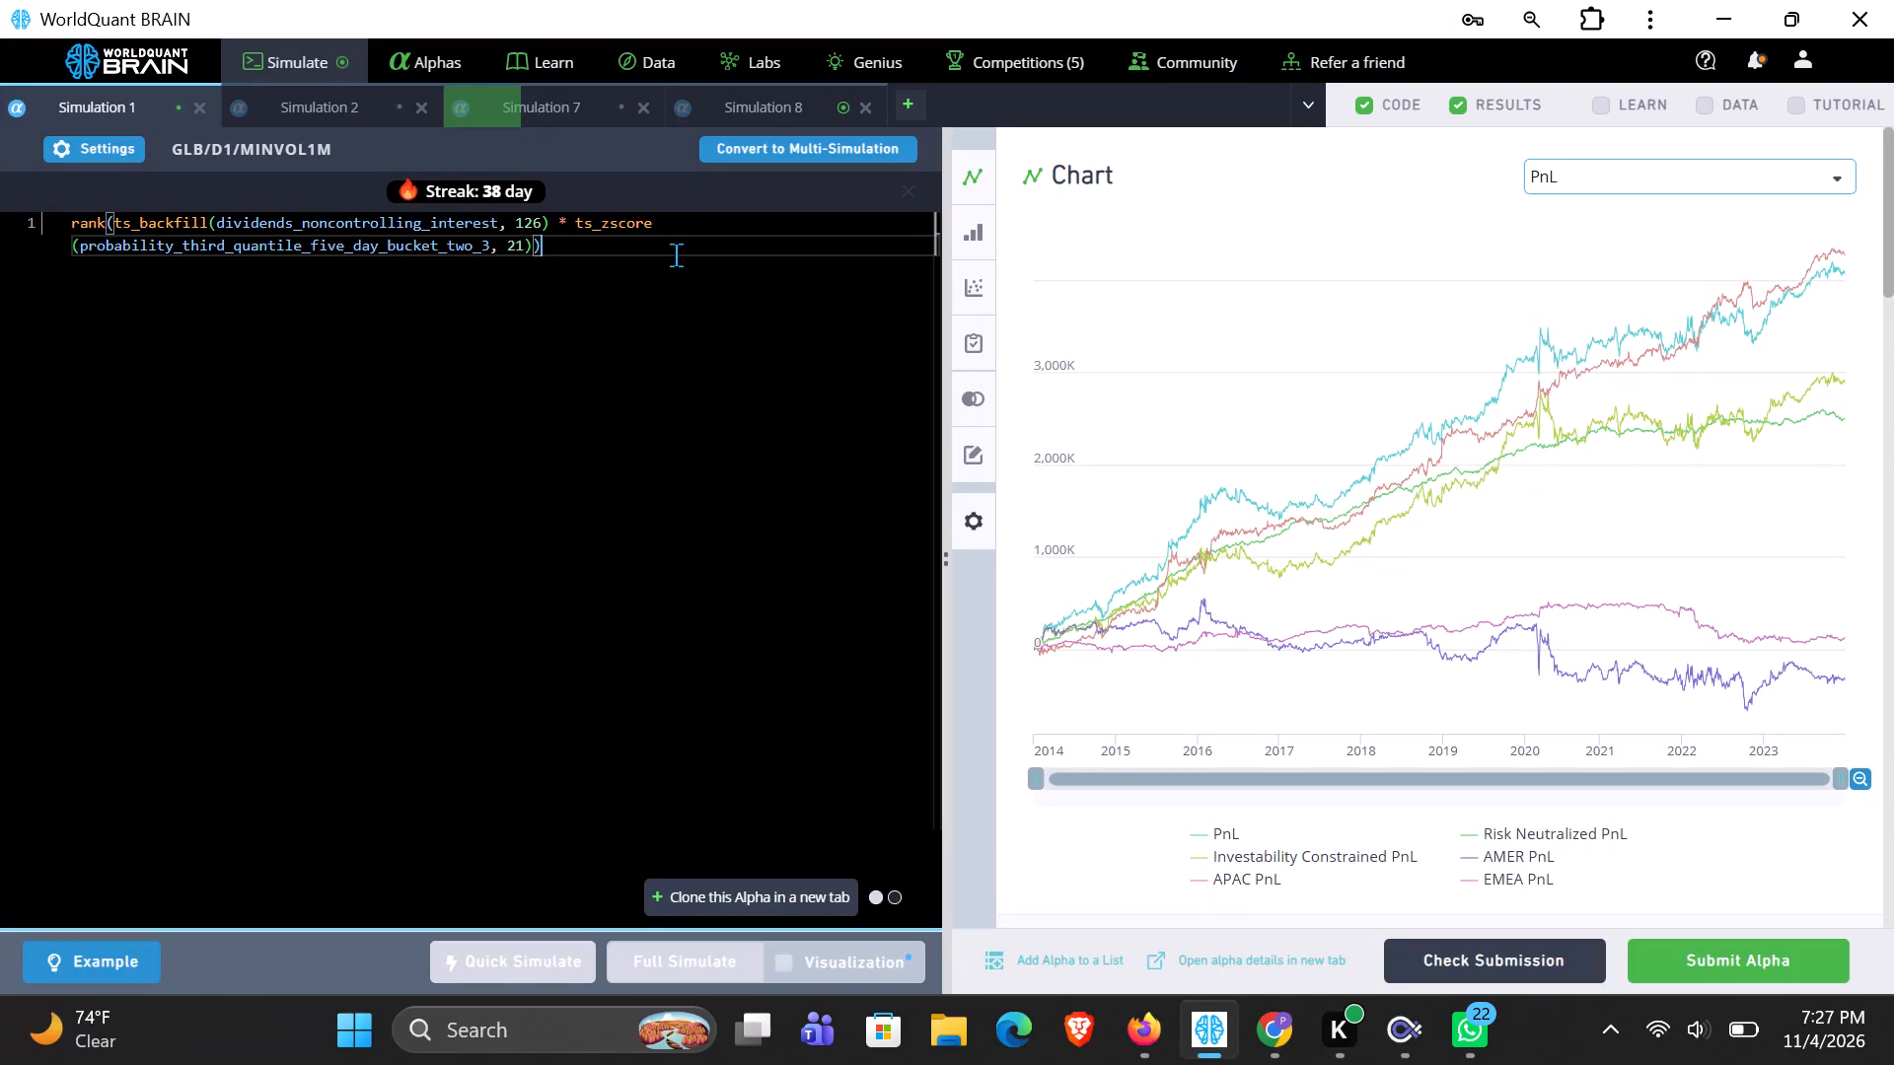
Review Simulation 1's results, from the PnL chart and IS Summary down to the IS Testing Status and Properties.
{"action": "left_click", "coordinate": [677, 255]}
{"action": "scroll", "coordinate": [1353, 449], "scroll_direction": "down", "scroll_amount": 4}
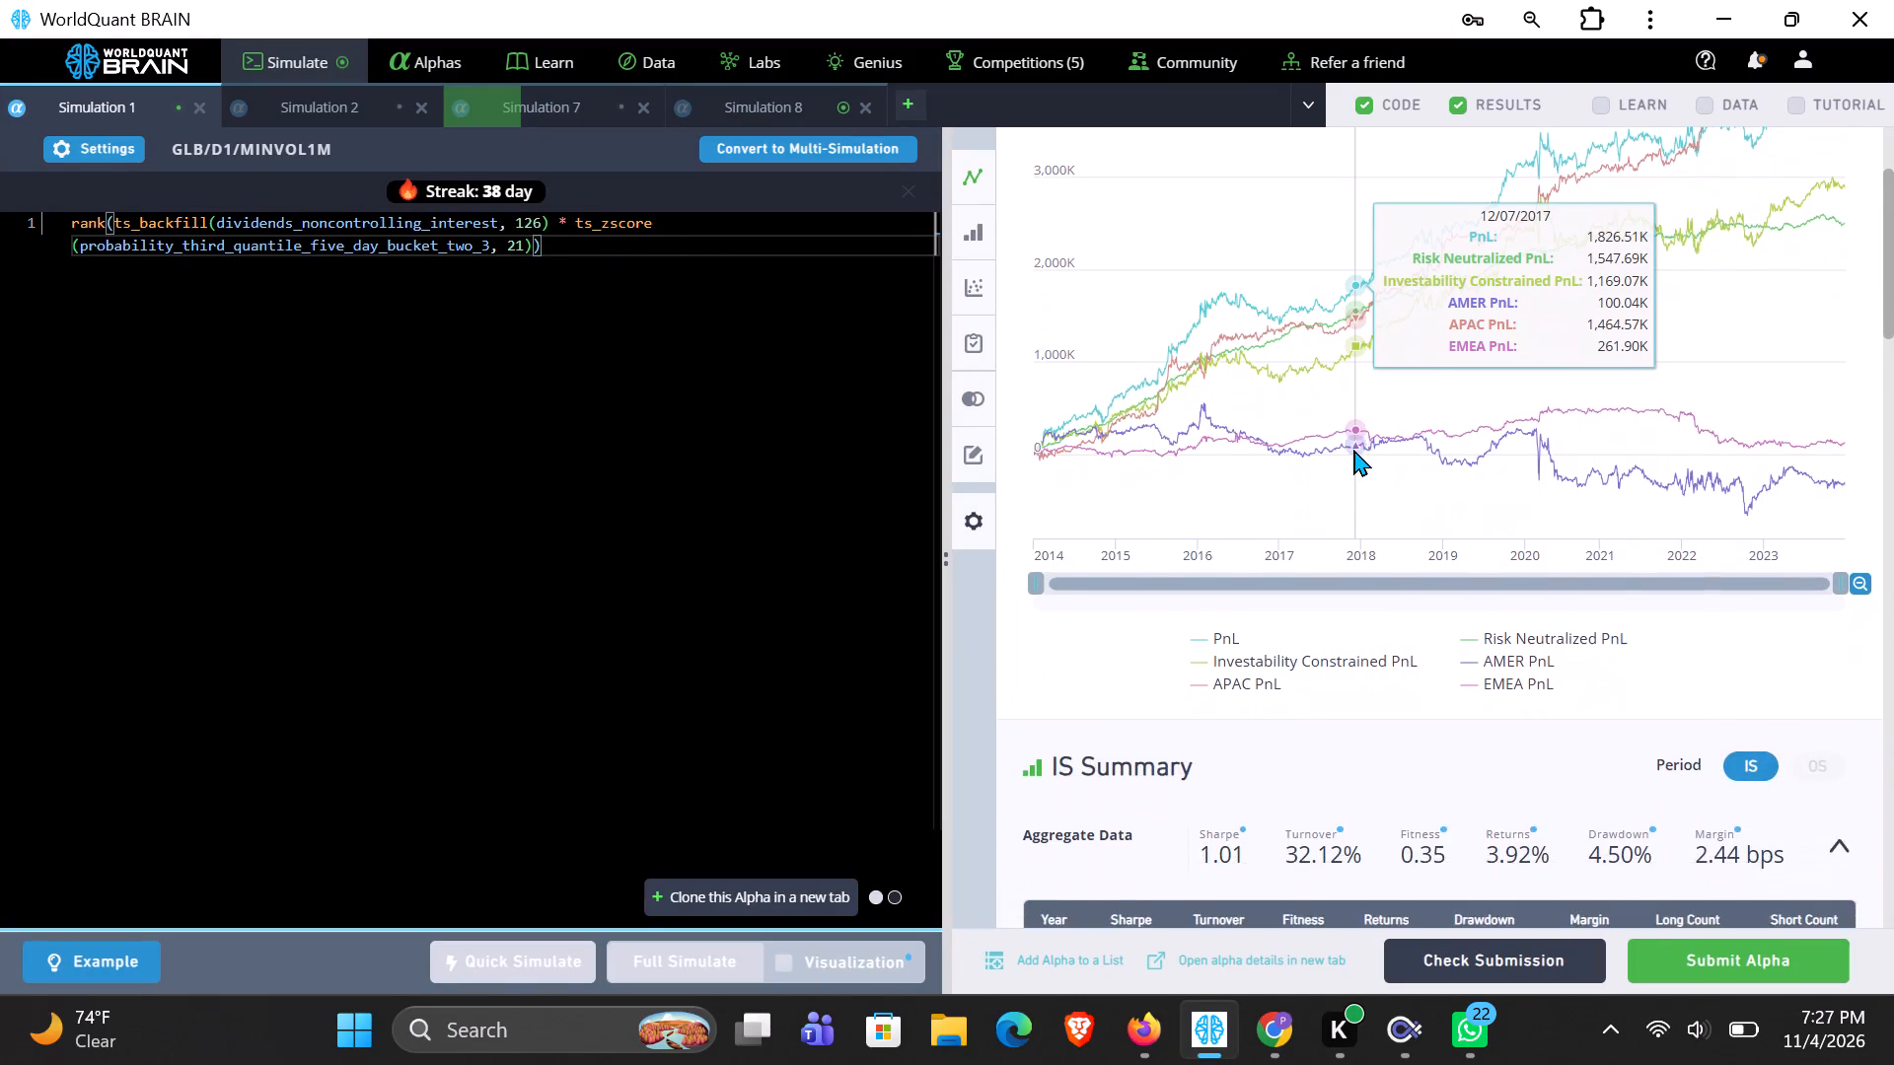
{"action": "scroll", "coordinate": [1353, 449], "scroll_direction": "down", "scroll_amount": 3}
{"action": "scroll", "coordinate": [1353, 449], "scroll_direction": "up", "scroll_amount": 3}
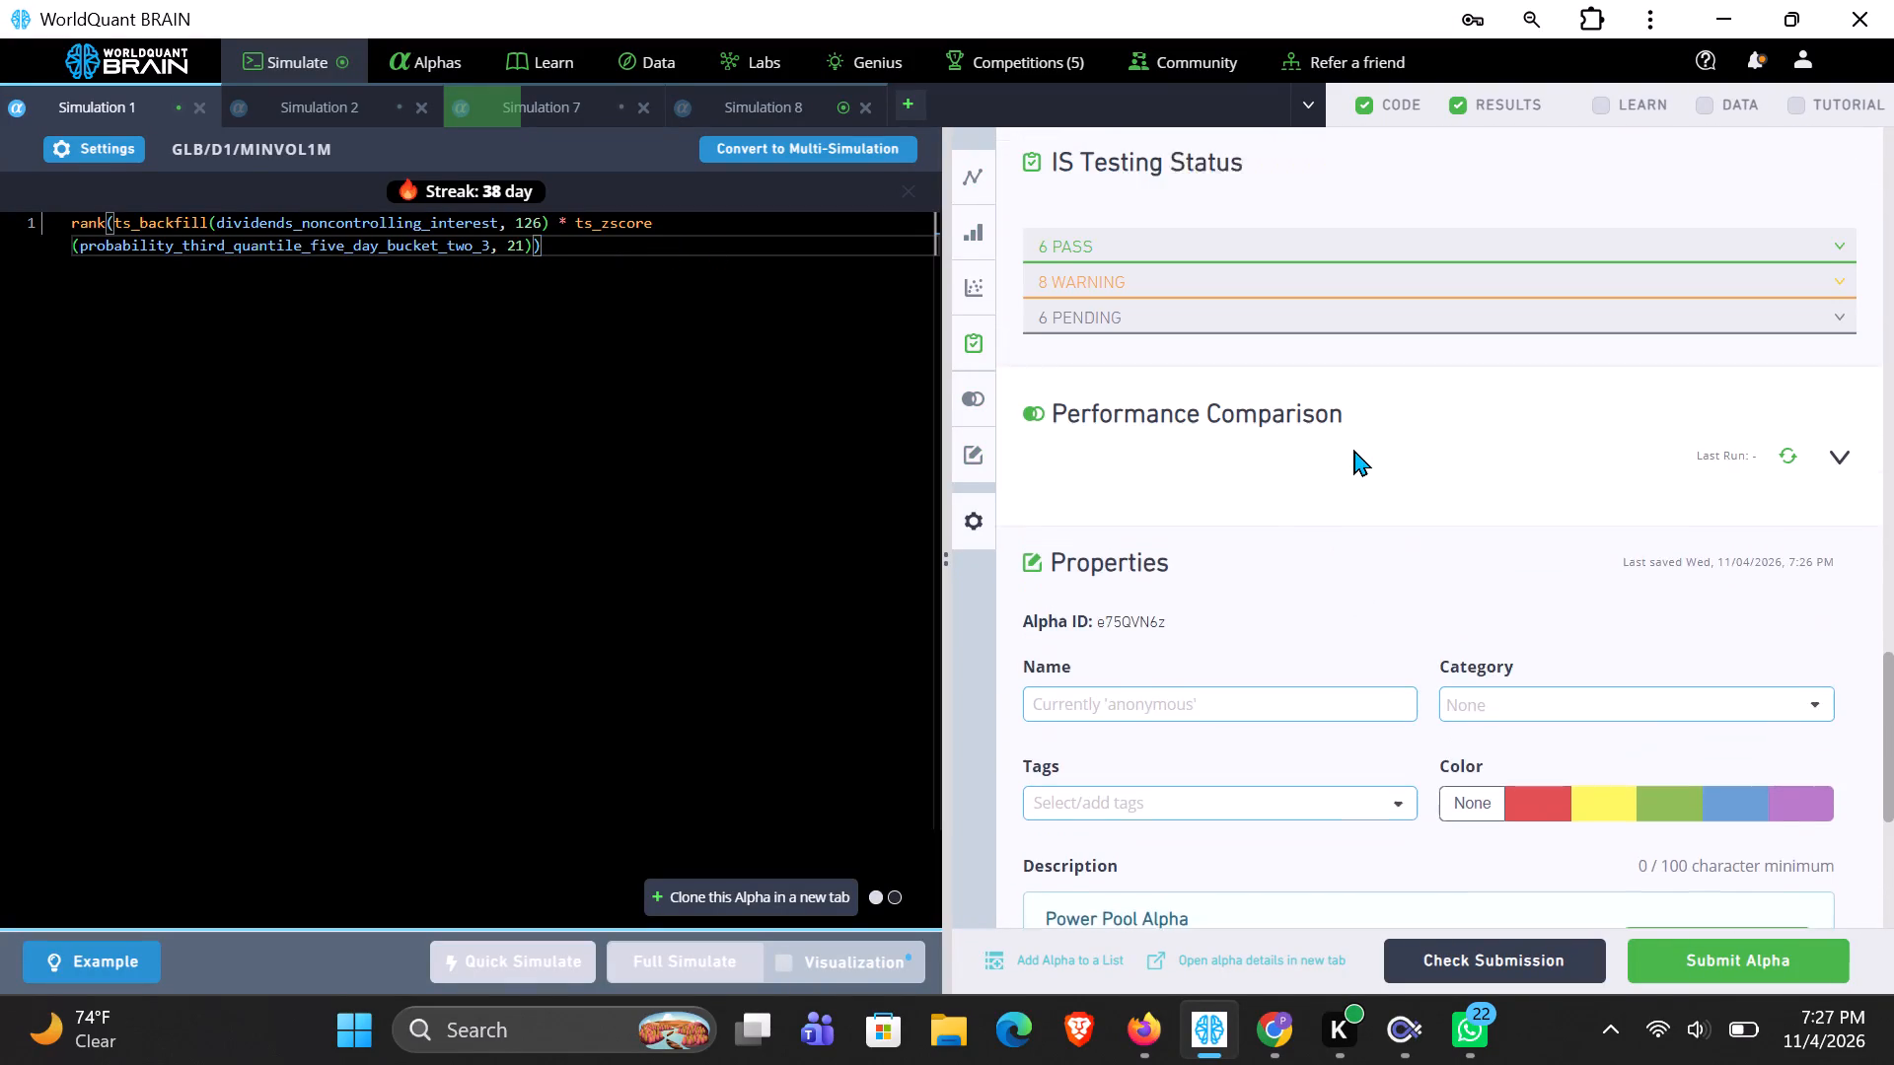
{"action": "scroll", "coordinate": [1353, 449], "scroll_direction": "up", "scroll_amount": 1}
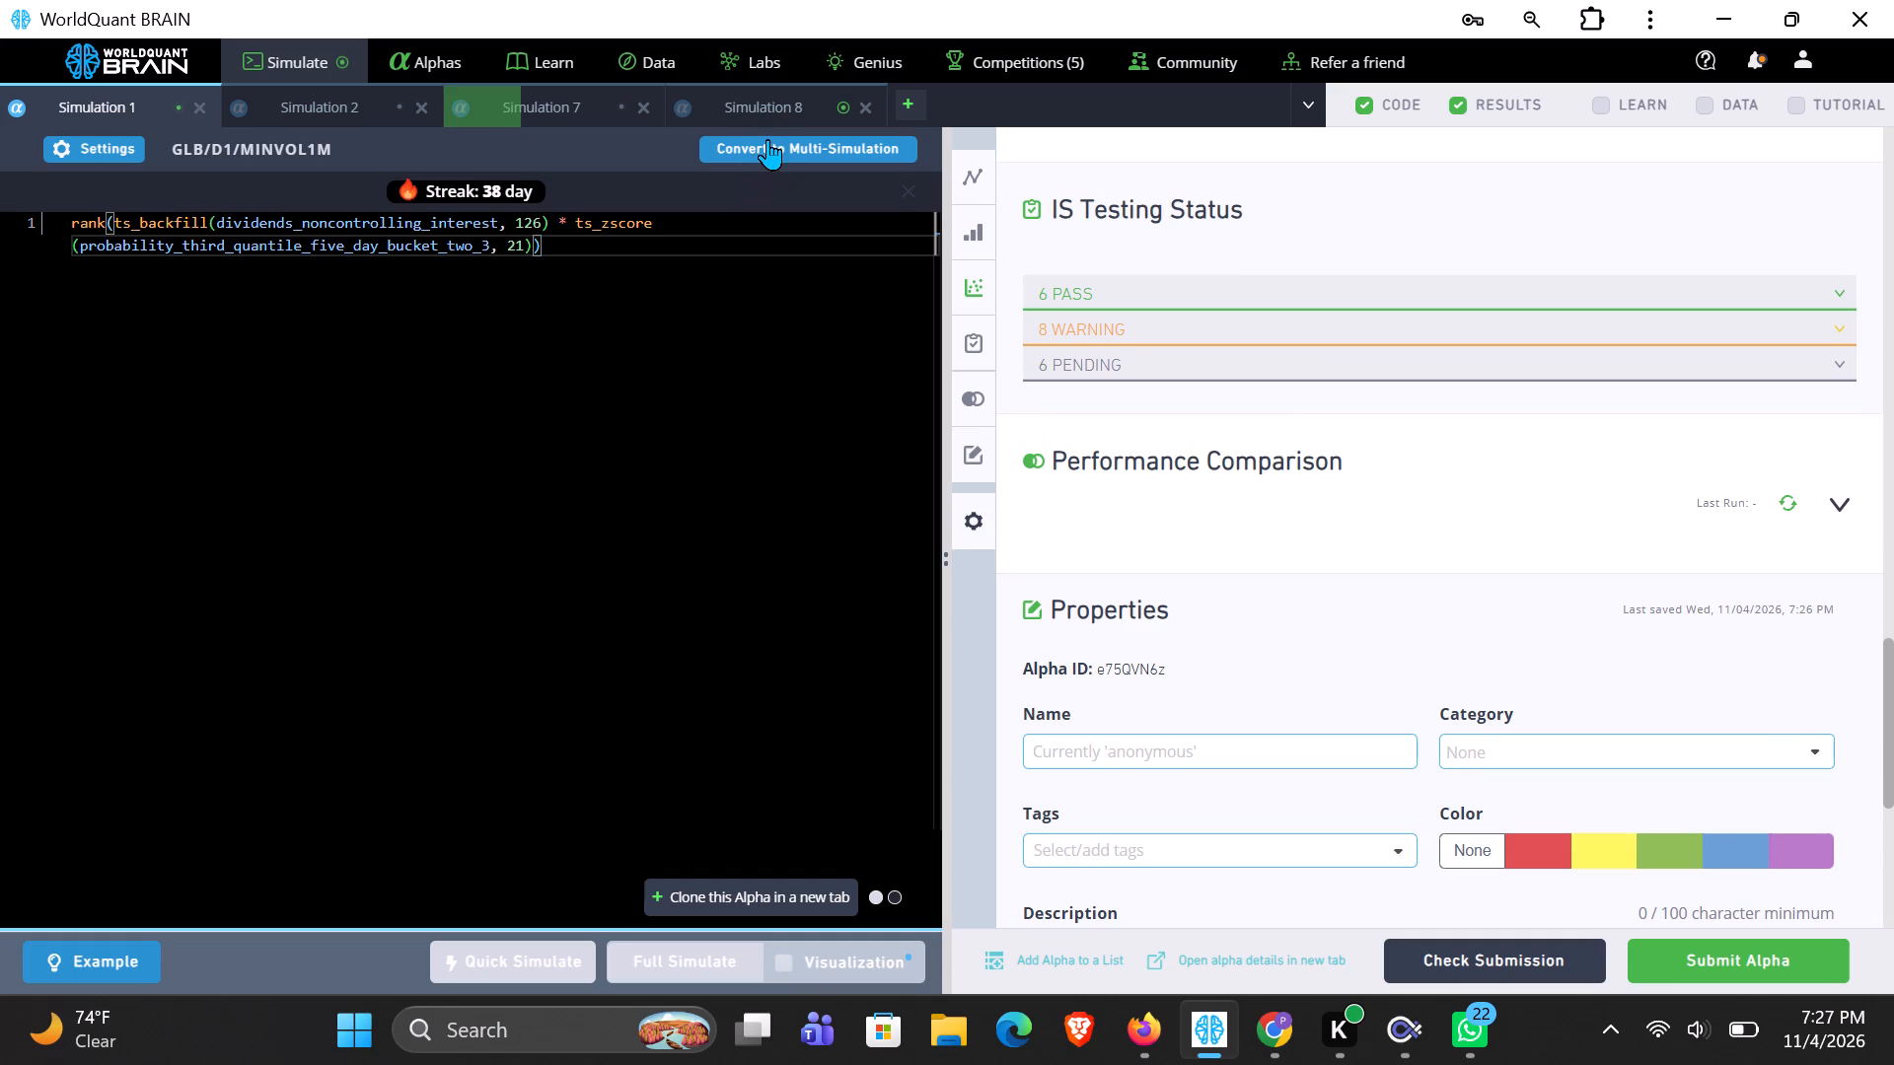
{"action": "left_click", "coordinate": [700, 260]}
Switch to Simulation 8 and run the Prod Correlation check for its alpha.
{"action": "left_click", "coordinate": [782, 109]}
{"action": "scroll", "coordinate": [796, 323], "scroll_direction": "up", "scroll_amount": 1}
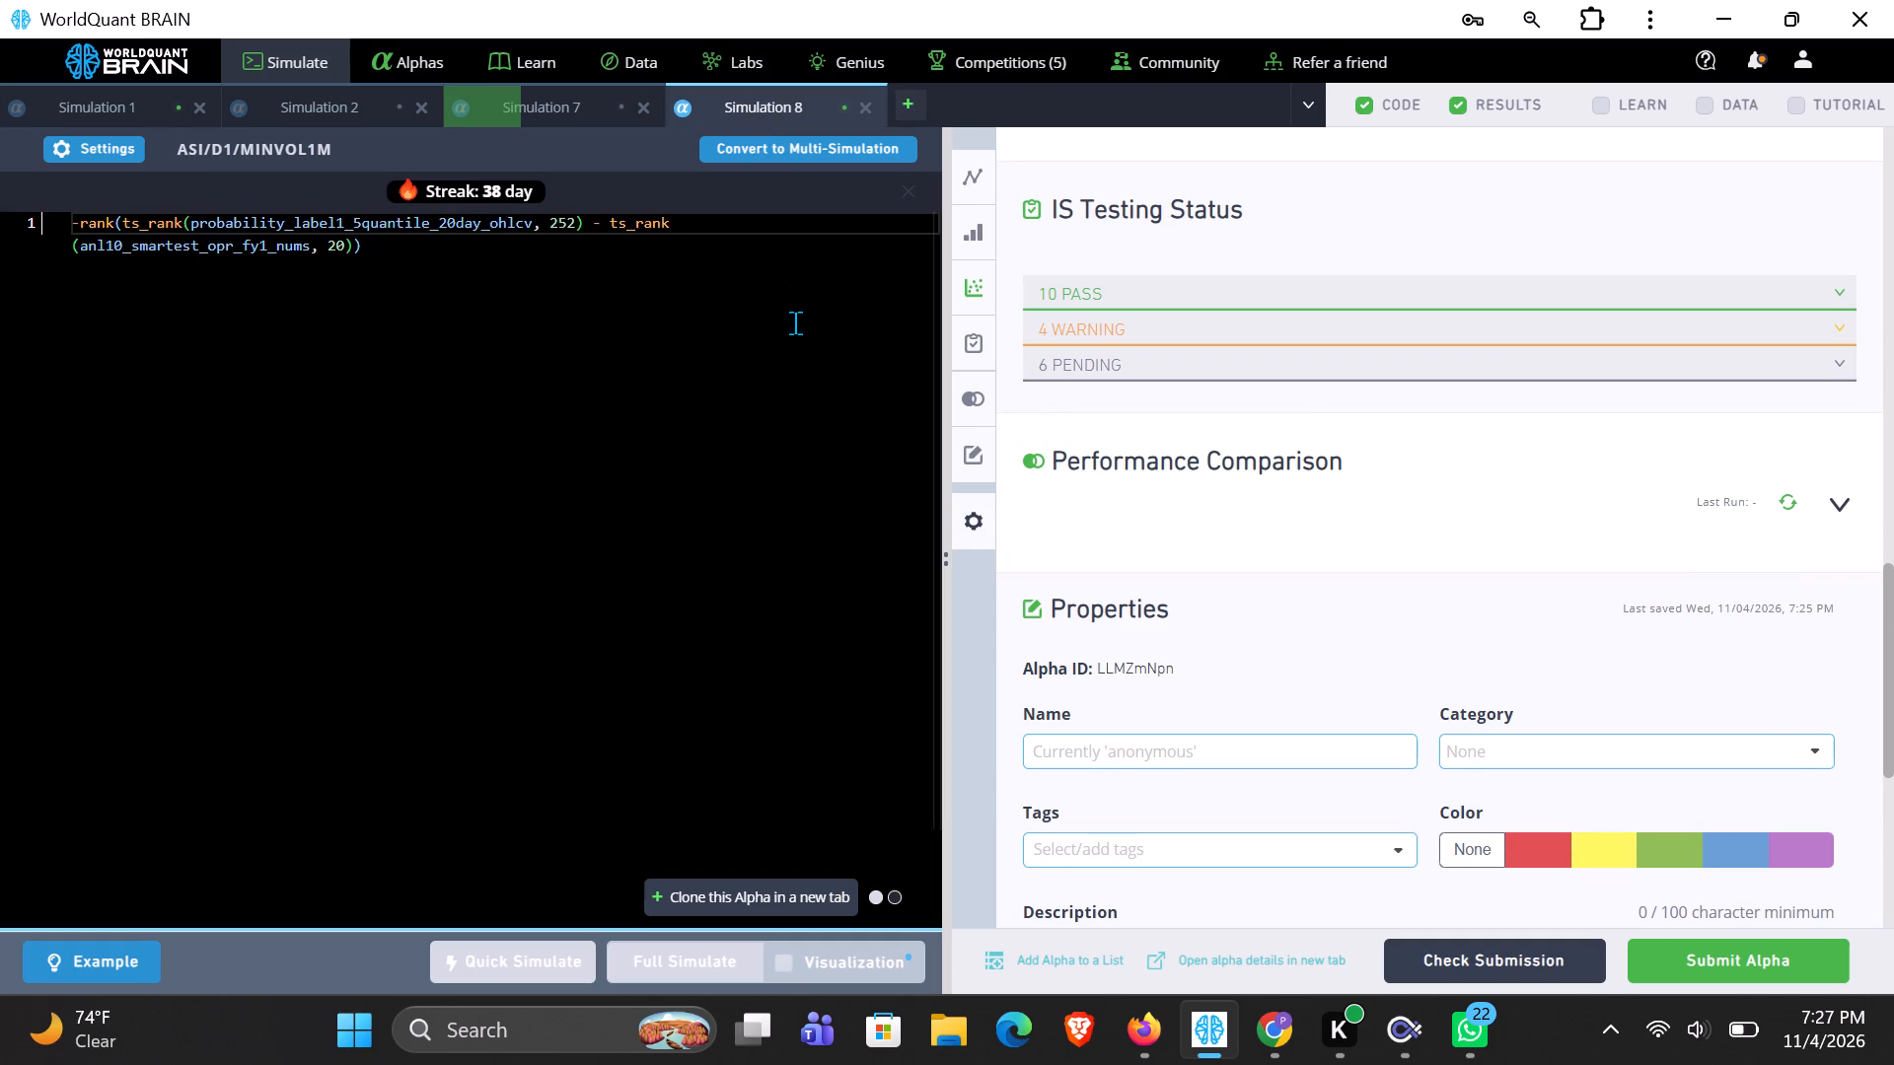
{"action": "scroll", "coordinate": [796, 323], "scroll_direction": "up", "scroll_amount": 1}
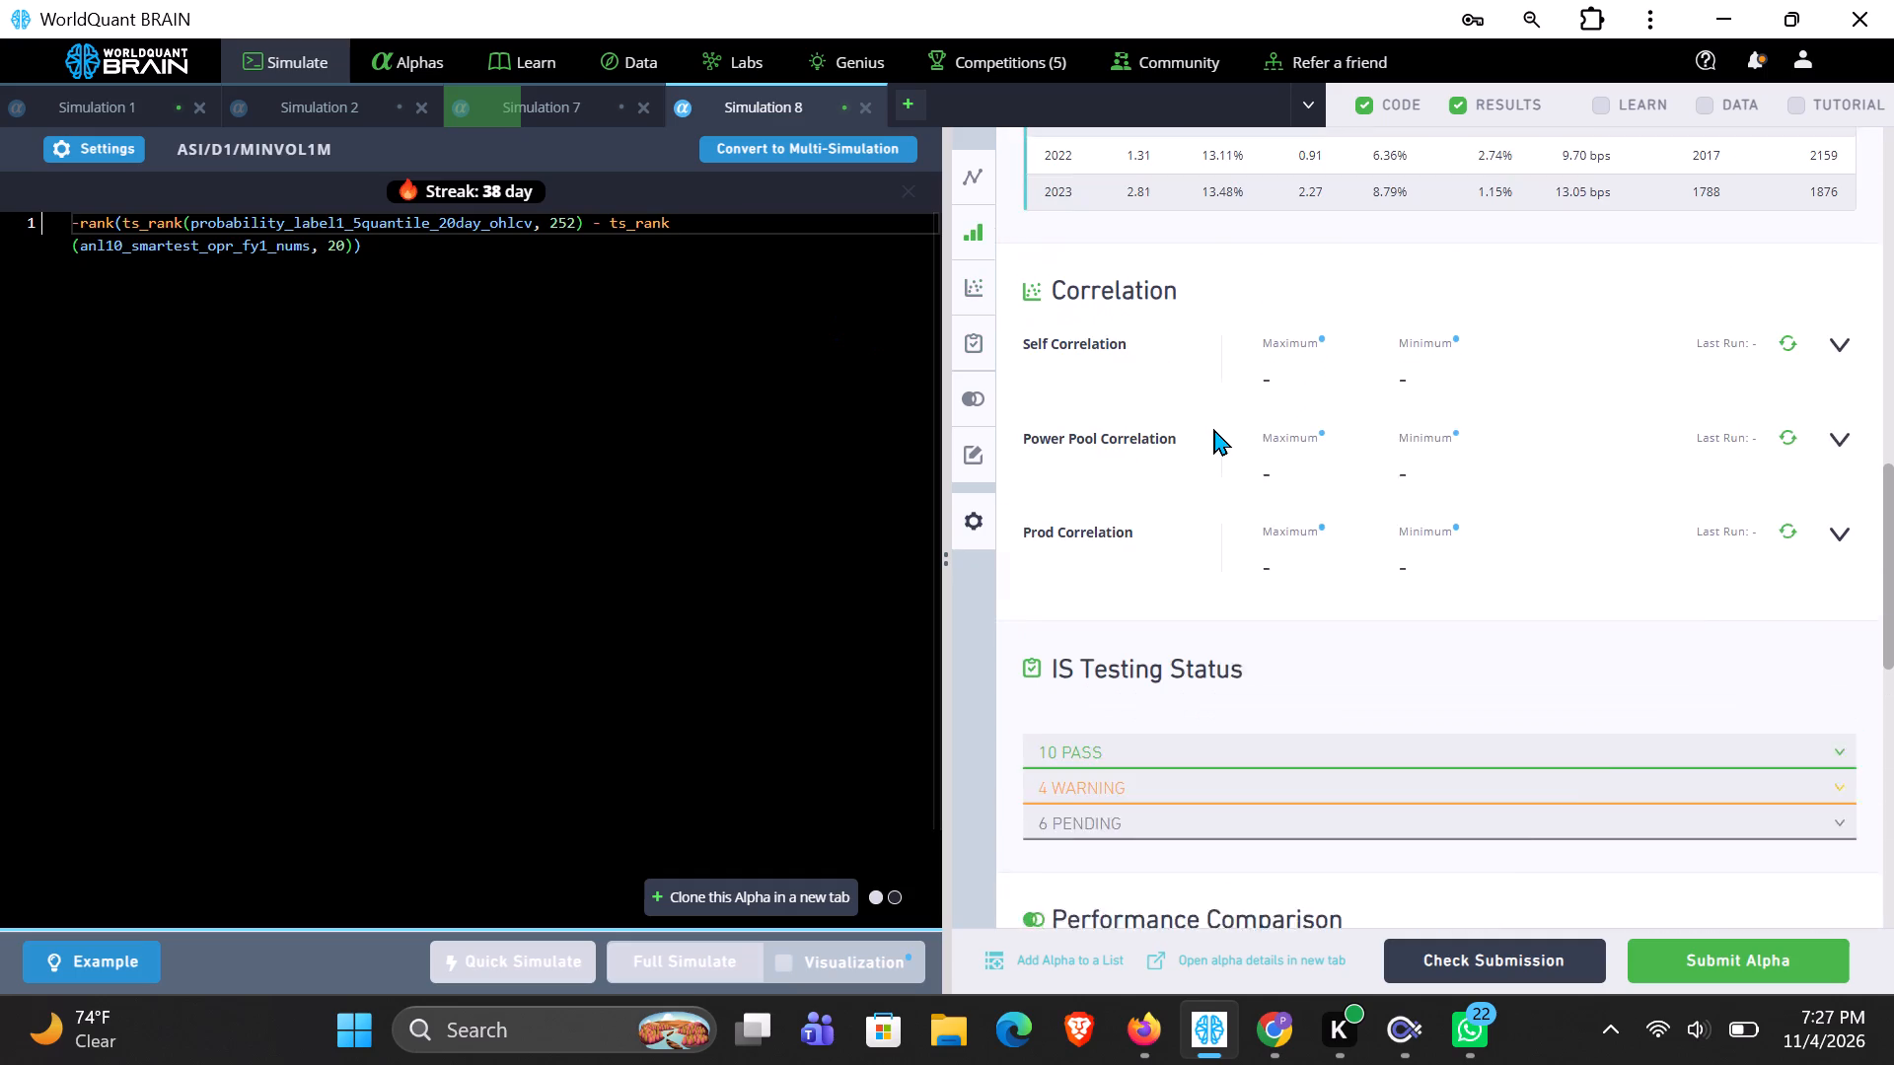
{"action": "scroll", "coordinate": [1213, 428], "scroll_direction": "down", "scroll_amount": 1}
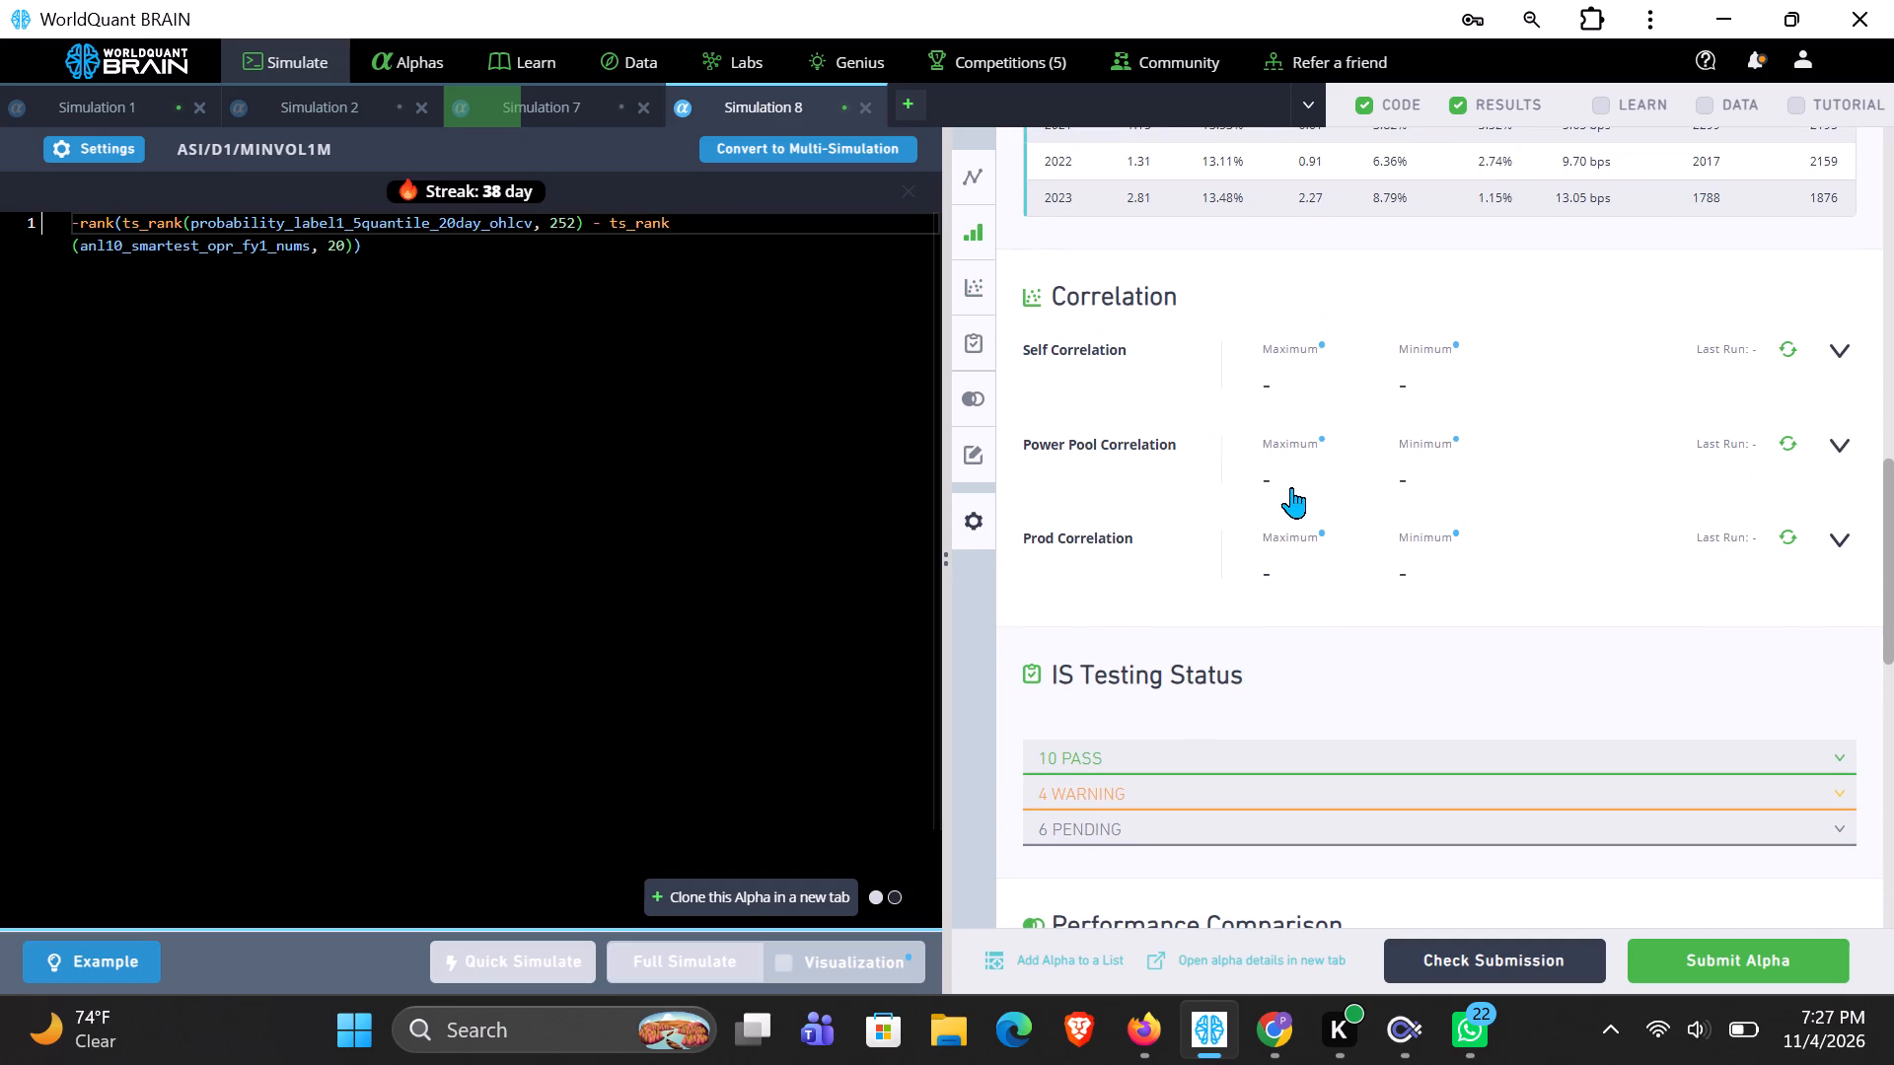
{"action": "left_click", "coordinate": [1782, 541]}
Open the Genius status page and examine the current quarter's eligibility criteria for signals and pyramids completed.
{"action": "left_click", "coordinate": [832, 60]}
{"action": "scroll", "coordinate": [784, 470], "scroll_direction": "down", "scroll_amount": 1}
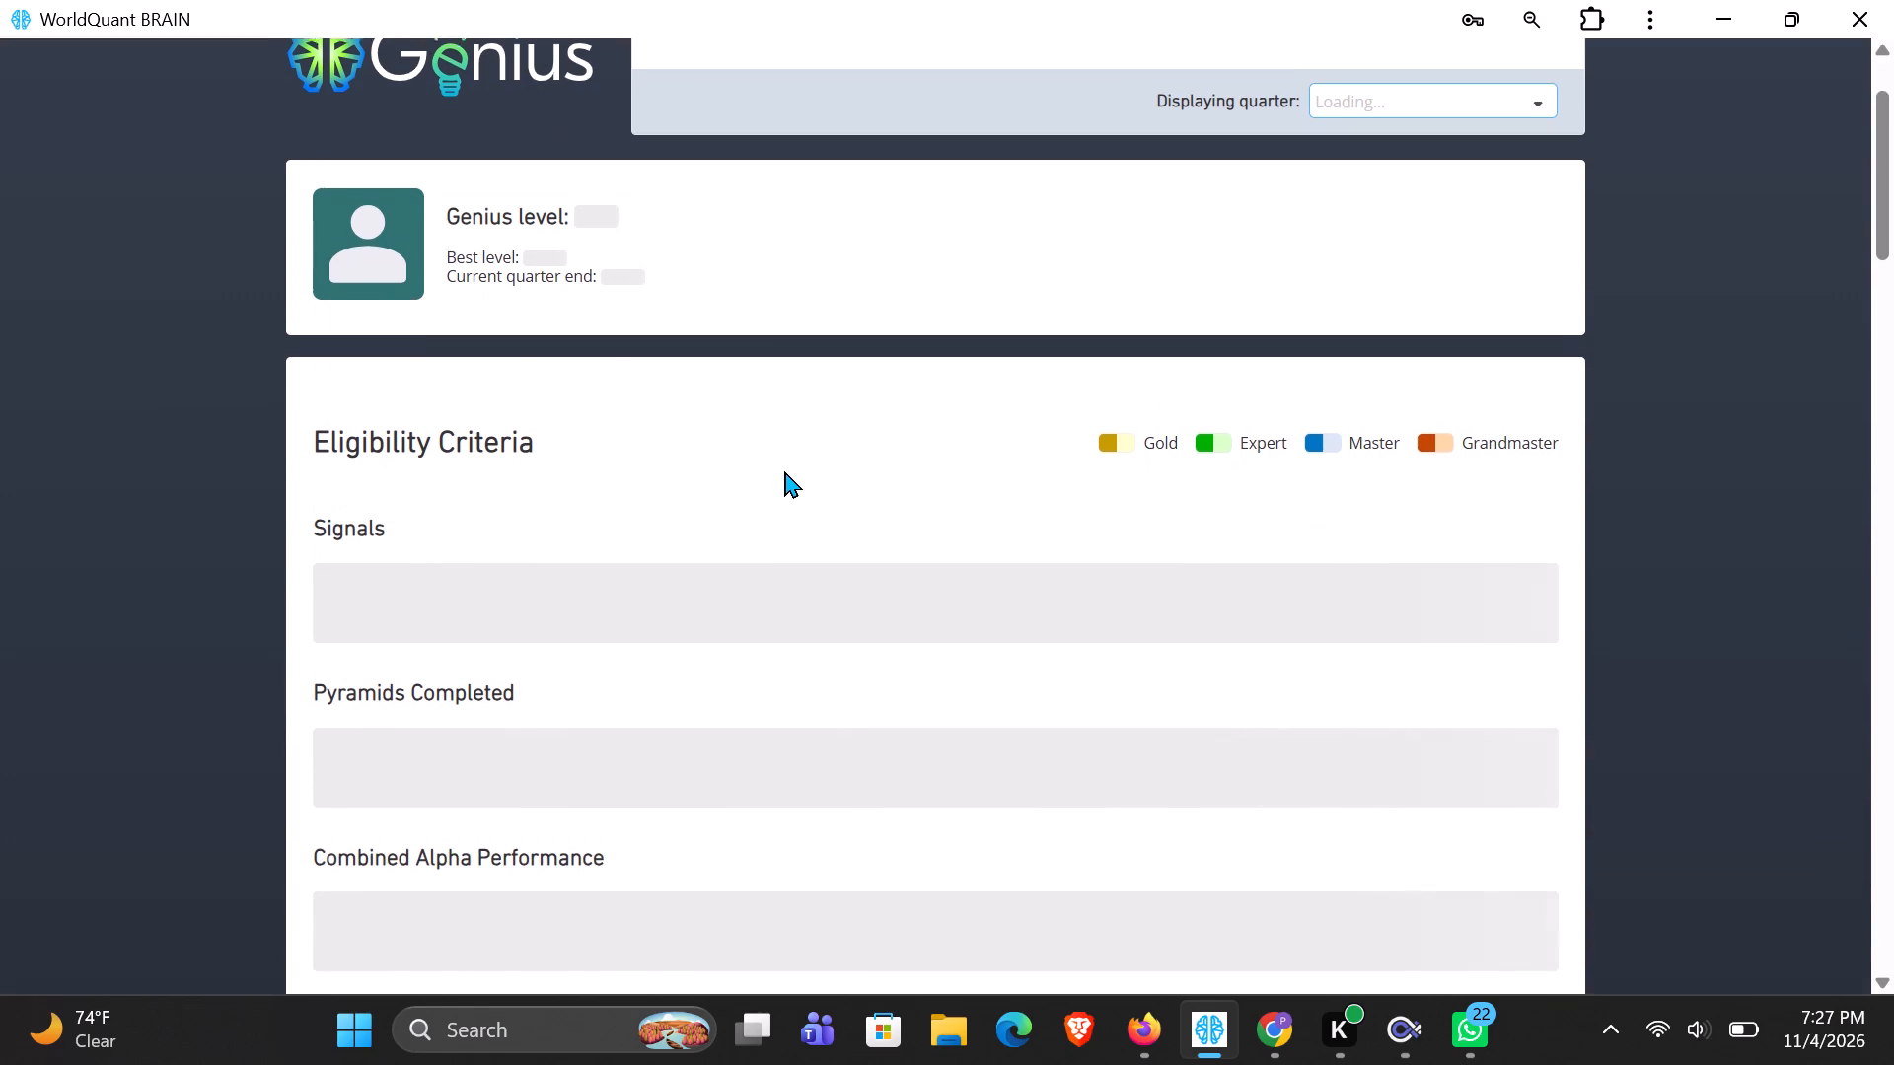
{"action": "scroll", "coordinate": [784, 470], "scroll_direction": "down", "scroll_amount": 3}
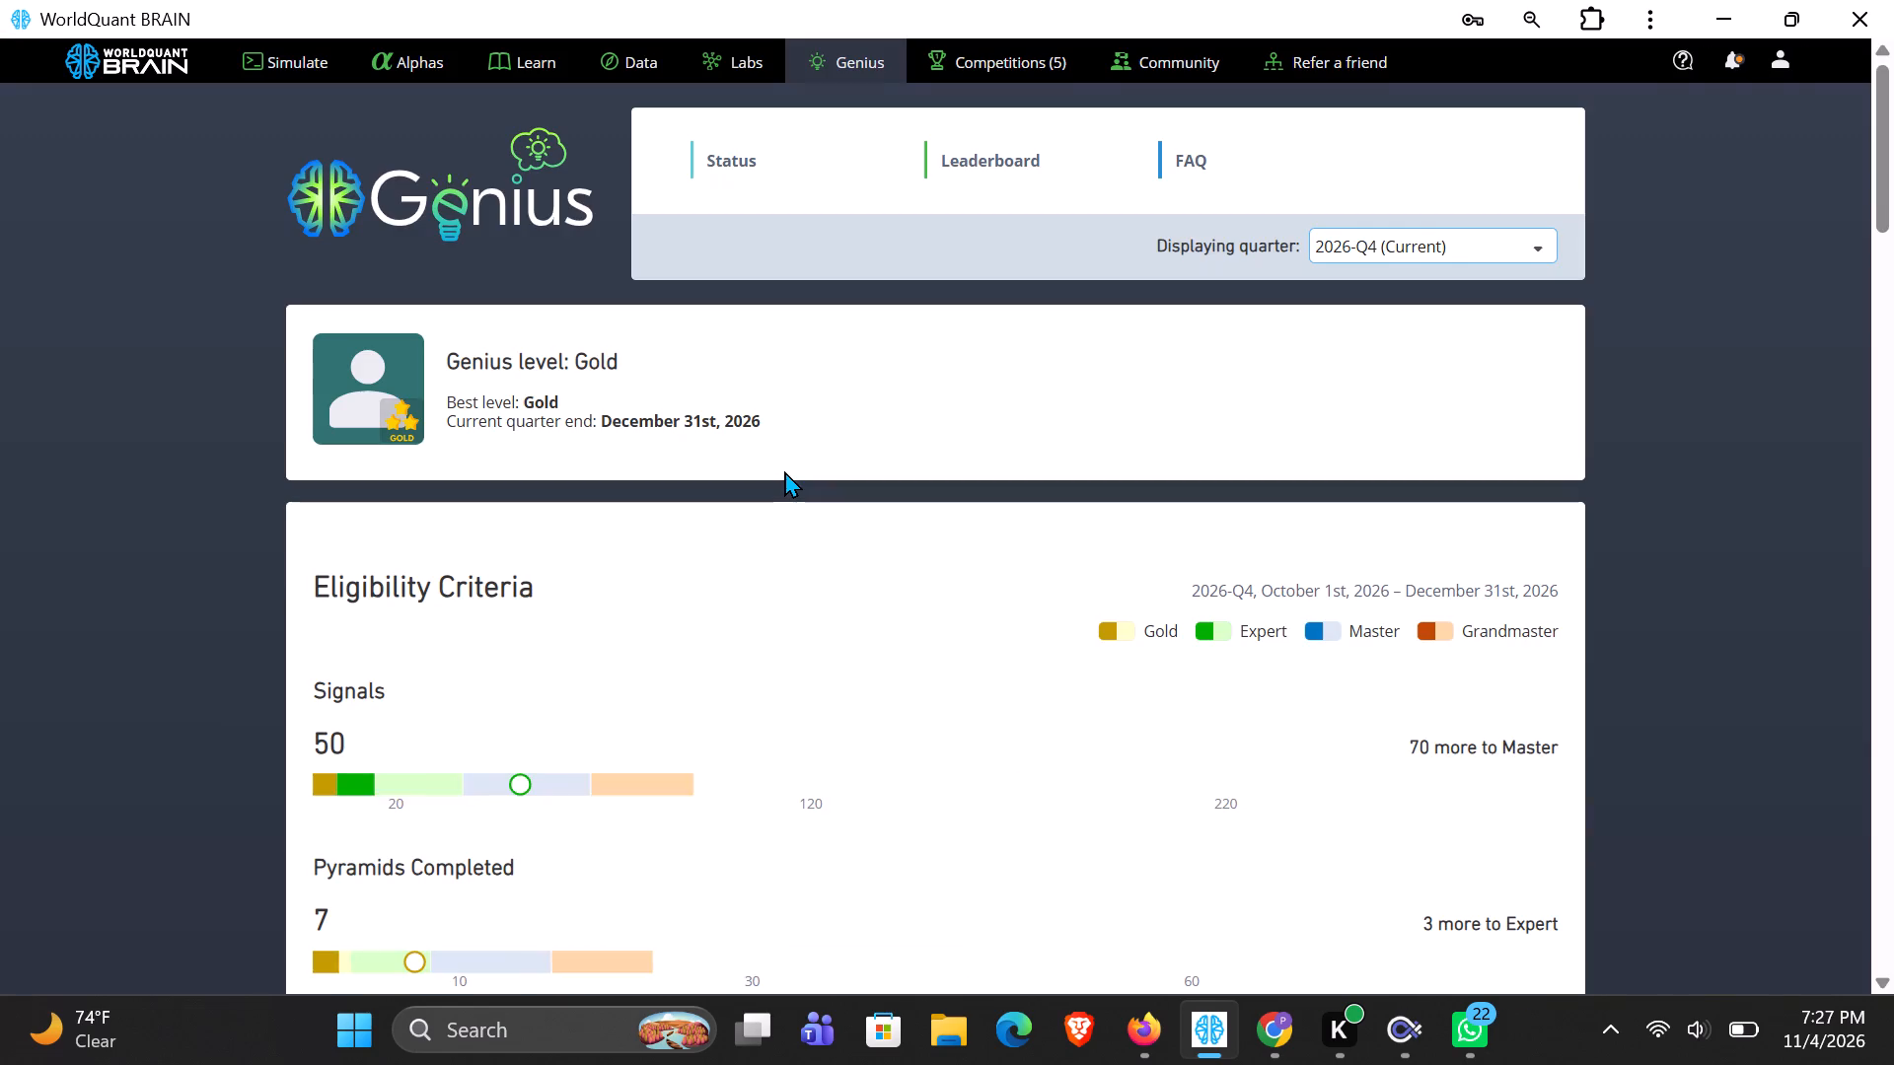
{"action": "scroll", "coordinate": [784, 470], "scroll_direction": "down", "scroll_amount": 3}
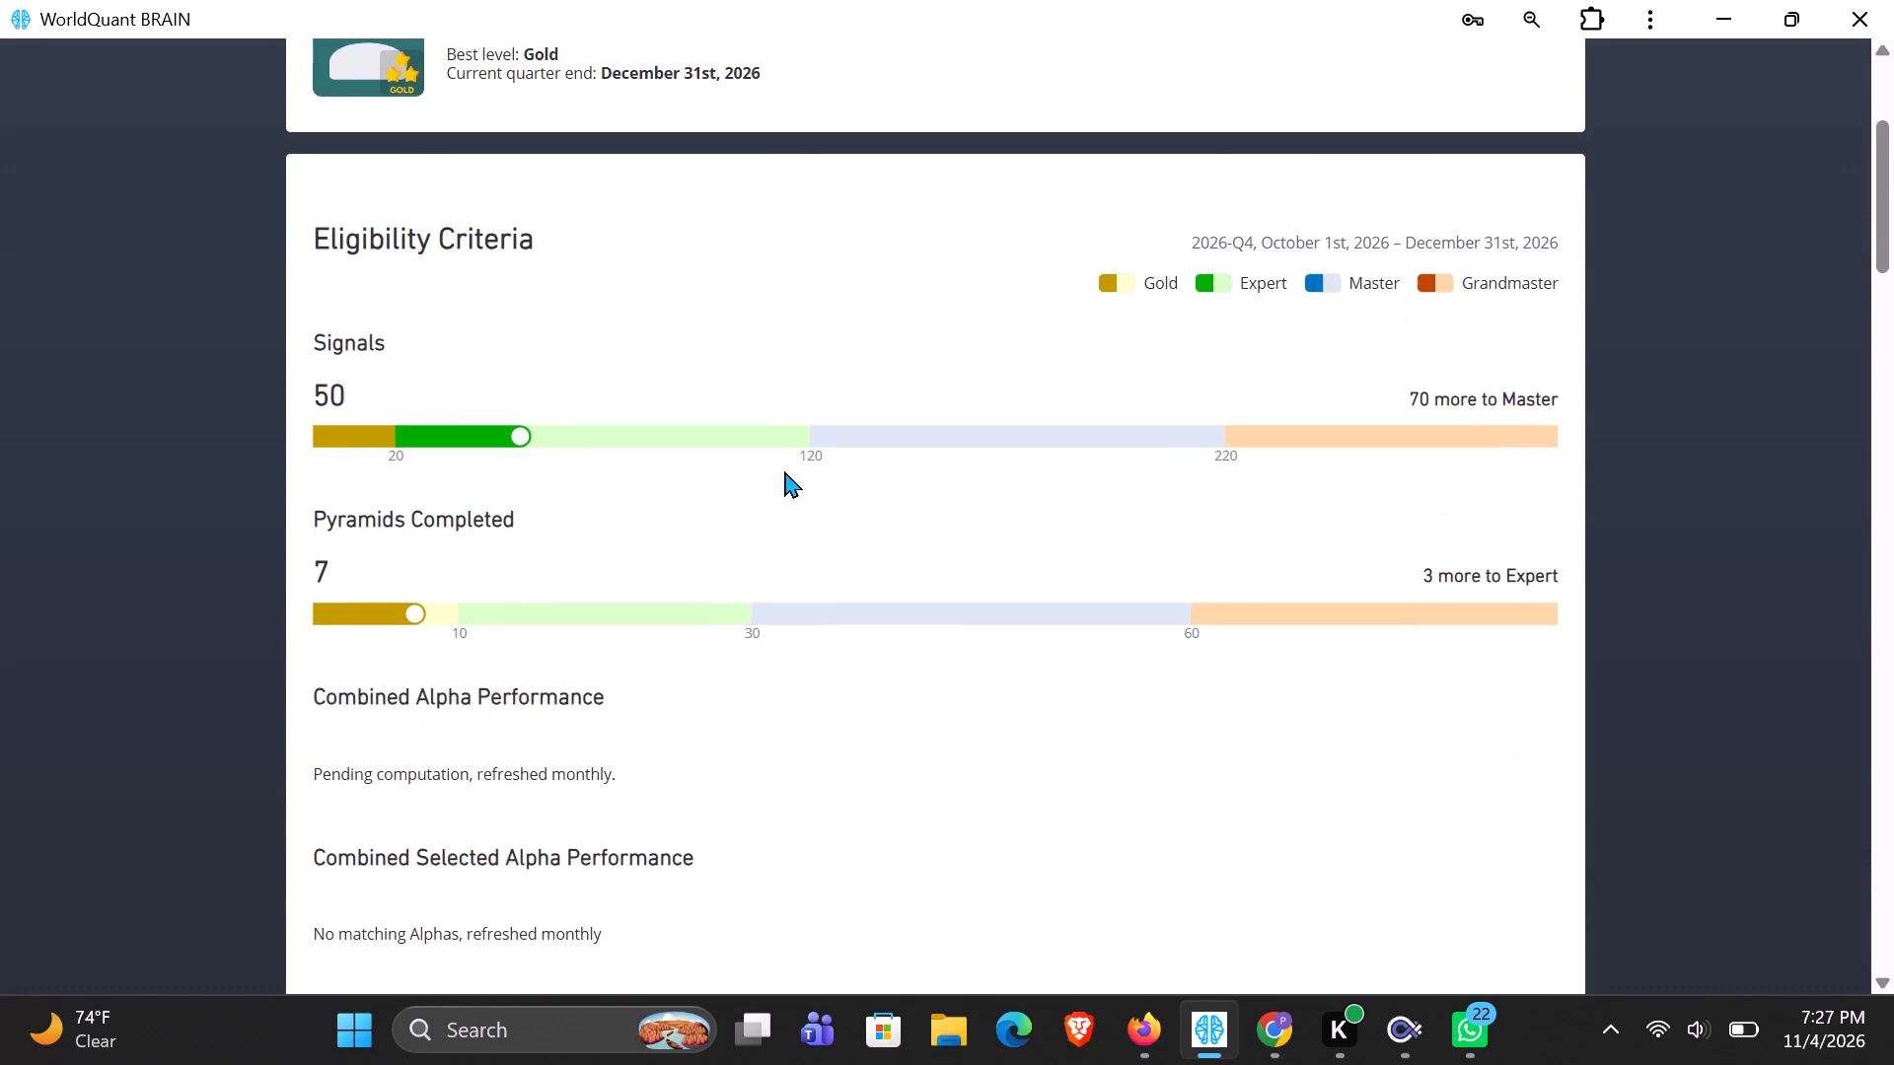
Examine the combined performance figures, the tie breaker criteria and the simulation and submission activity for the quarter.
{"action": "scroll", "coordinate": [784, 470], "scroll_direction": "down", "scroll_amount": 3}
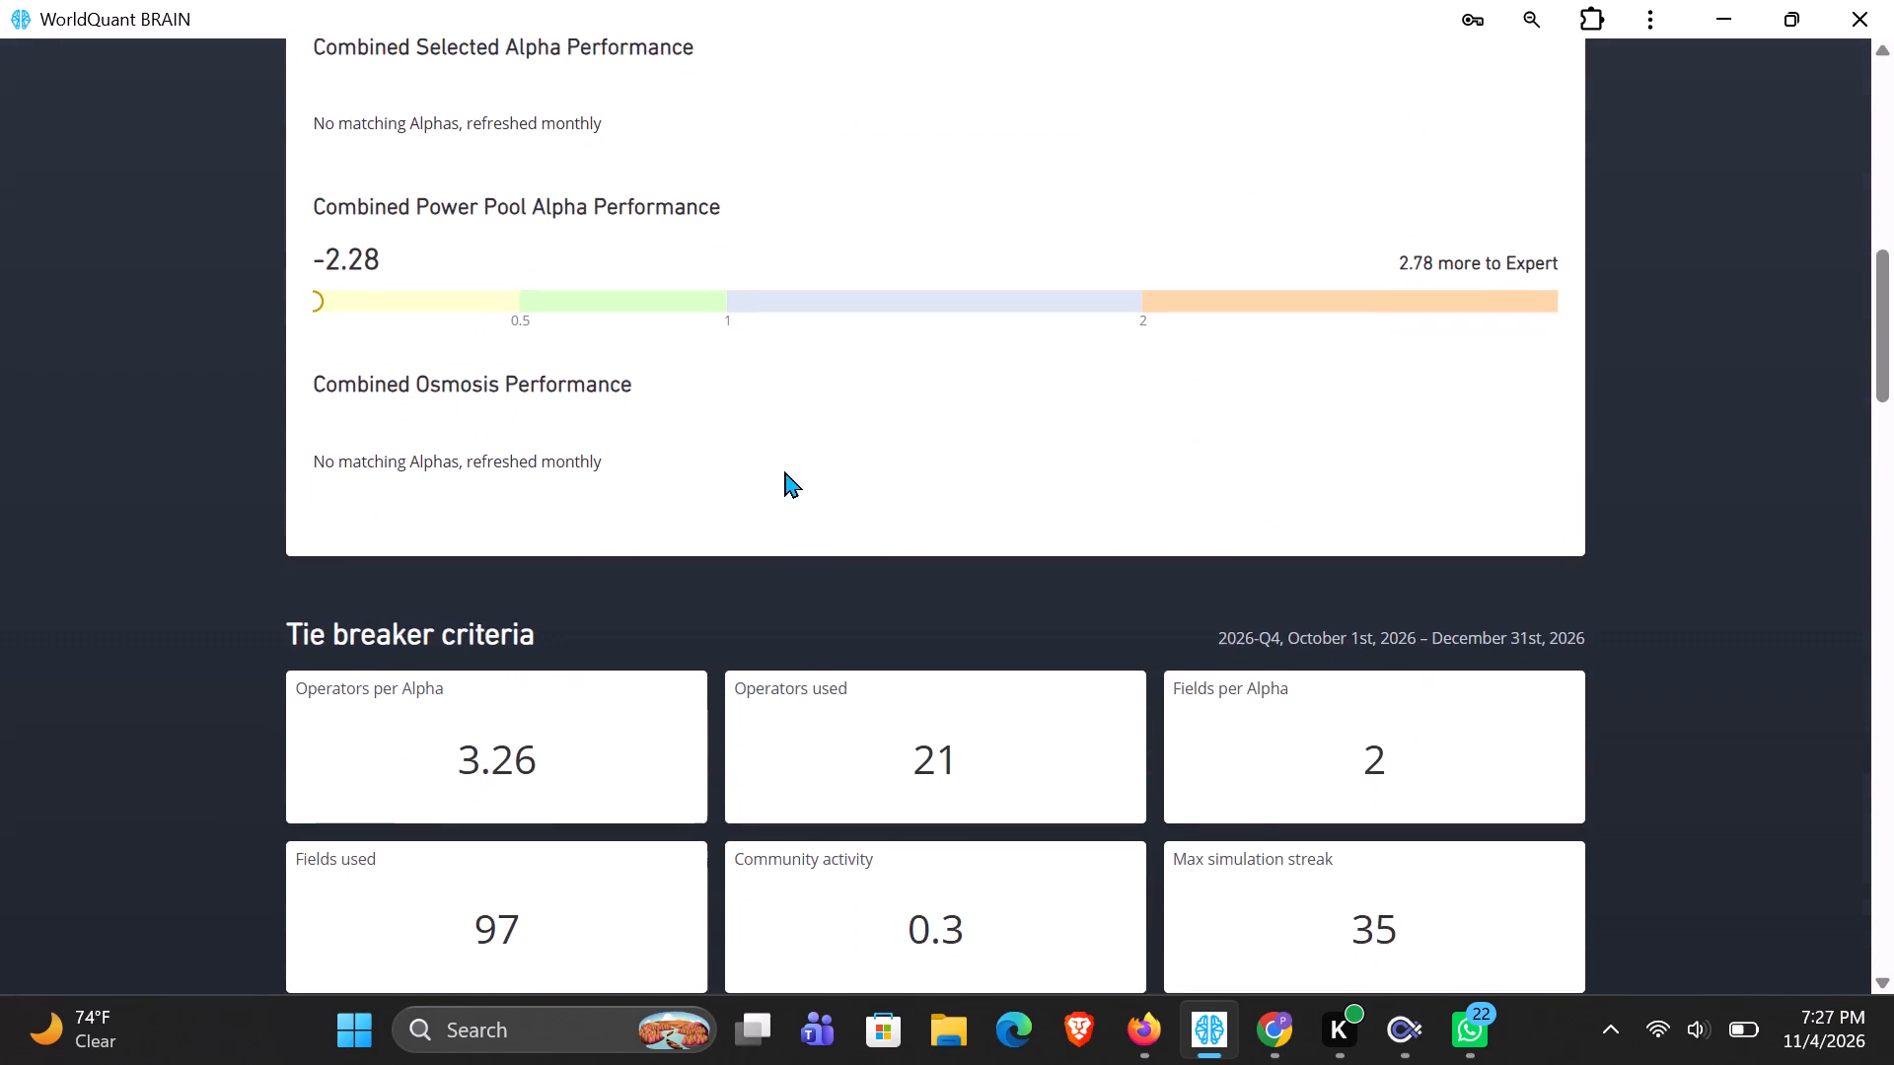
{"action": "scroll", "coordinate": [784, 470], "scroll_direction": "down", "scroll_amount": 2}
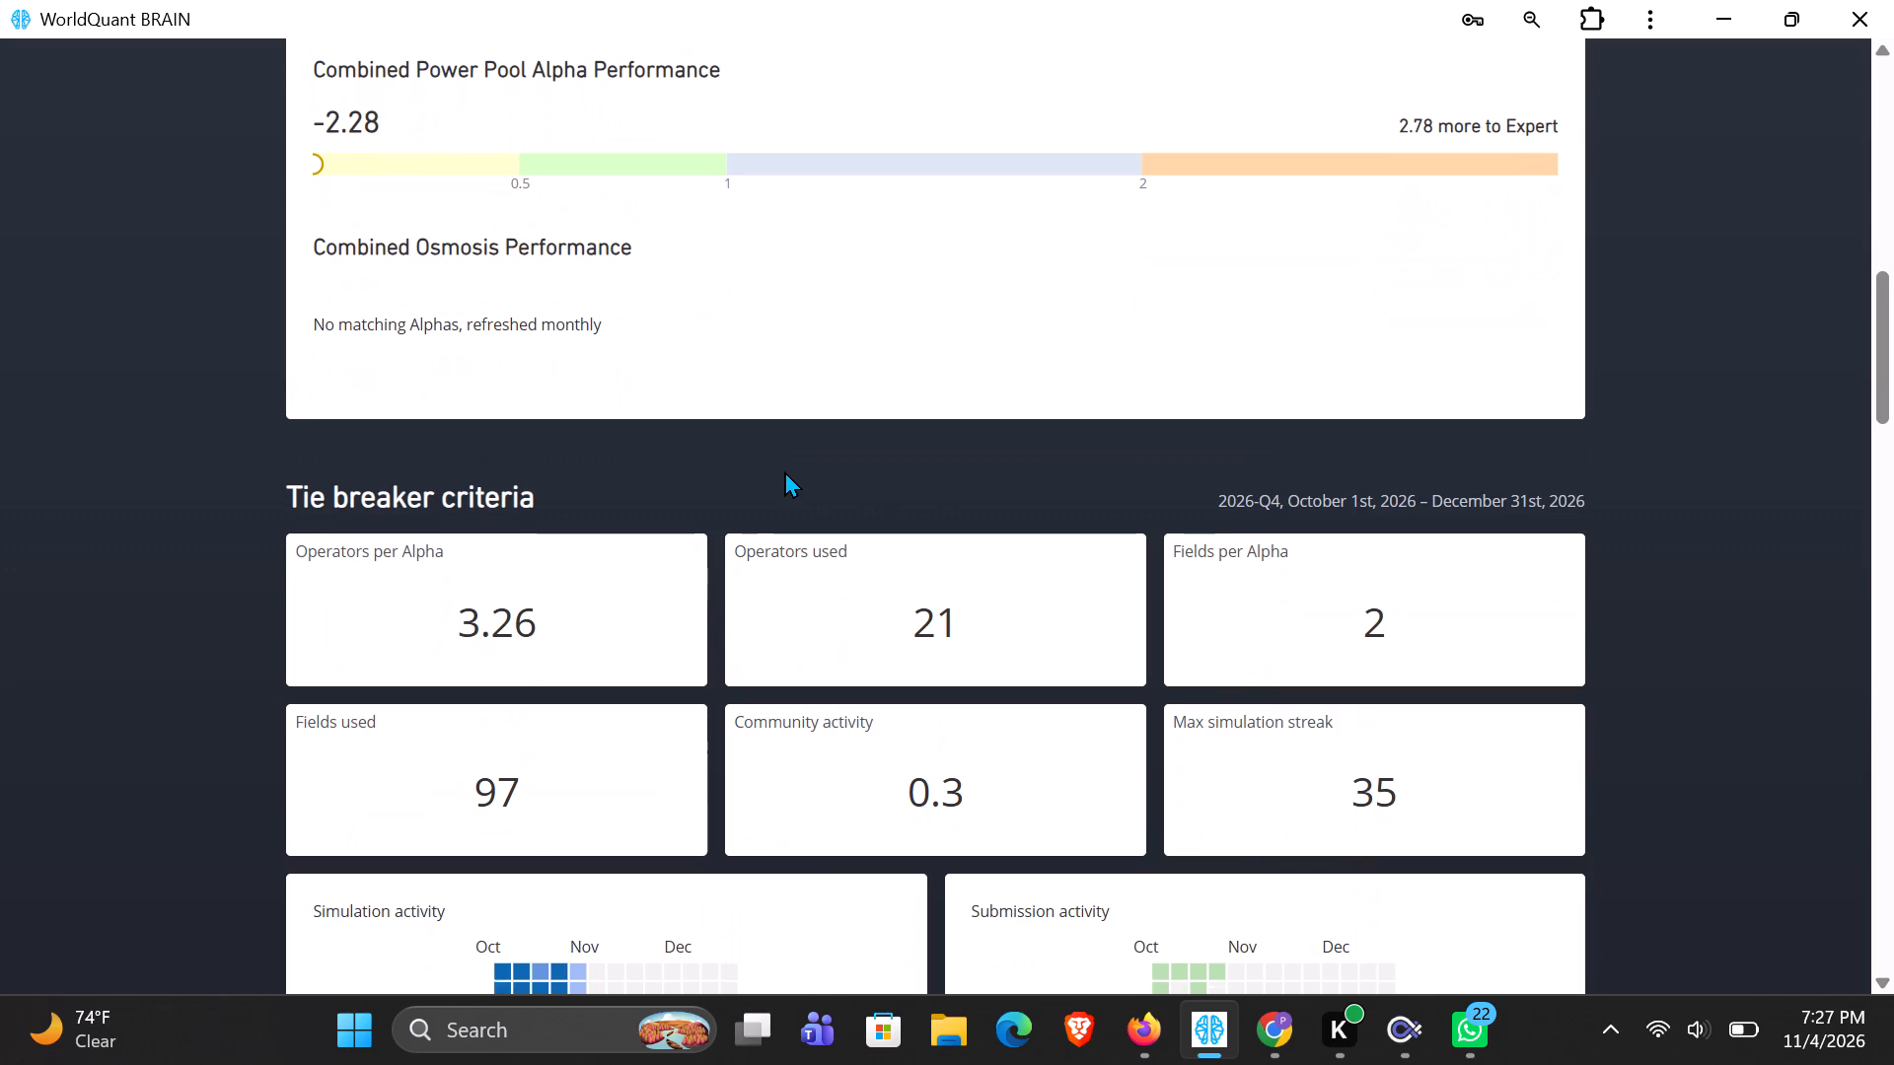
{"action": "scroll", "coordinate": [784, 470], "scroll_direction": "down", "scroll_amount": 2}
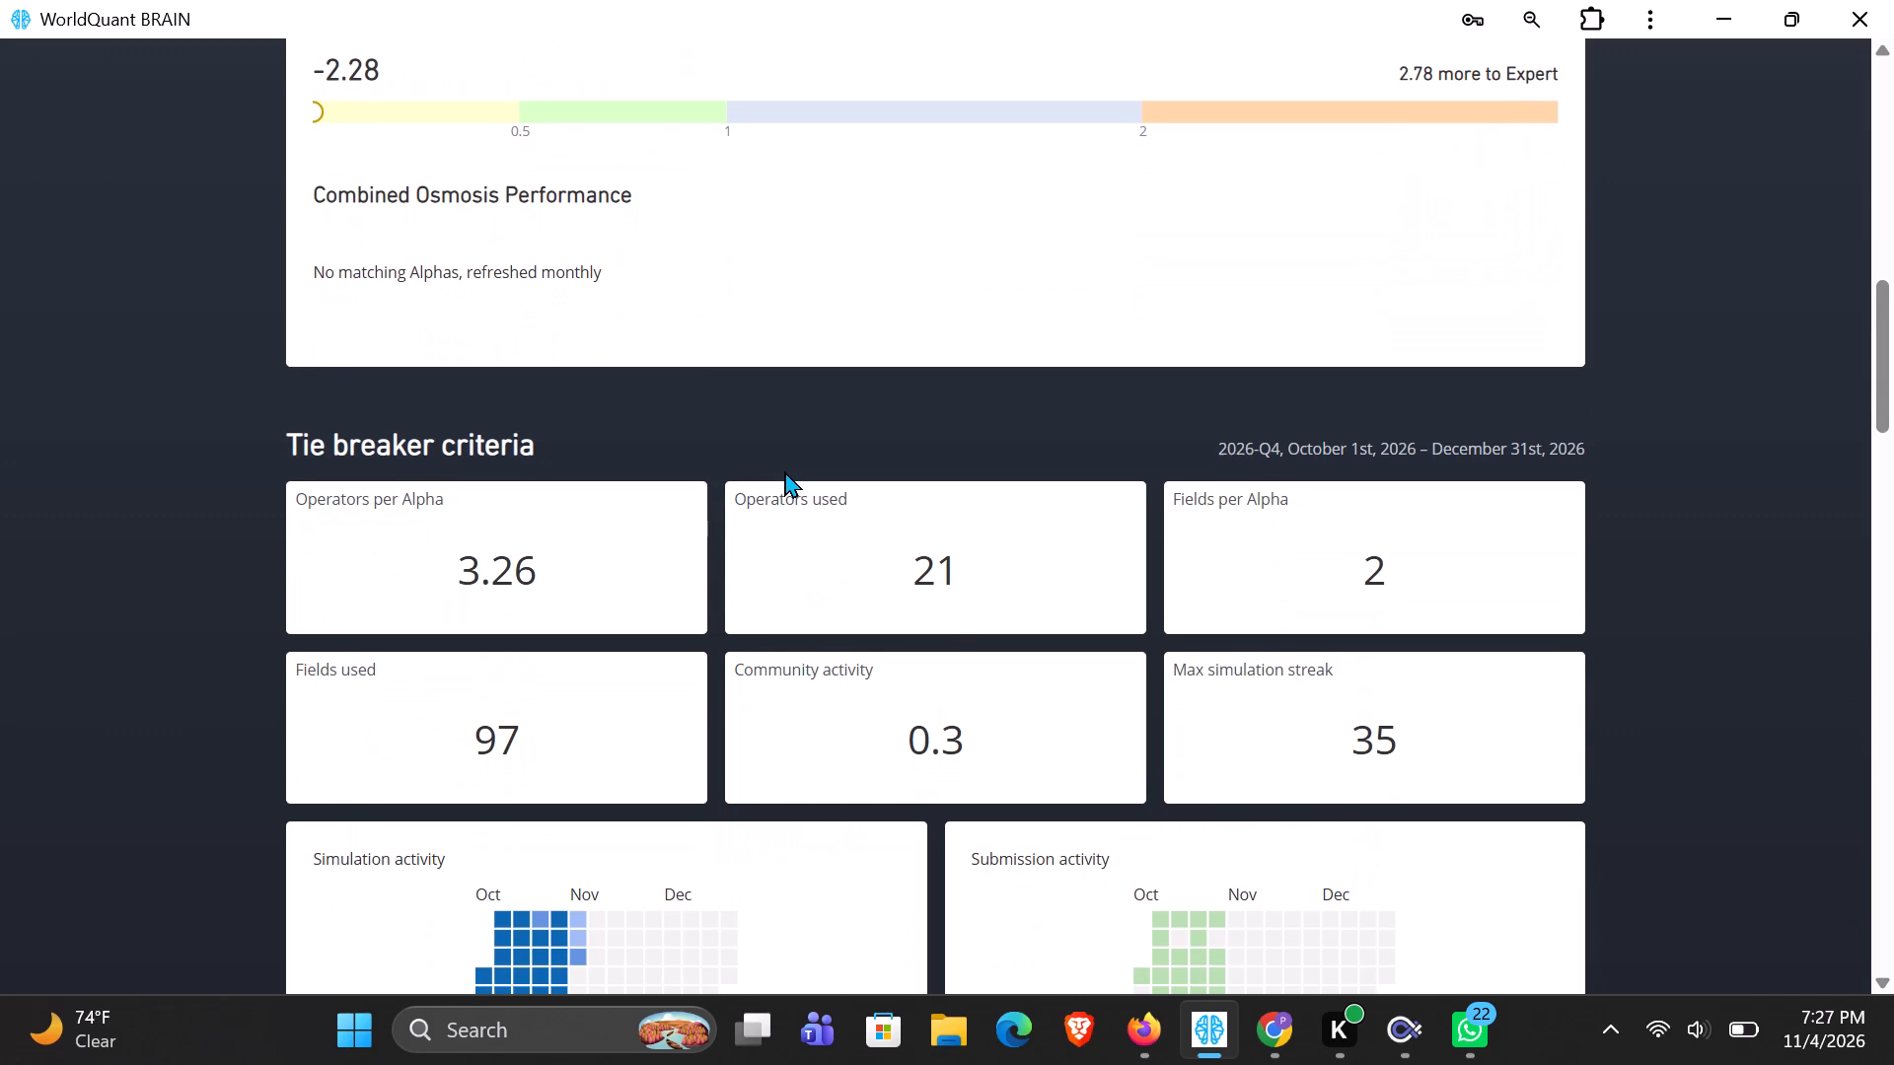
{"action": "scroll", "coordinate": [784, 470], "scroll_direction": "down", "scroll_amount": 3}
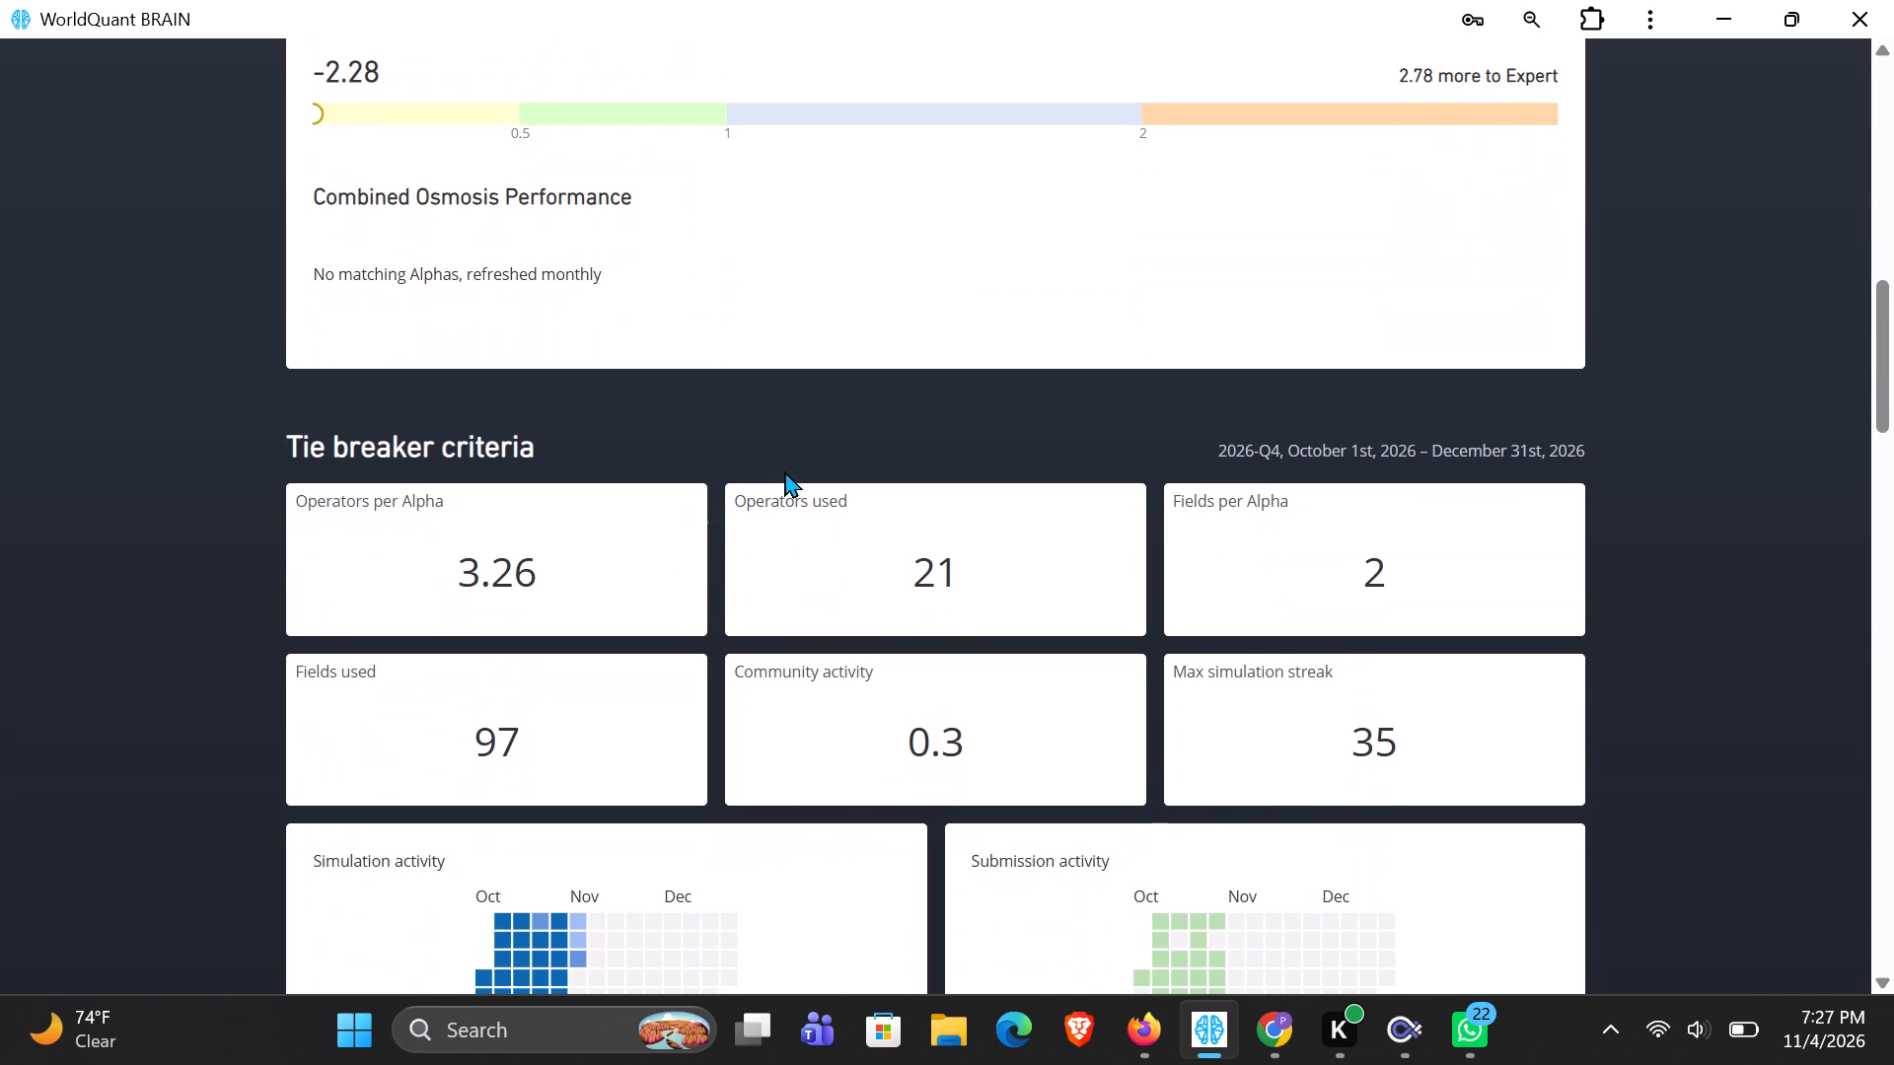
{"action": "scroll", "coordinate": [784, 470], "scroll_direction": "down", "scroll_amount": 2}
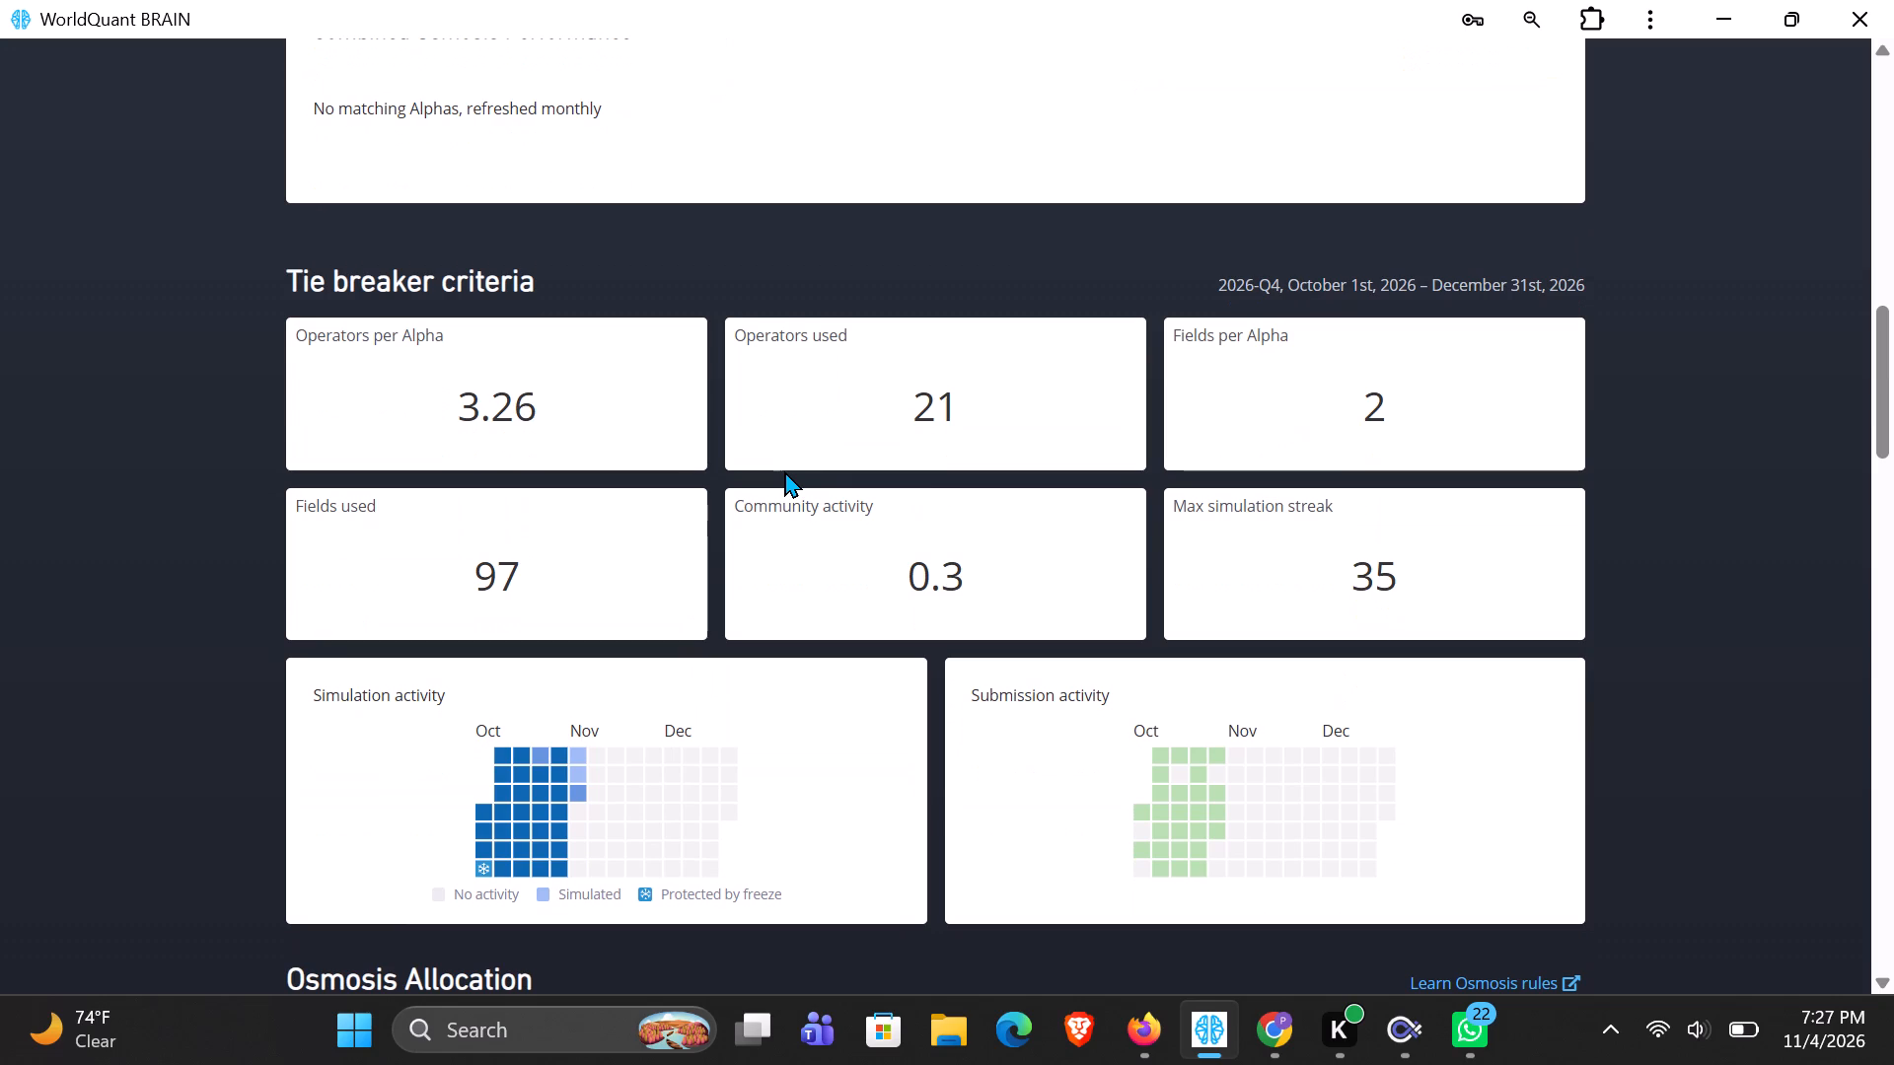
{"action": "scroll", "coordinate": [927, 580], "scroll_direction": "up", "scroll_amount": 1}
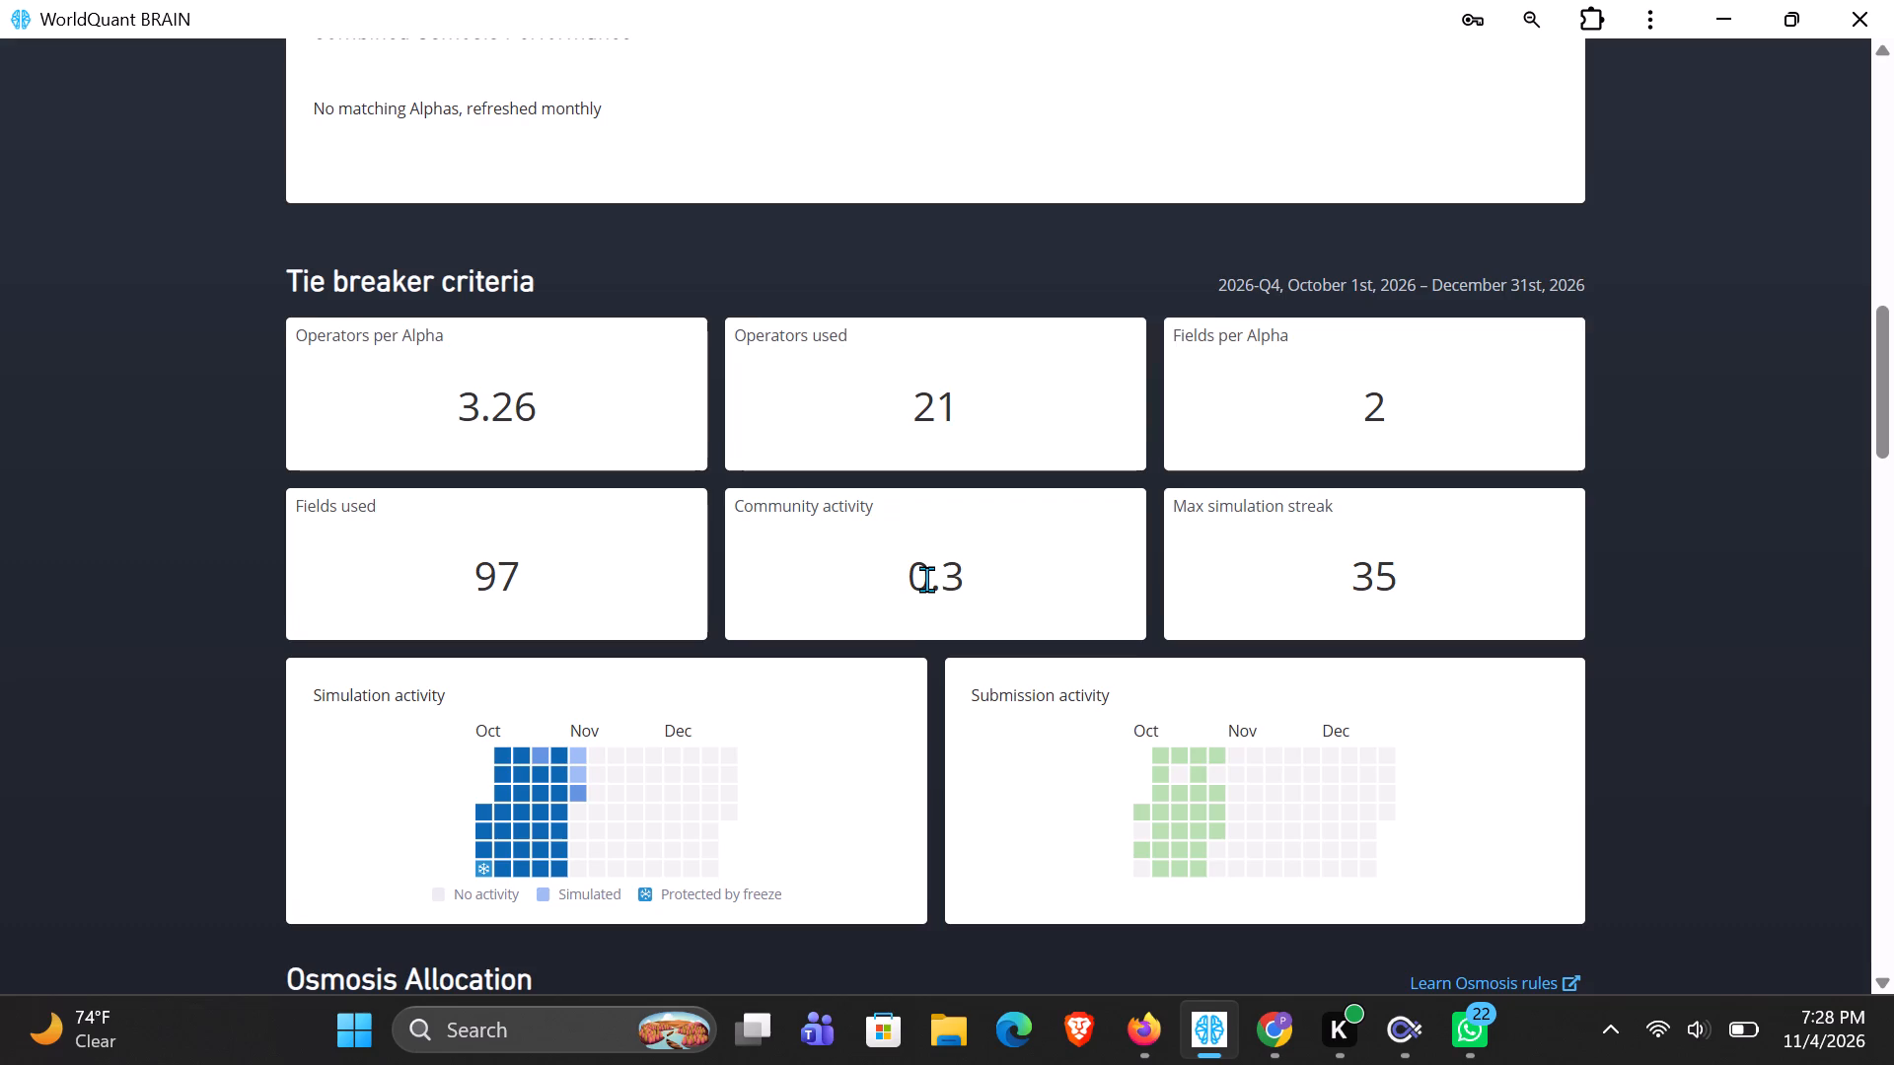
Recheck the Genius eligibility criteria and compare progress toward Expert with the tie breaker criteria.
{"action": "scroll", "coordinate": [927, 580], "scroll_direction": "up", "scroll_amount": 1}
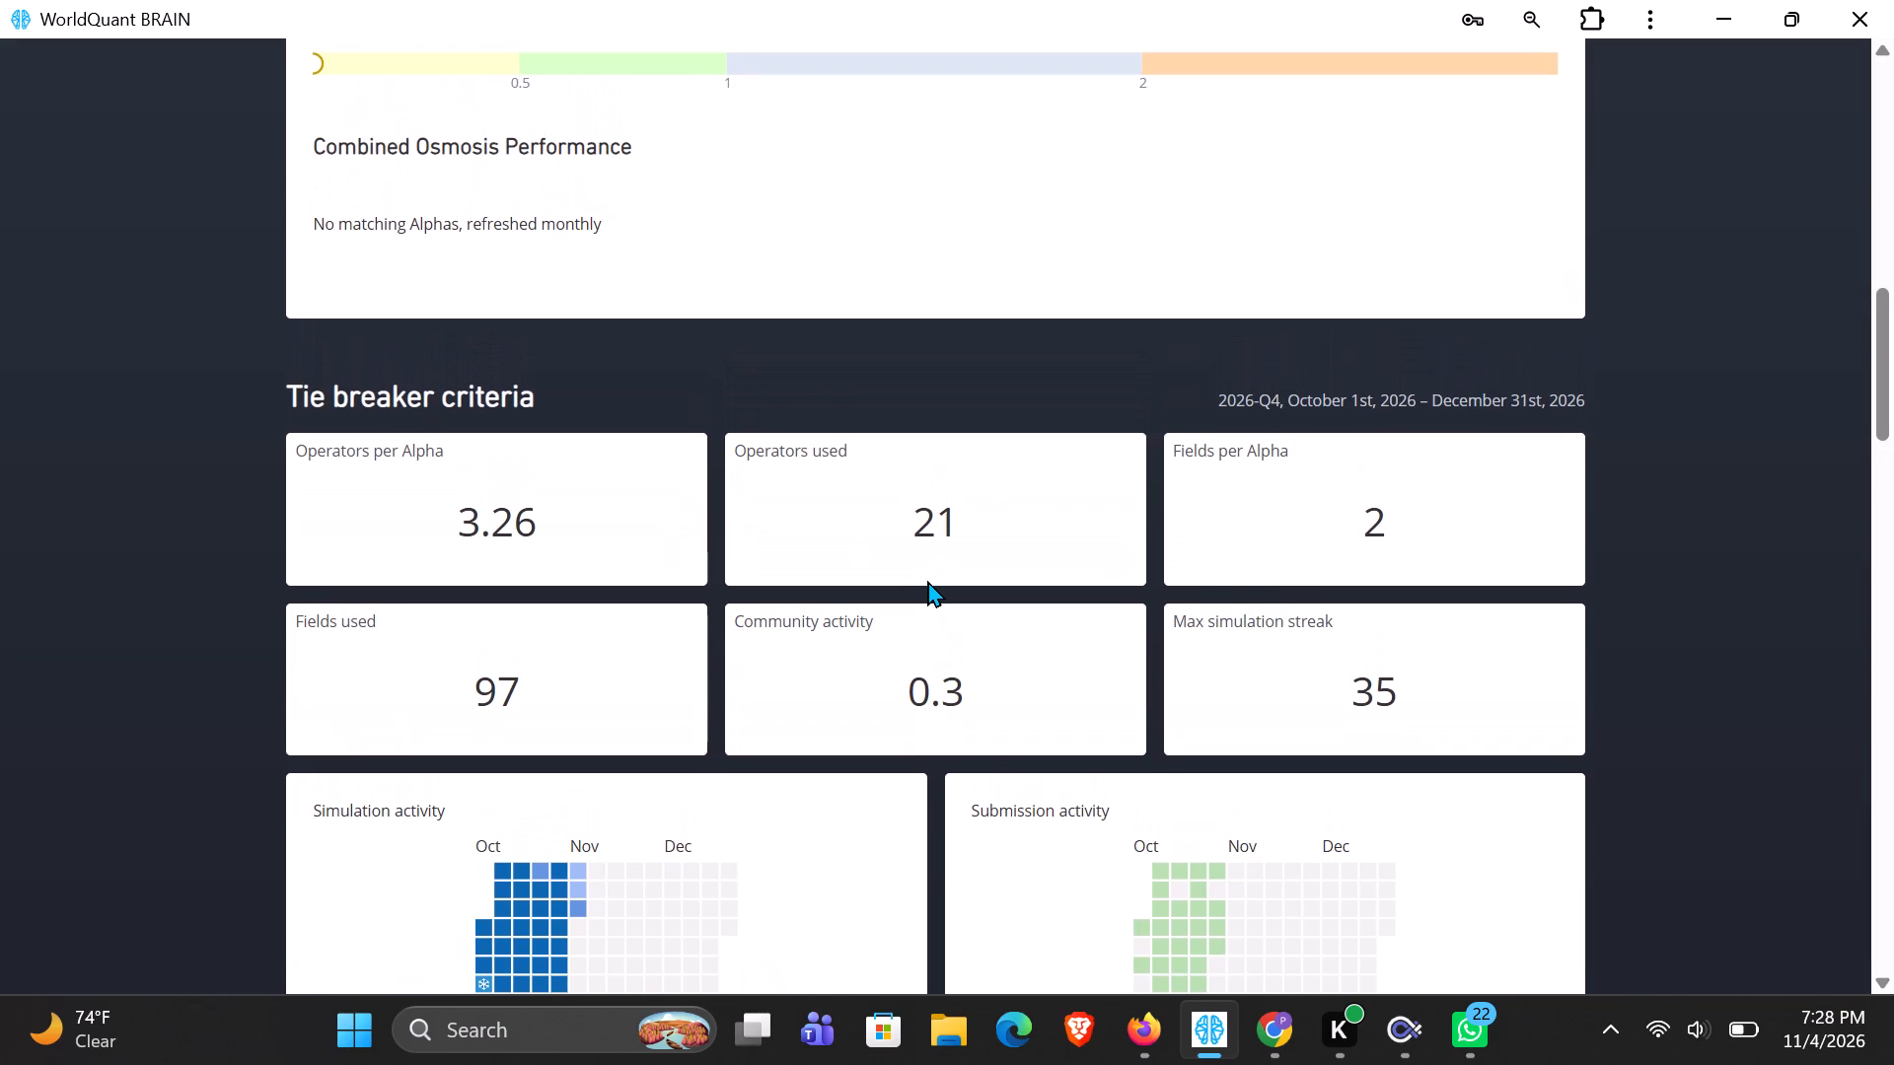
{"action": "scroll", "coordinate": [927, 580], "scroll_direction": "up", "scroll_amount": 1}
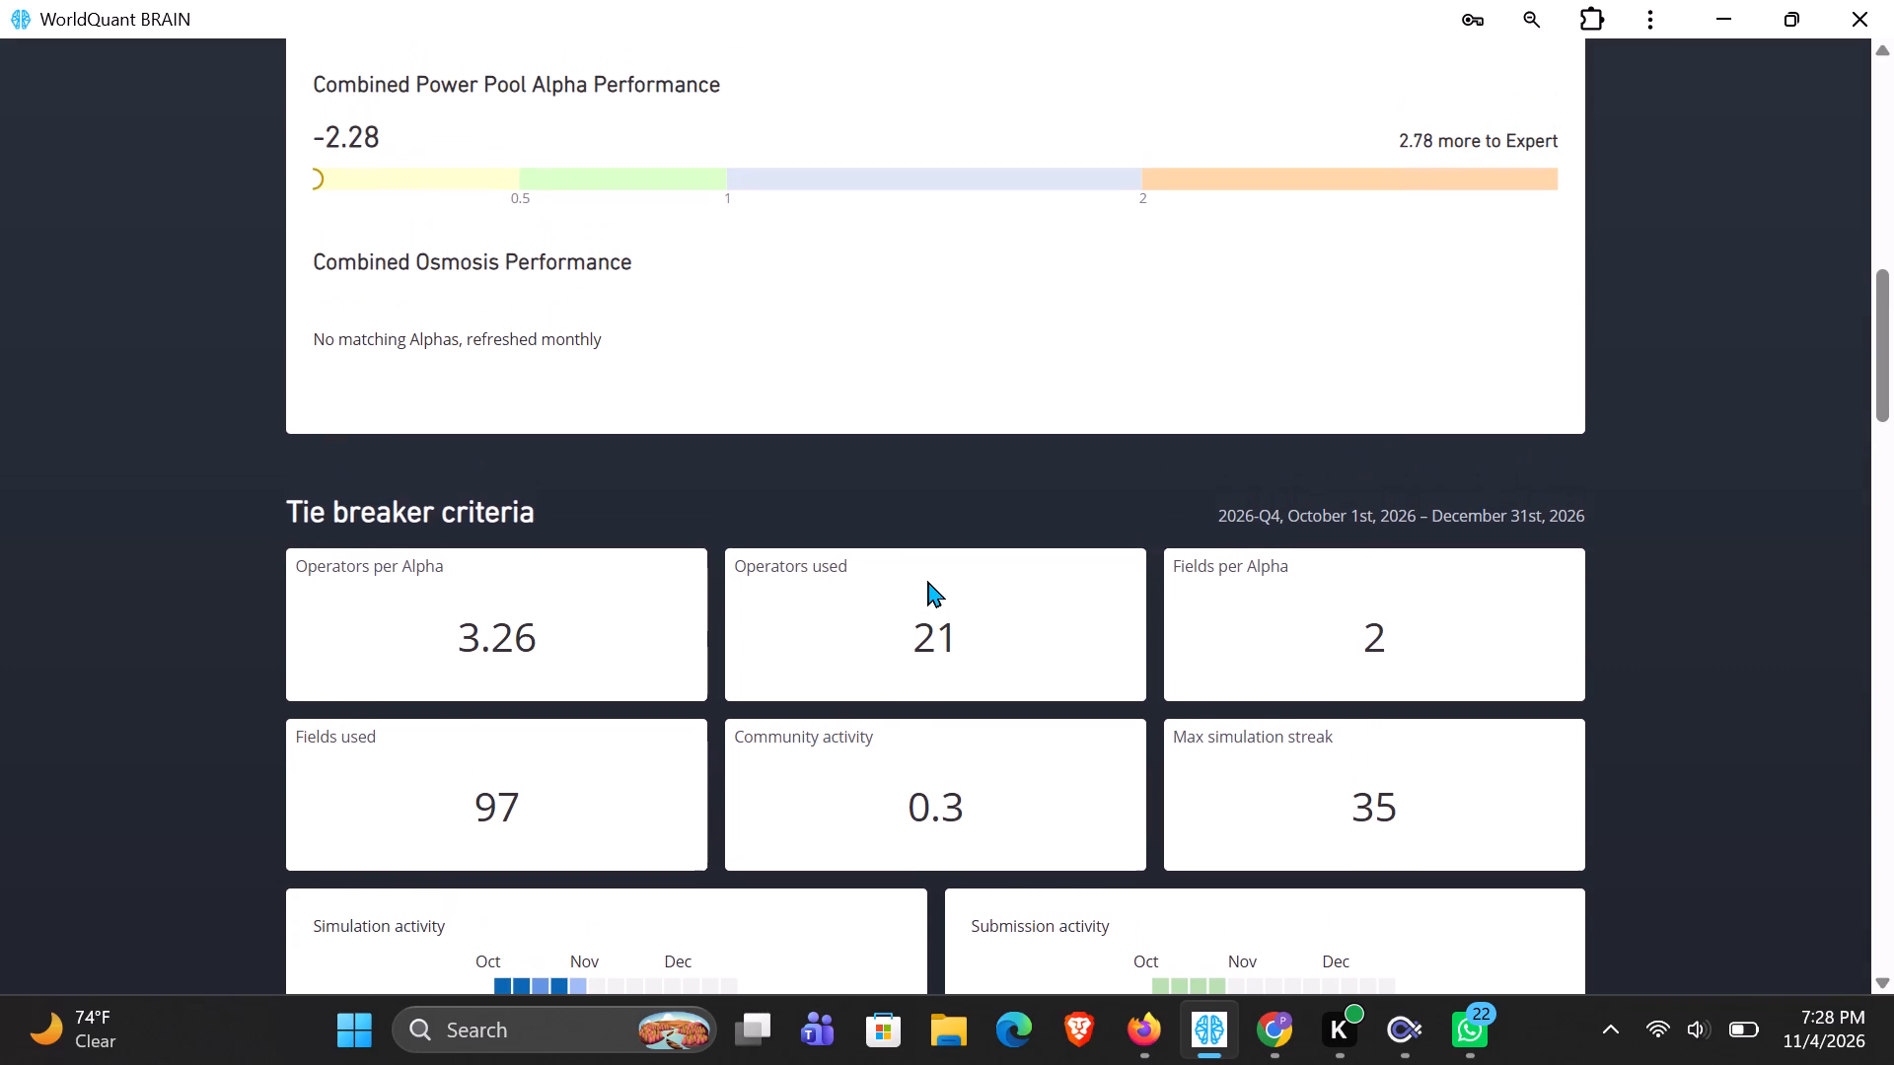
{"action": "scroll", "coordinate": [927, 580], "scroll_direction": "up", "scroll_amount": 4}
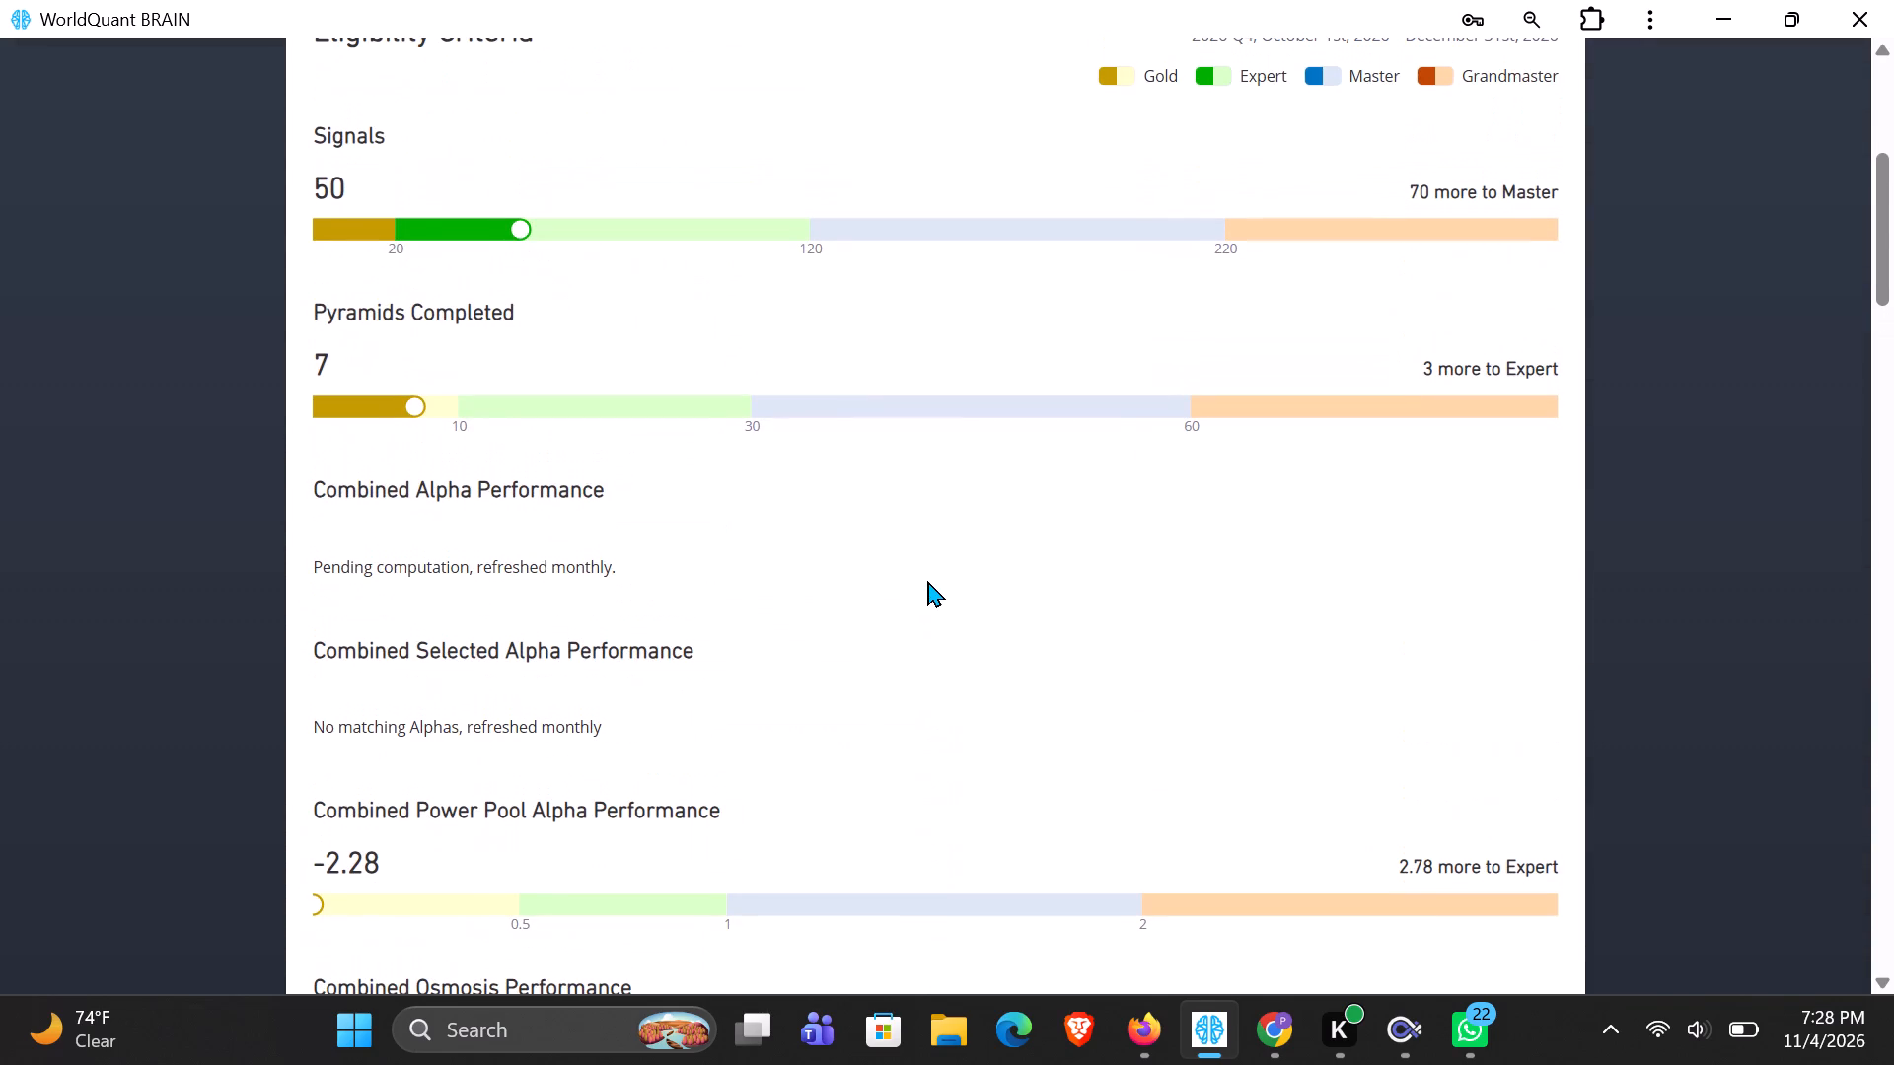
{"action": "scroll", "coordinate": [927, 580], "scroll_direction": "up", "scroll_amount": 1}
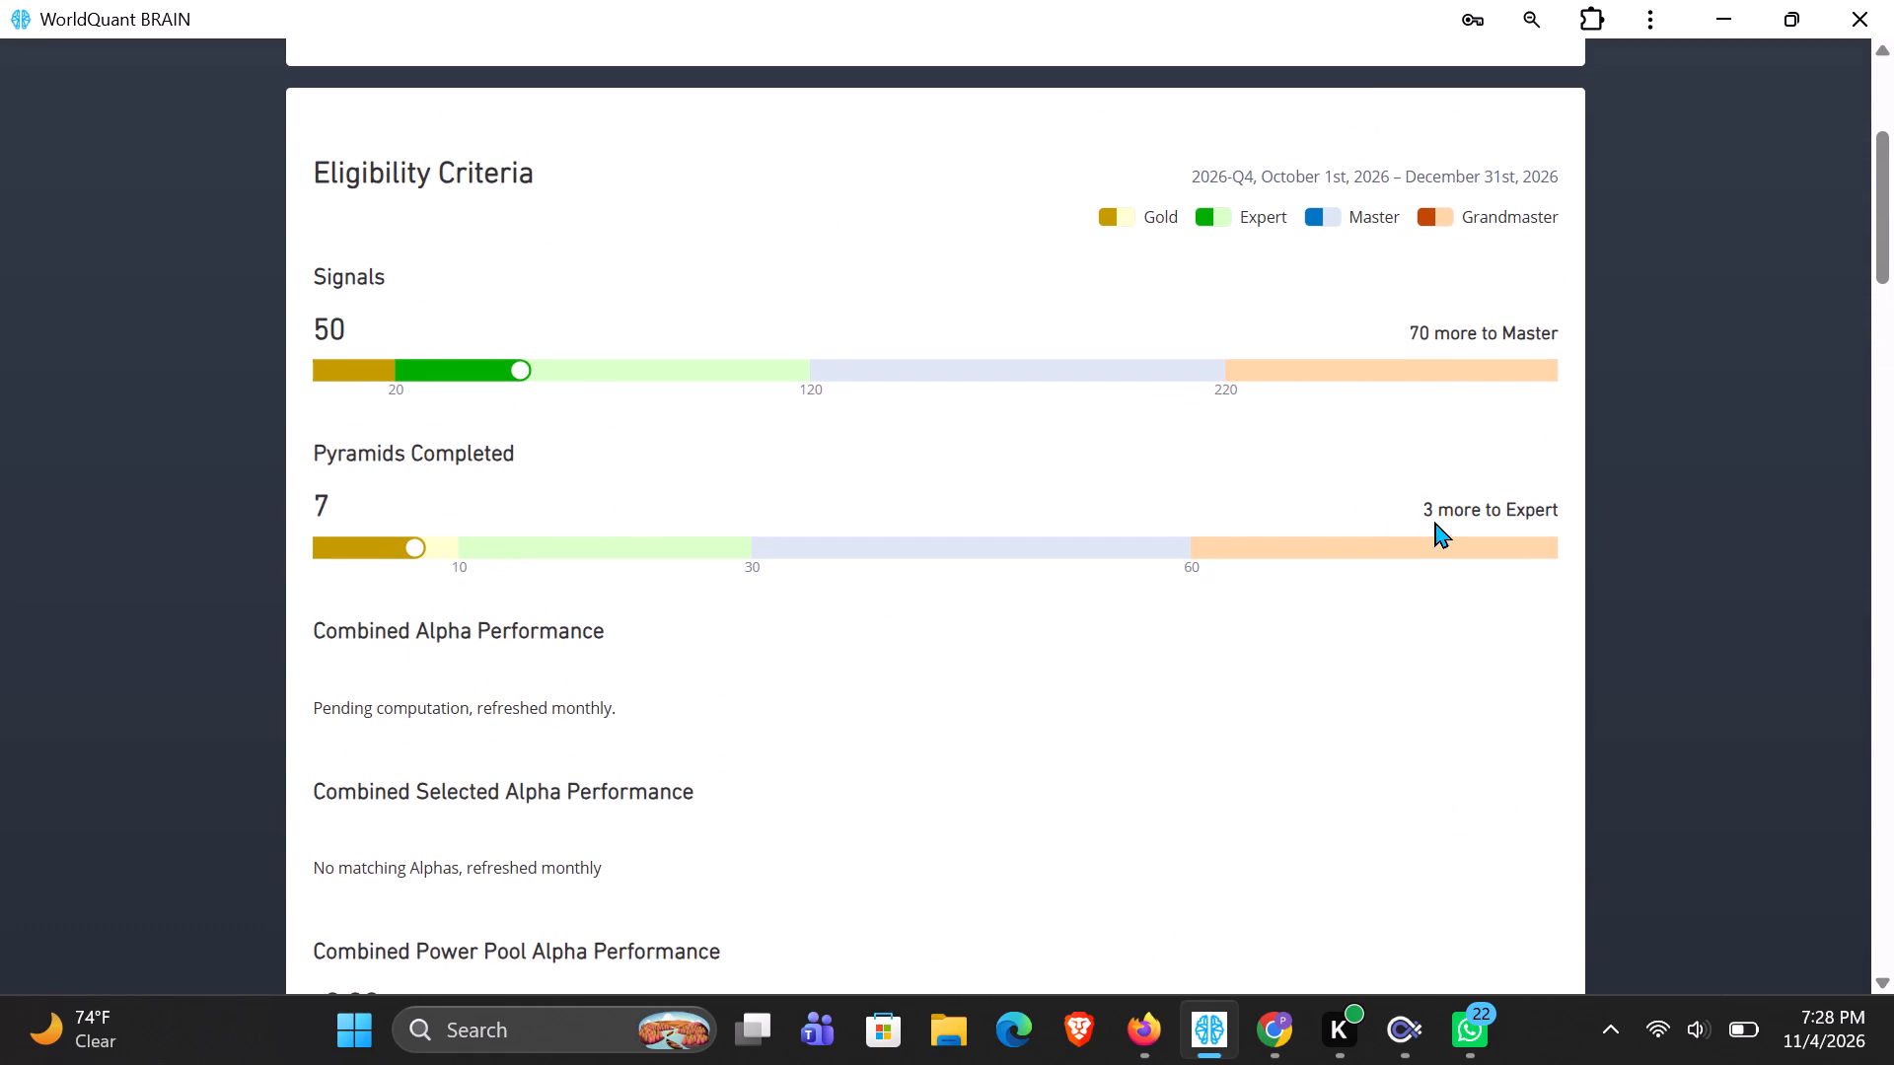
{"action": "scroll", "coordinate": [1202, 775], "scroll_direction": "down", "scroll_amount": 6}
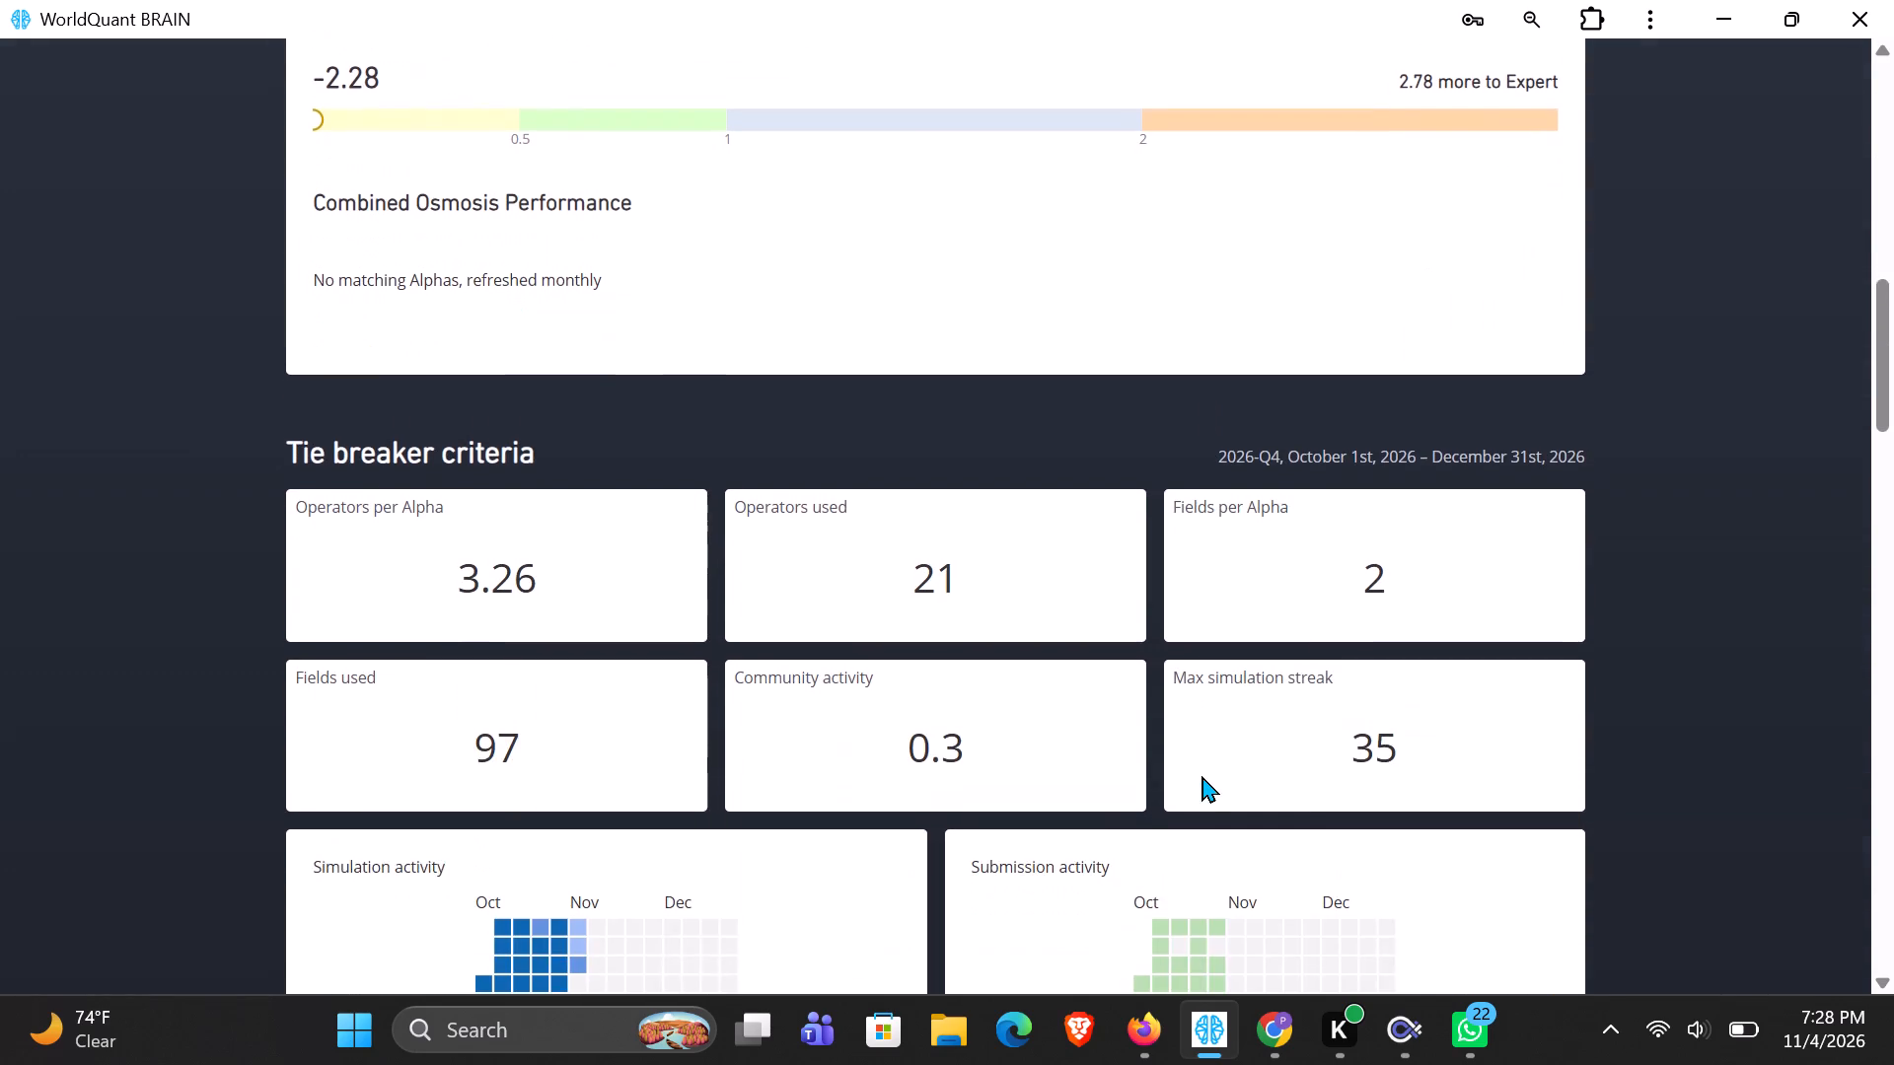
{"action": "scroll", "coordinate": [1202, 775], "scroll_direction": "down", "scroll_amount": 2}
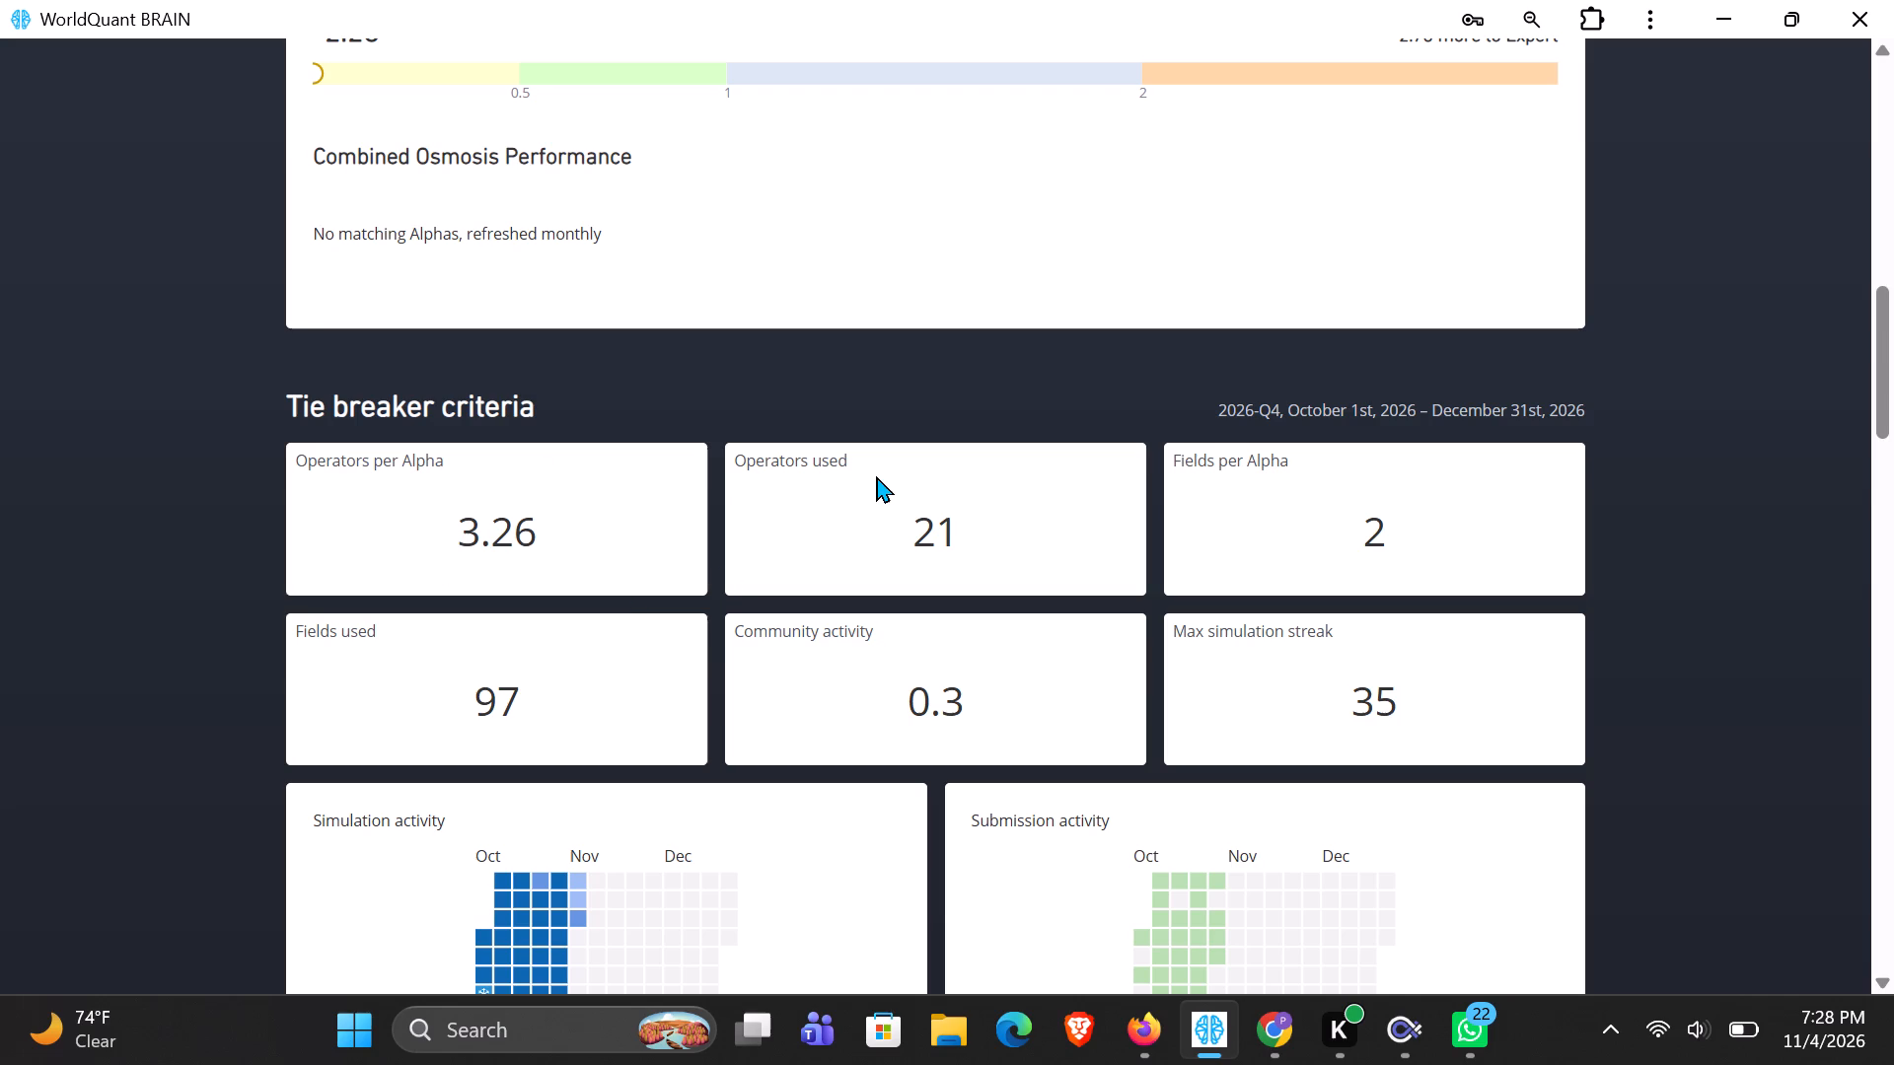
{"action": "scroll", "coordinate": [876, 475], "scroll_direction": "up", "scroll_amount": 1}
{"action": "scroll", "coordinate": [954, 701], "scroll_direction": "up", "scroll_amount": 5}
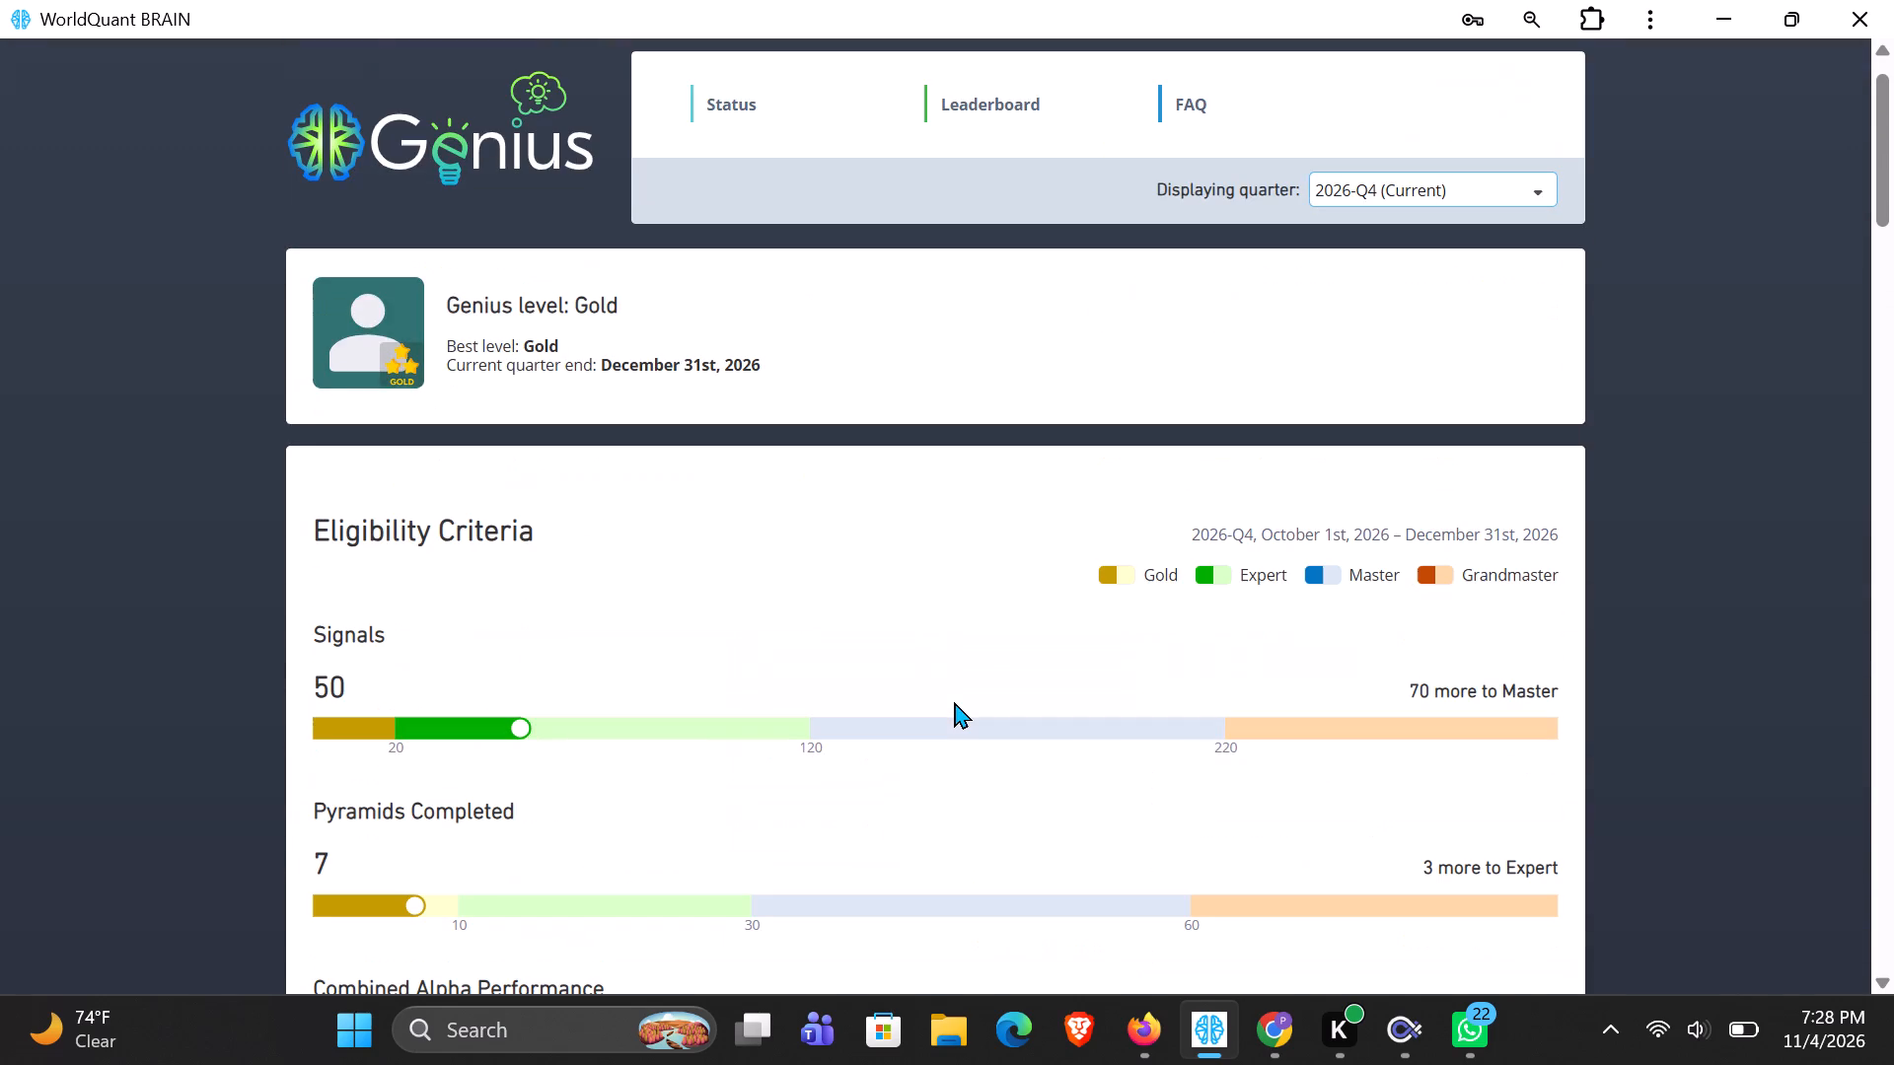
{"action": "scroll", "coordinate": [954, 701], "scroll_direction": "up", "scroll_amount": 6}
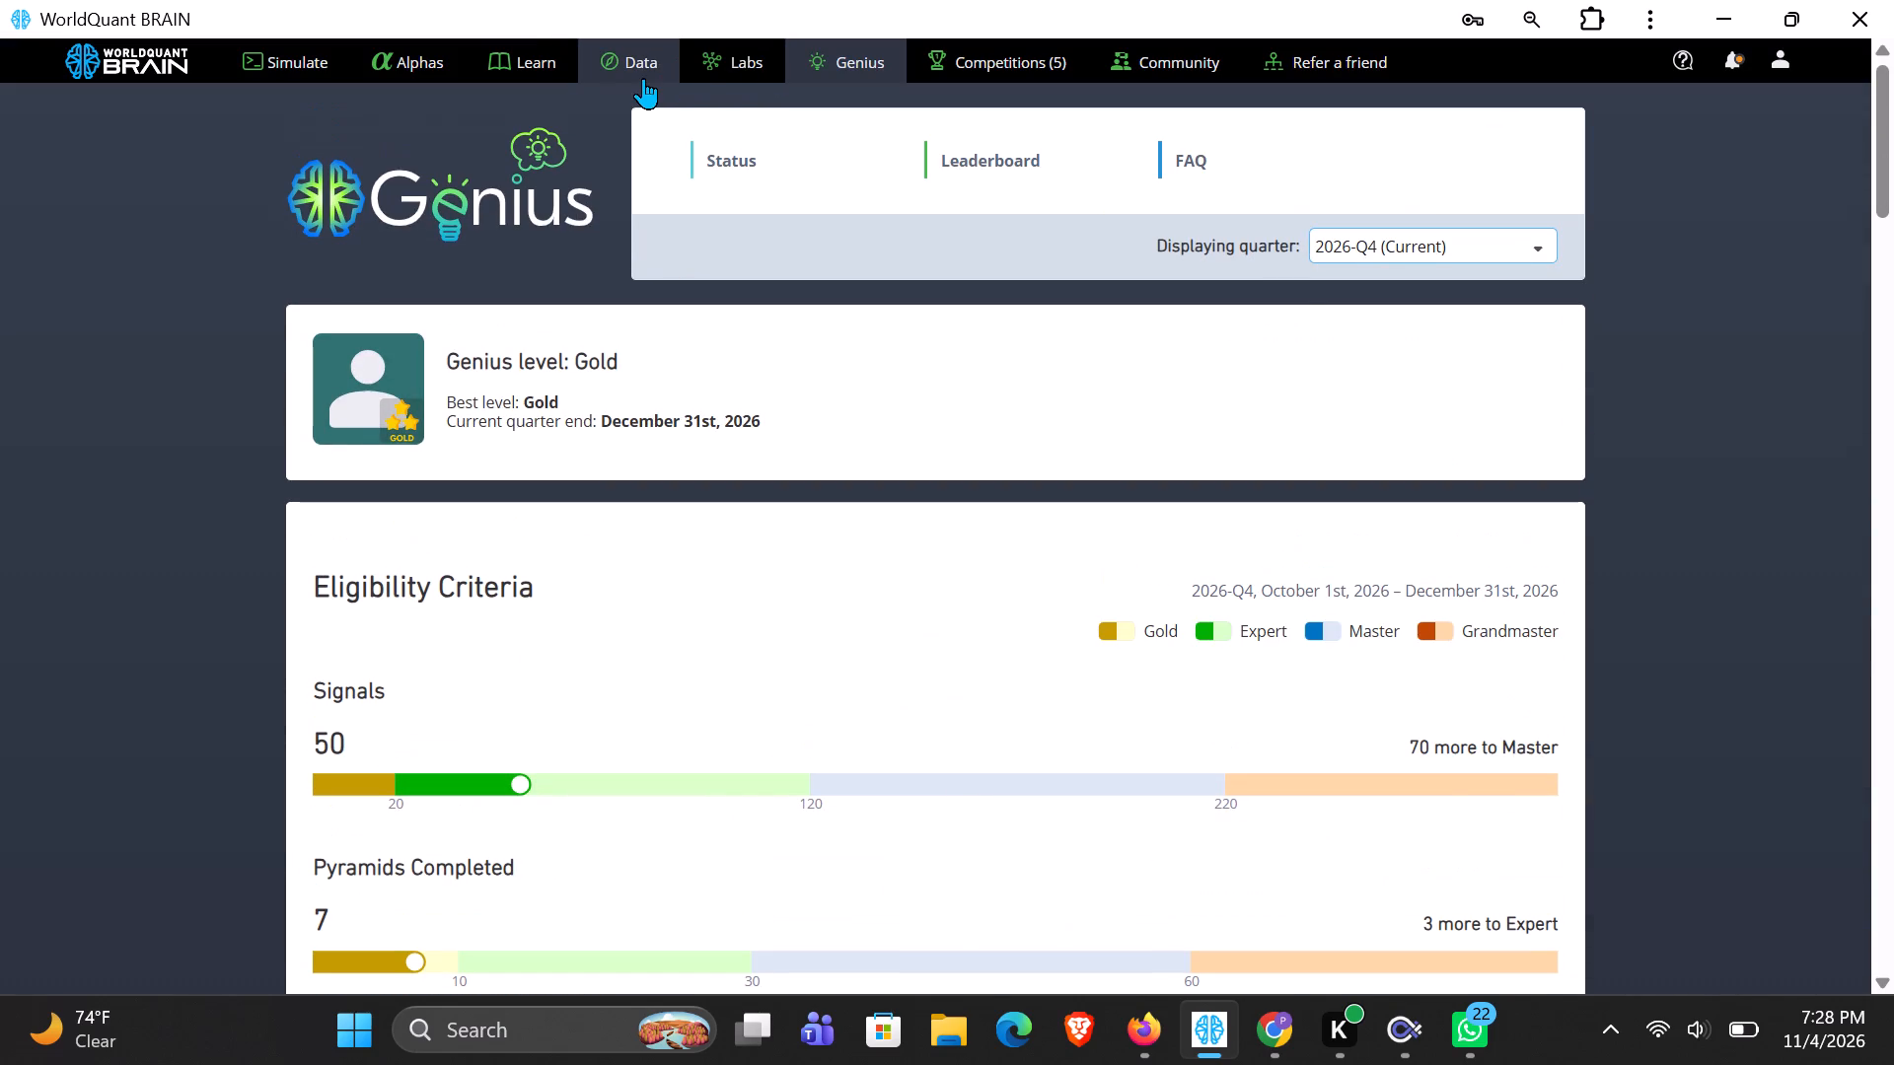
Open the Operators reference page in the Learn section.
{"action": "left_click", "coordinate": [546, 79]}
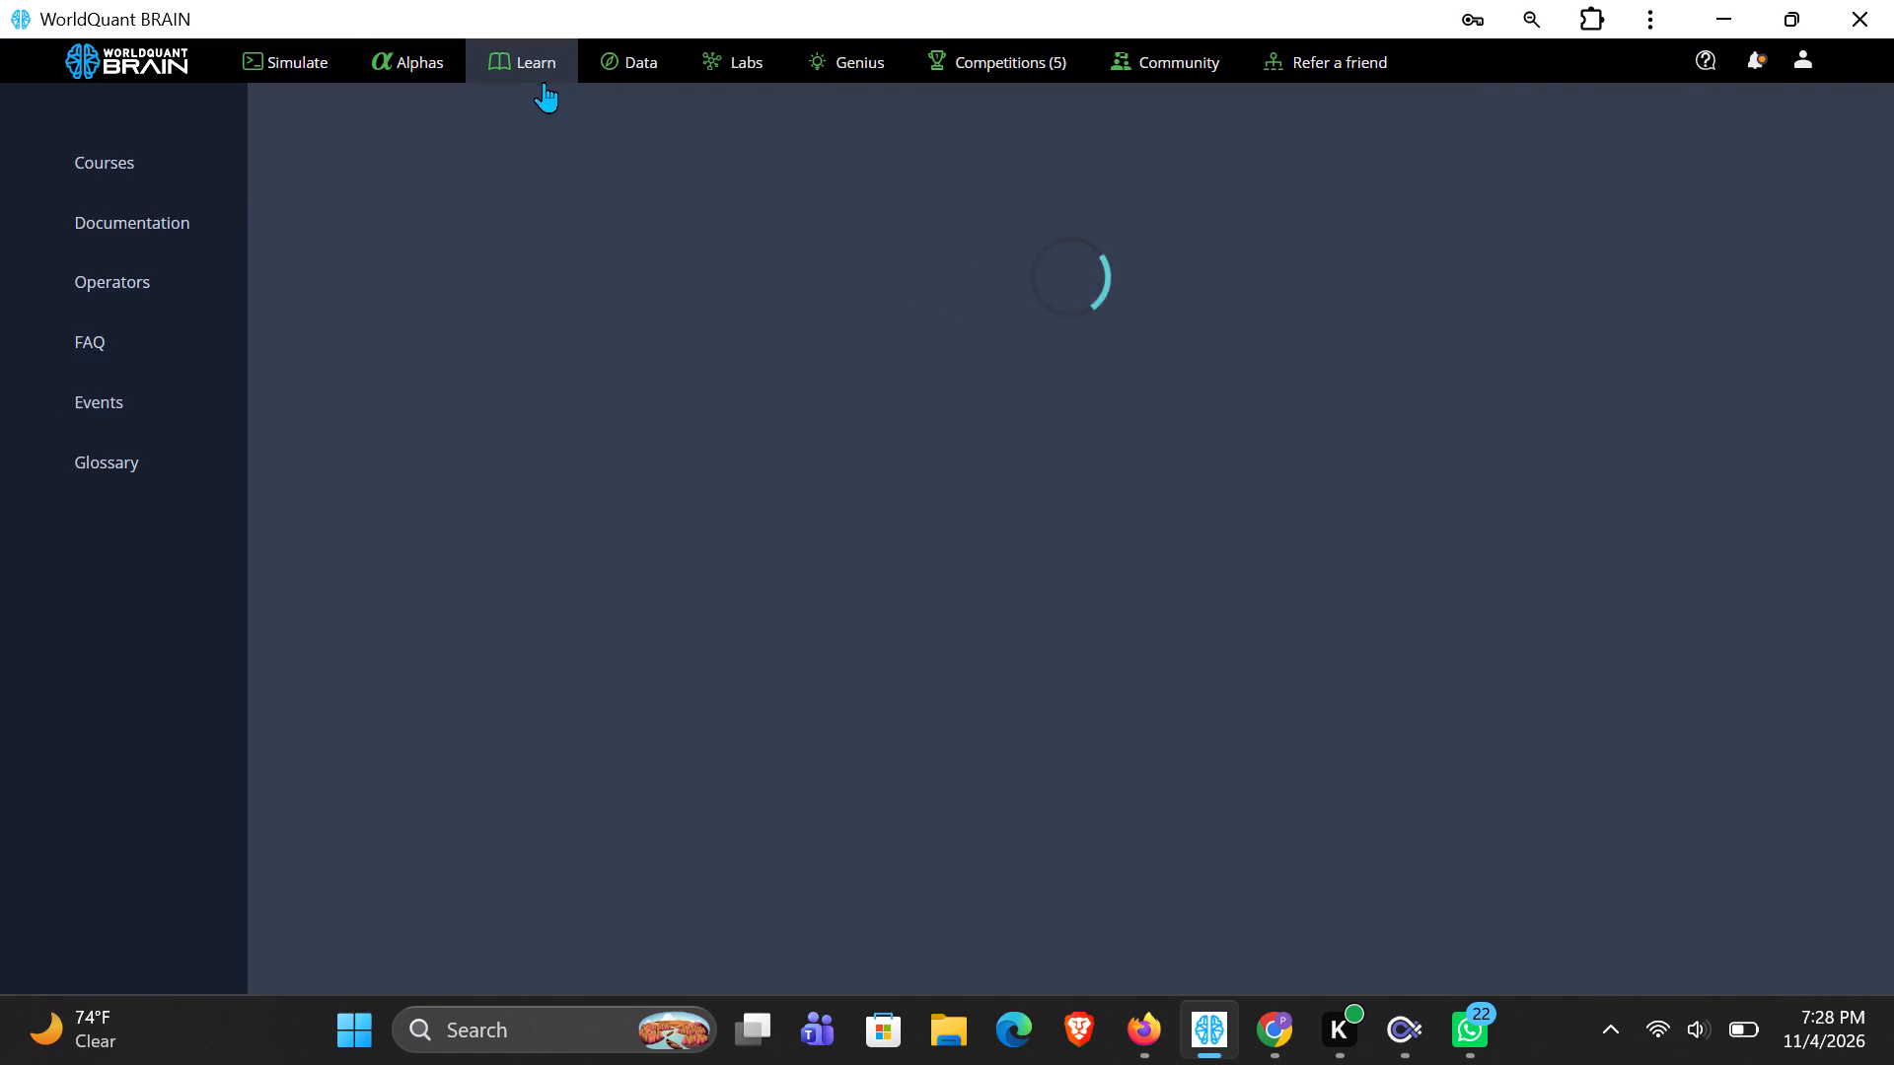
{"action": "left_click", "coordinate": [142, 298]}
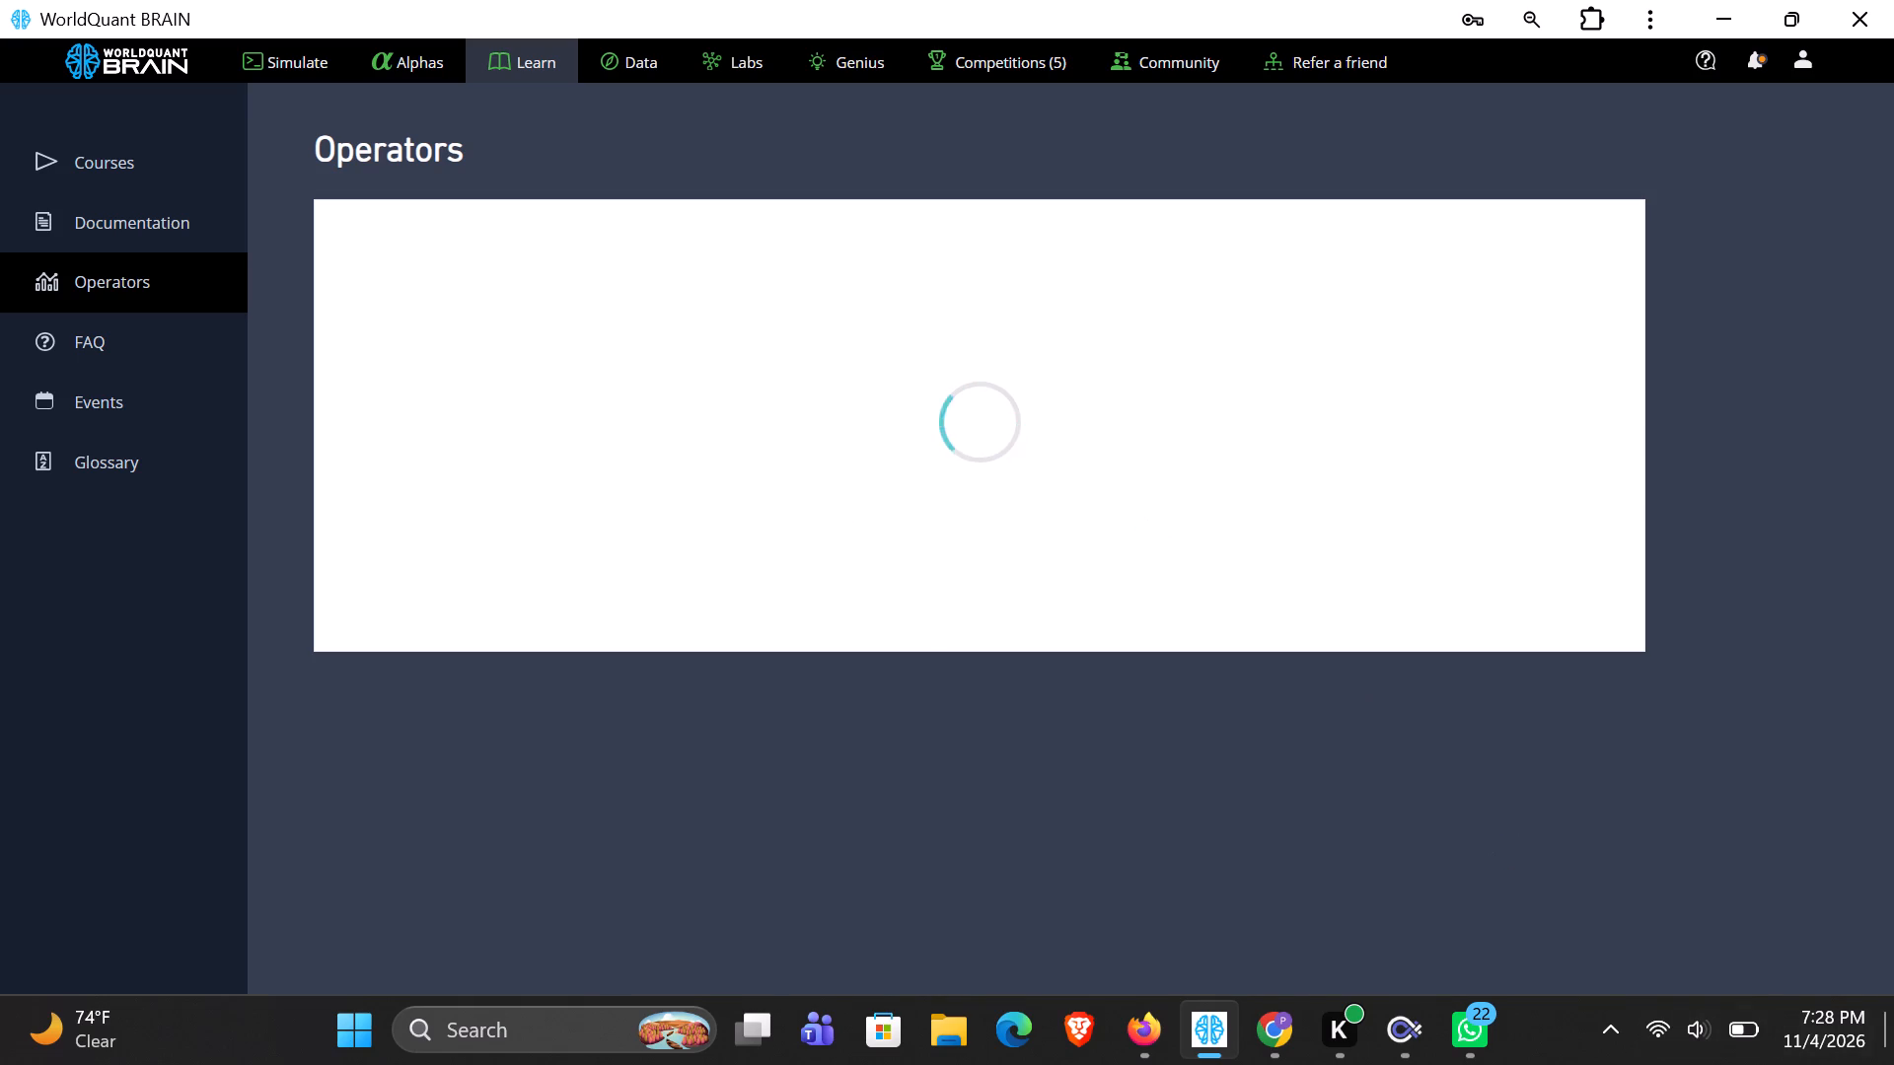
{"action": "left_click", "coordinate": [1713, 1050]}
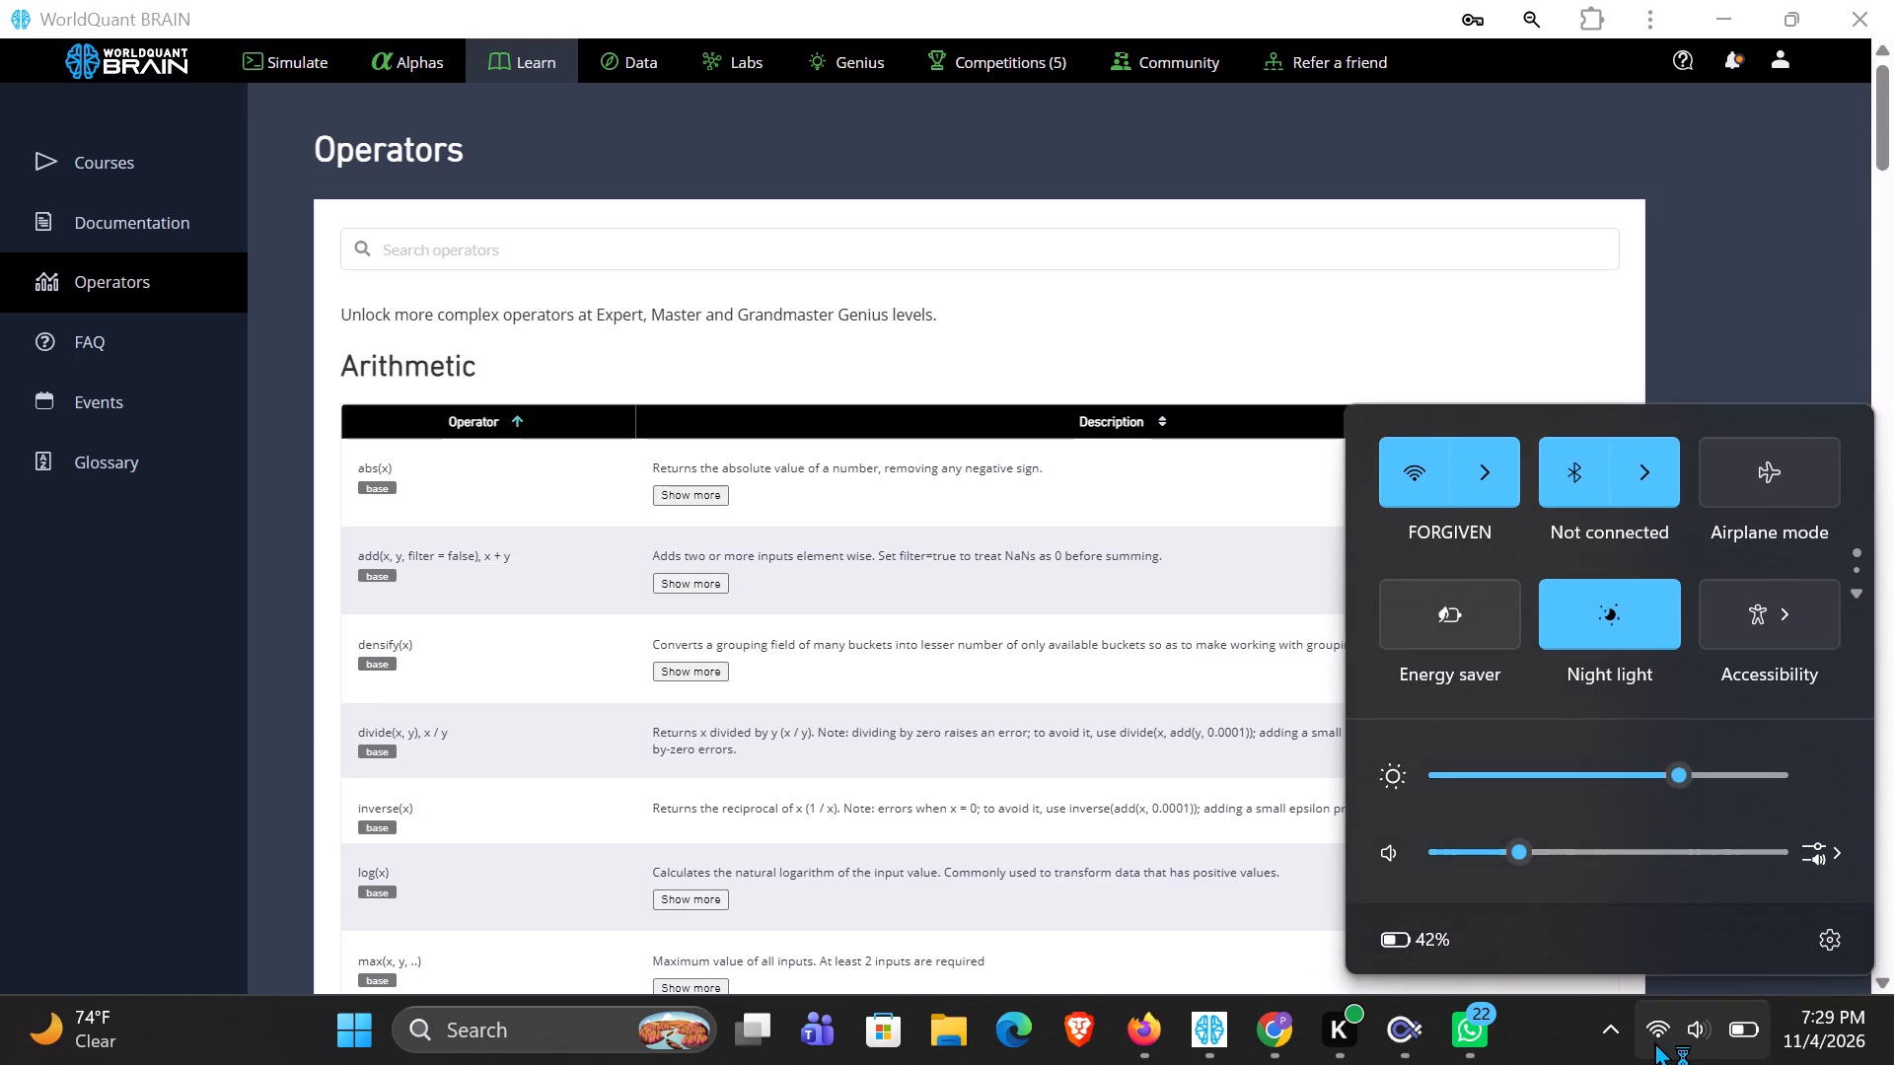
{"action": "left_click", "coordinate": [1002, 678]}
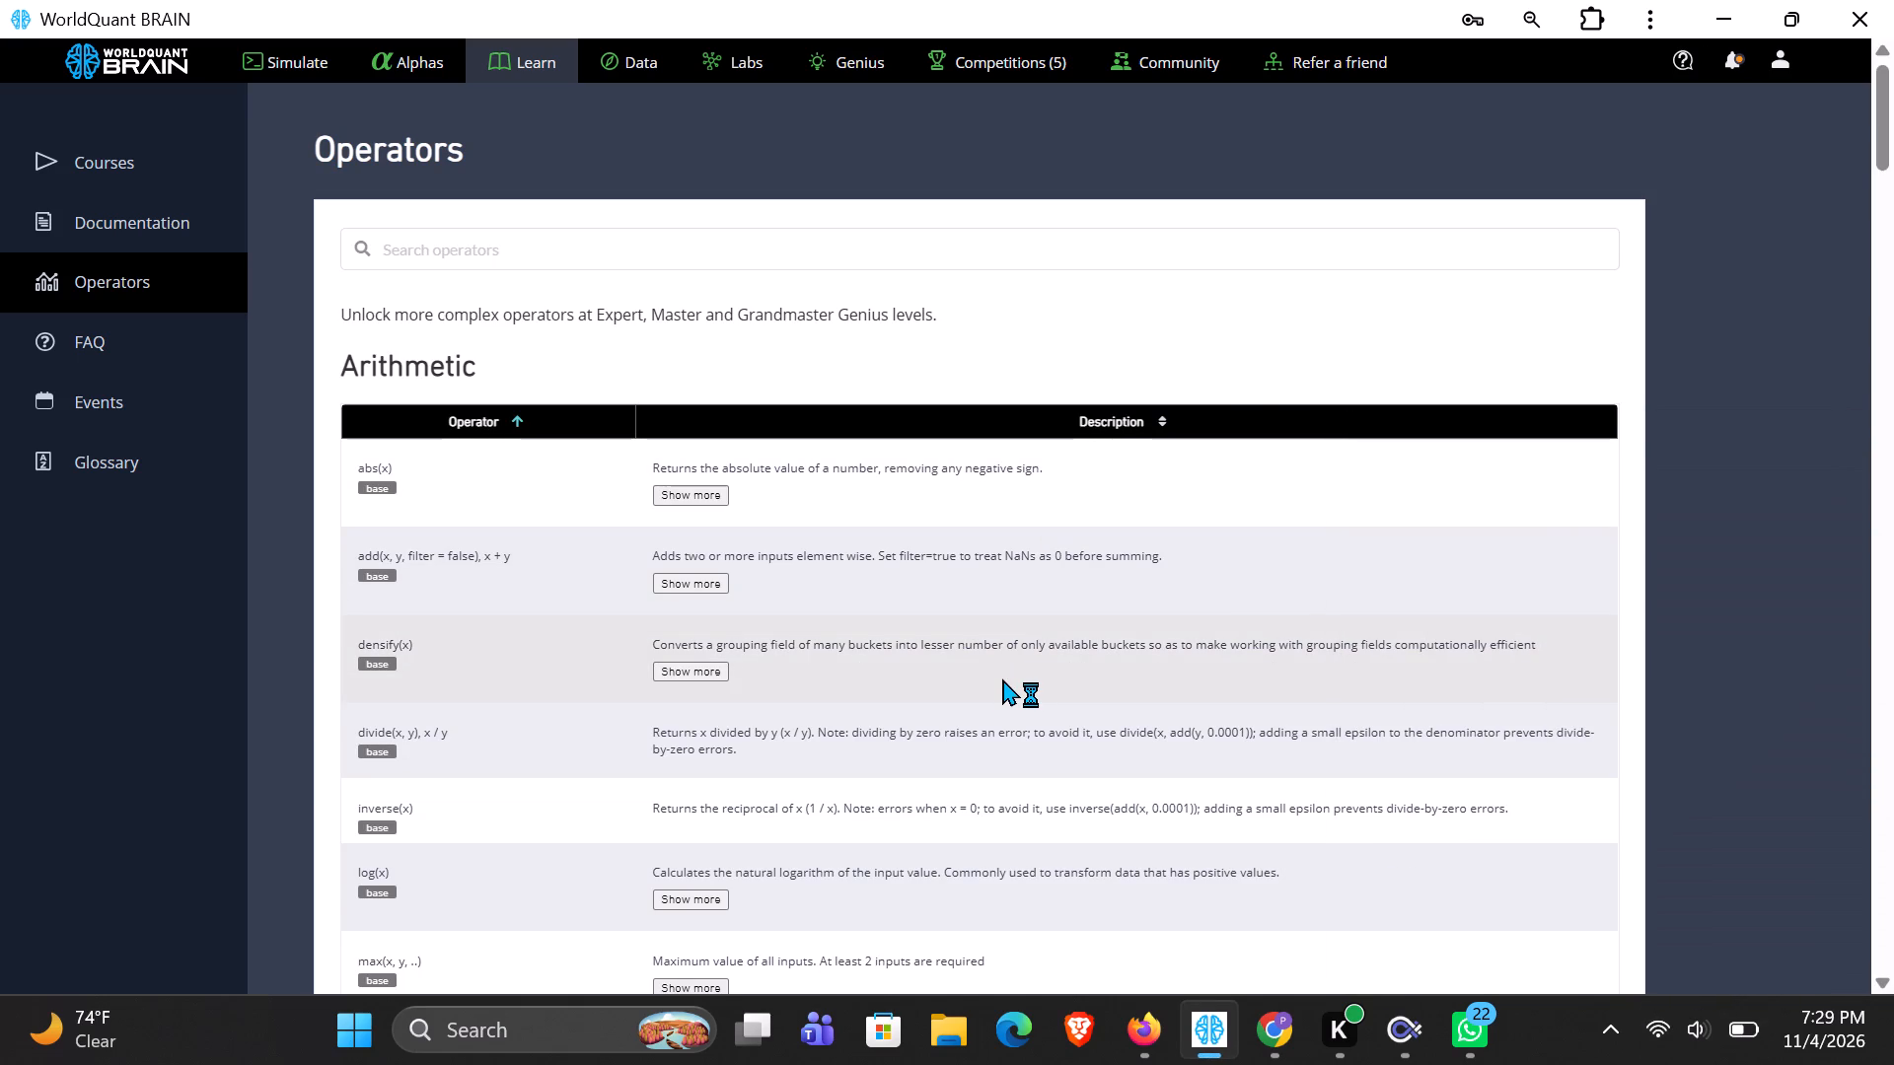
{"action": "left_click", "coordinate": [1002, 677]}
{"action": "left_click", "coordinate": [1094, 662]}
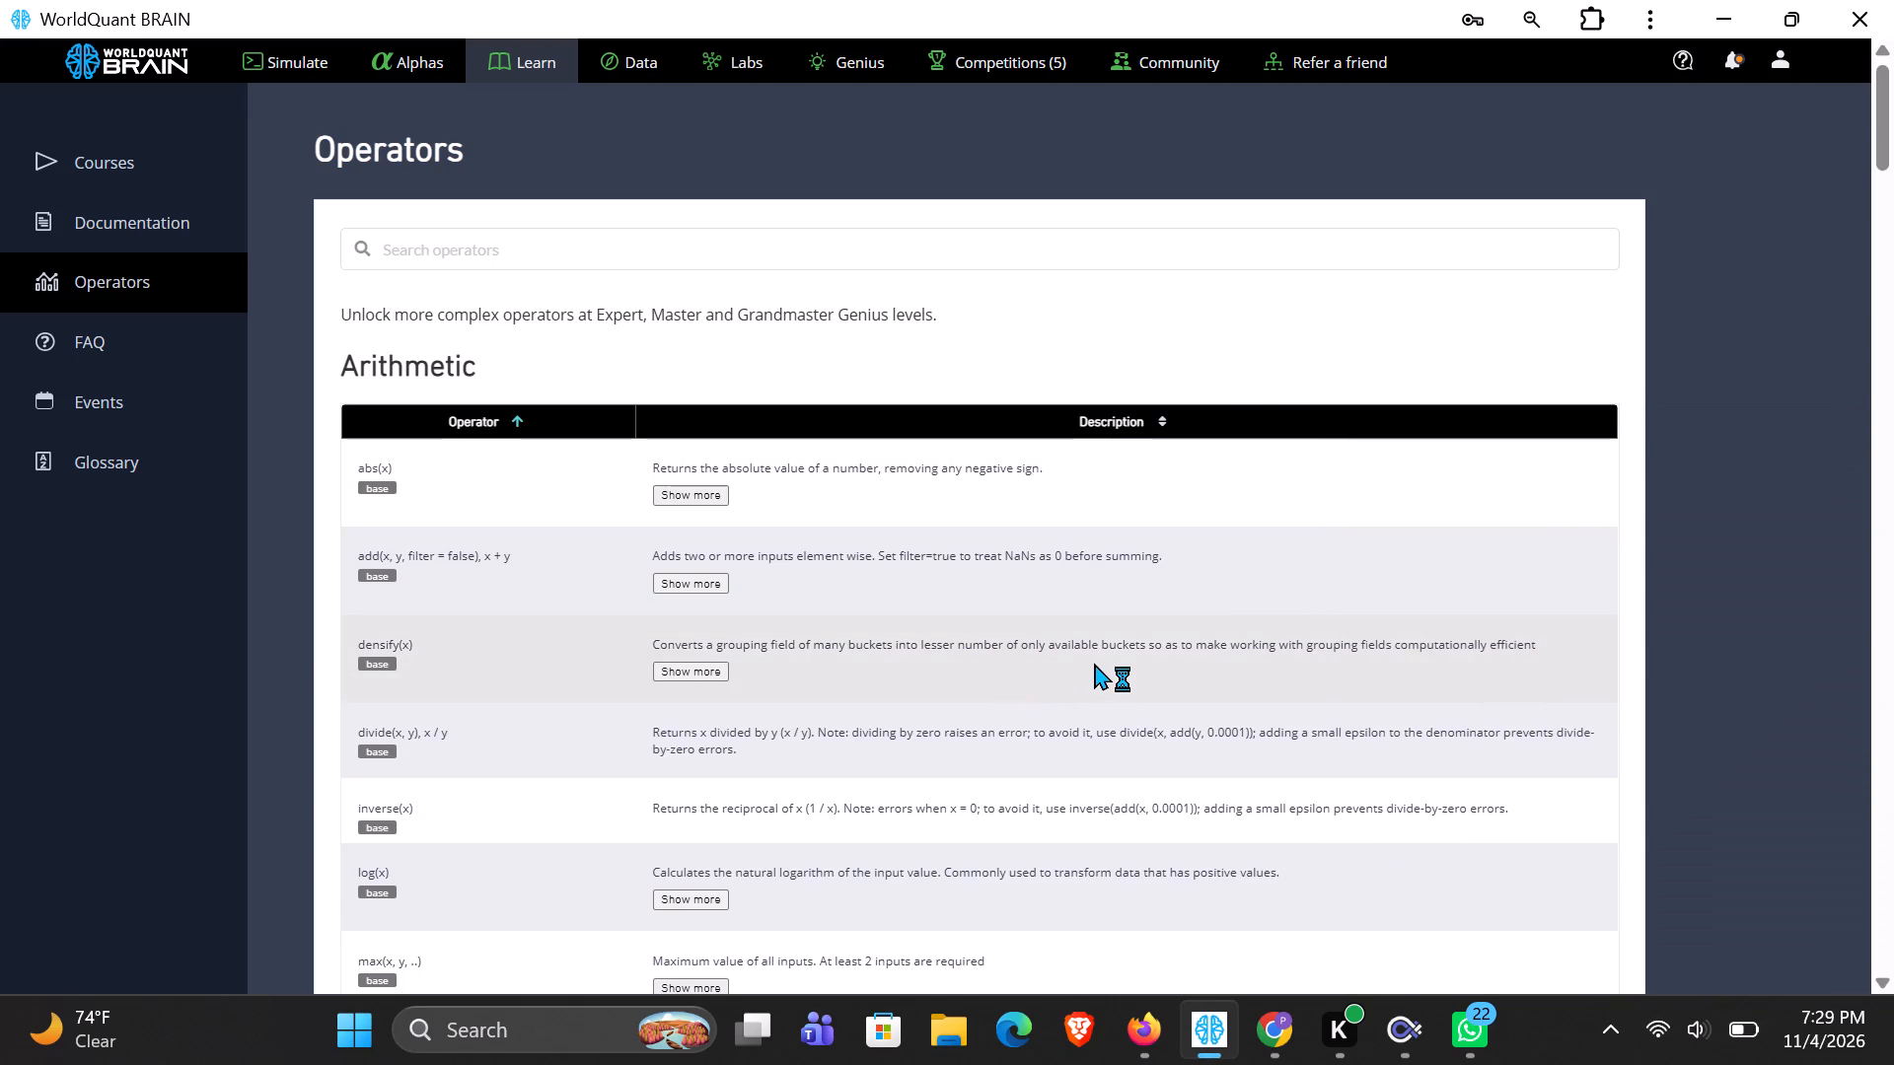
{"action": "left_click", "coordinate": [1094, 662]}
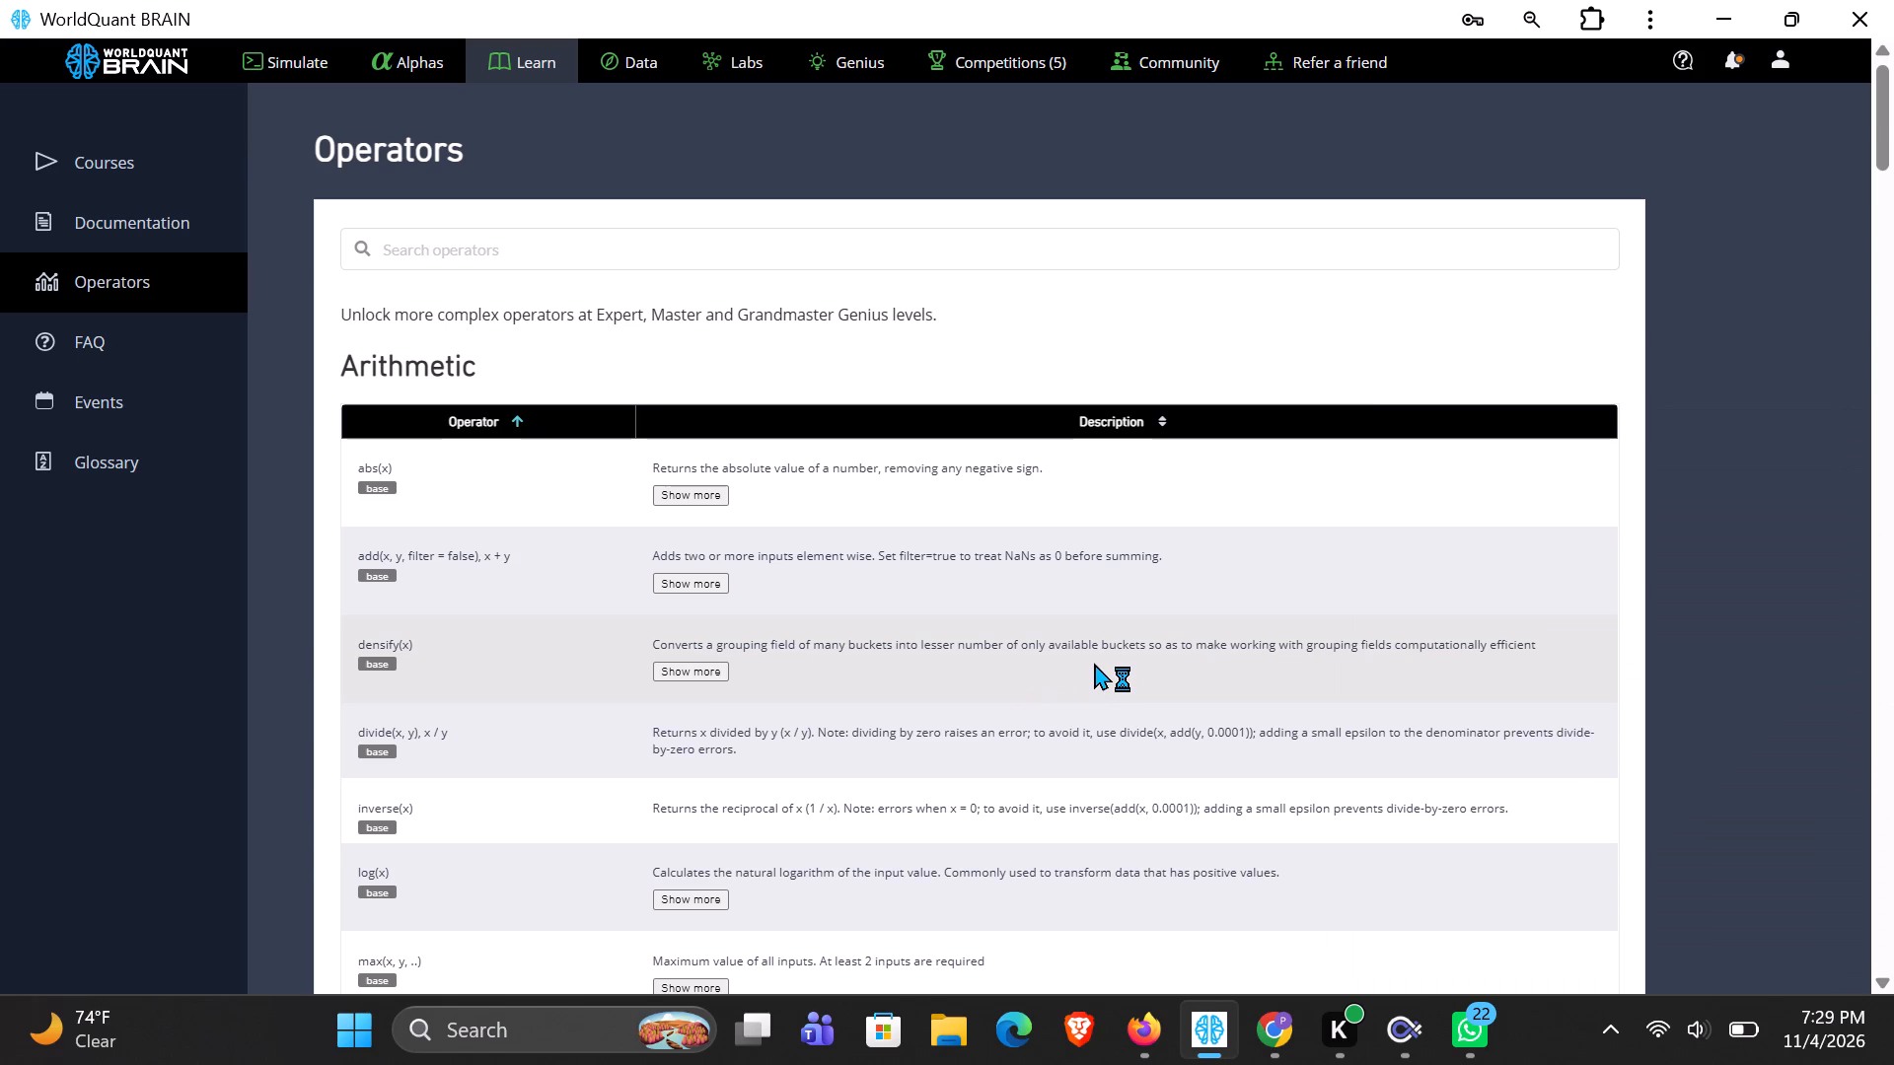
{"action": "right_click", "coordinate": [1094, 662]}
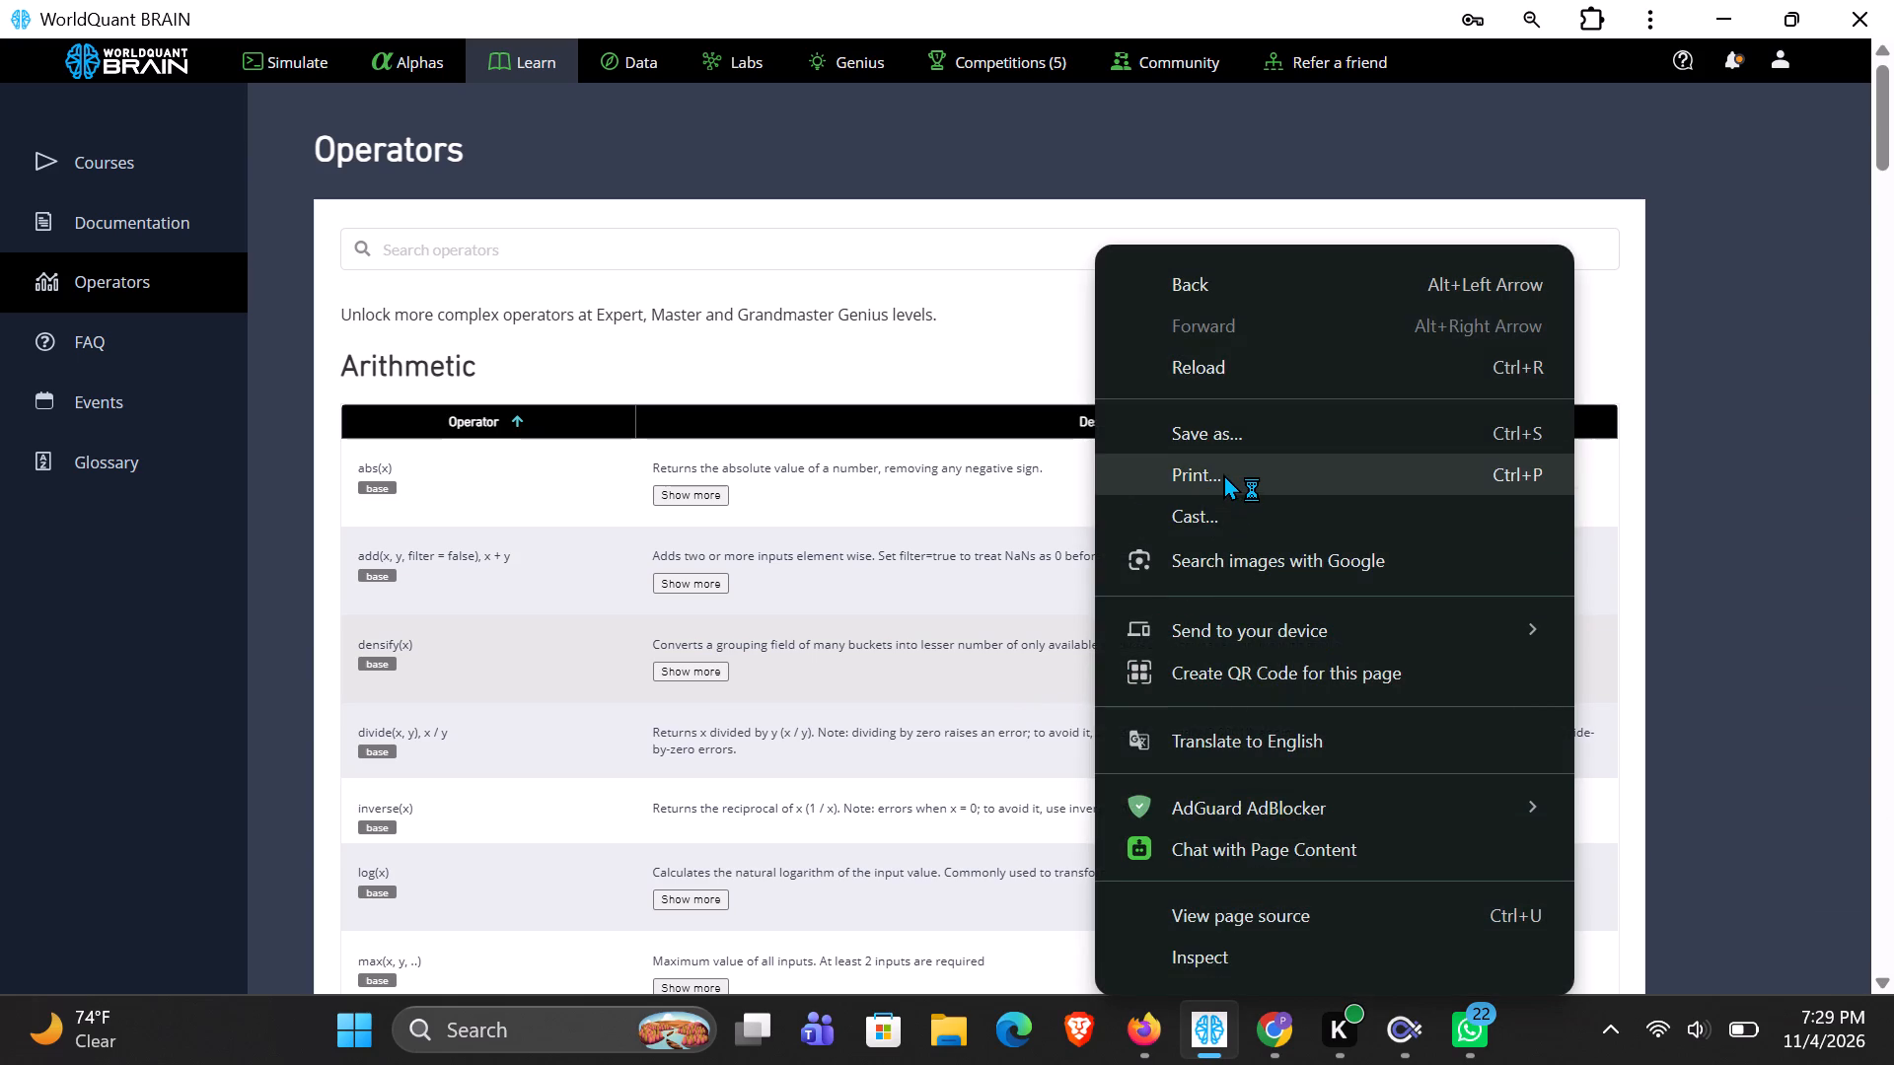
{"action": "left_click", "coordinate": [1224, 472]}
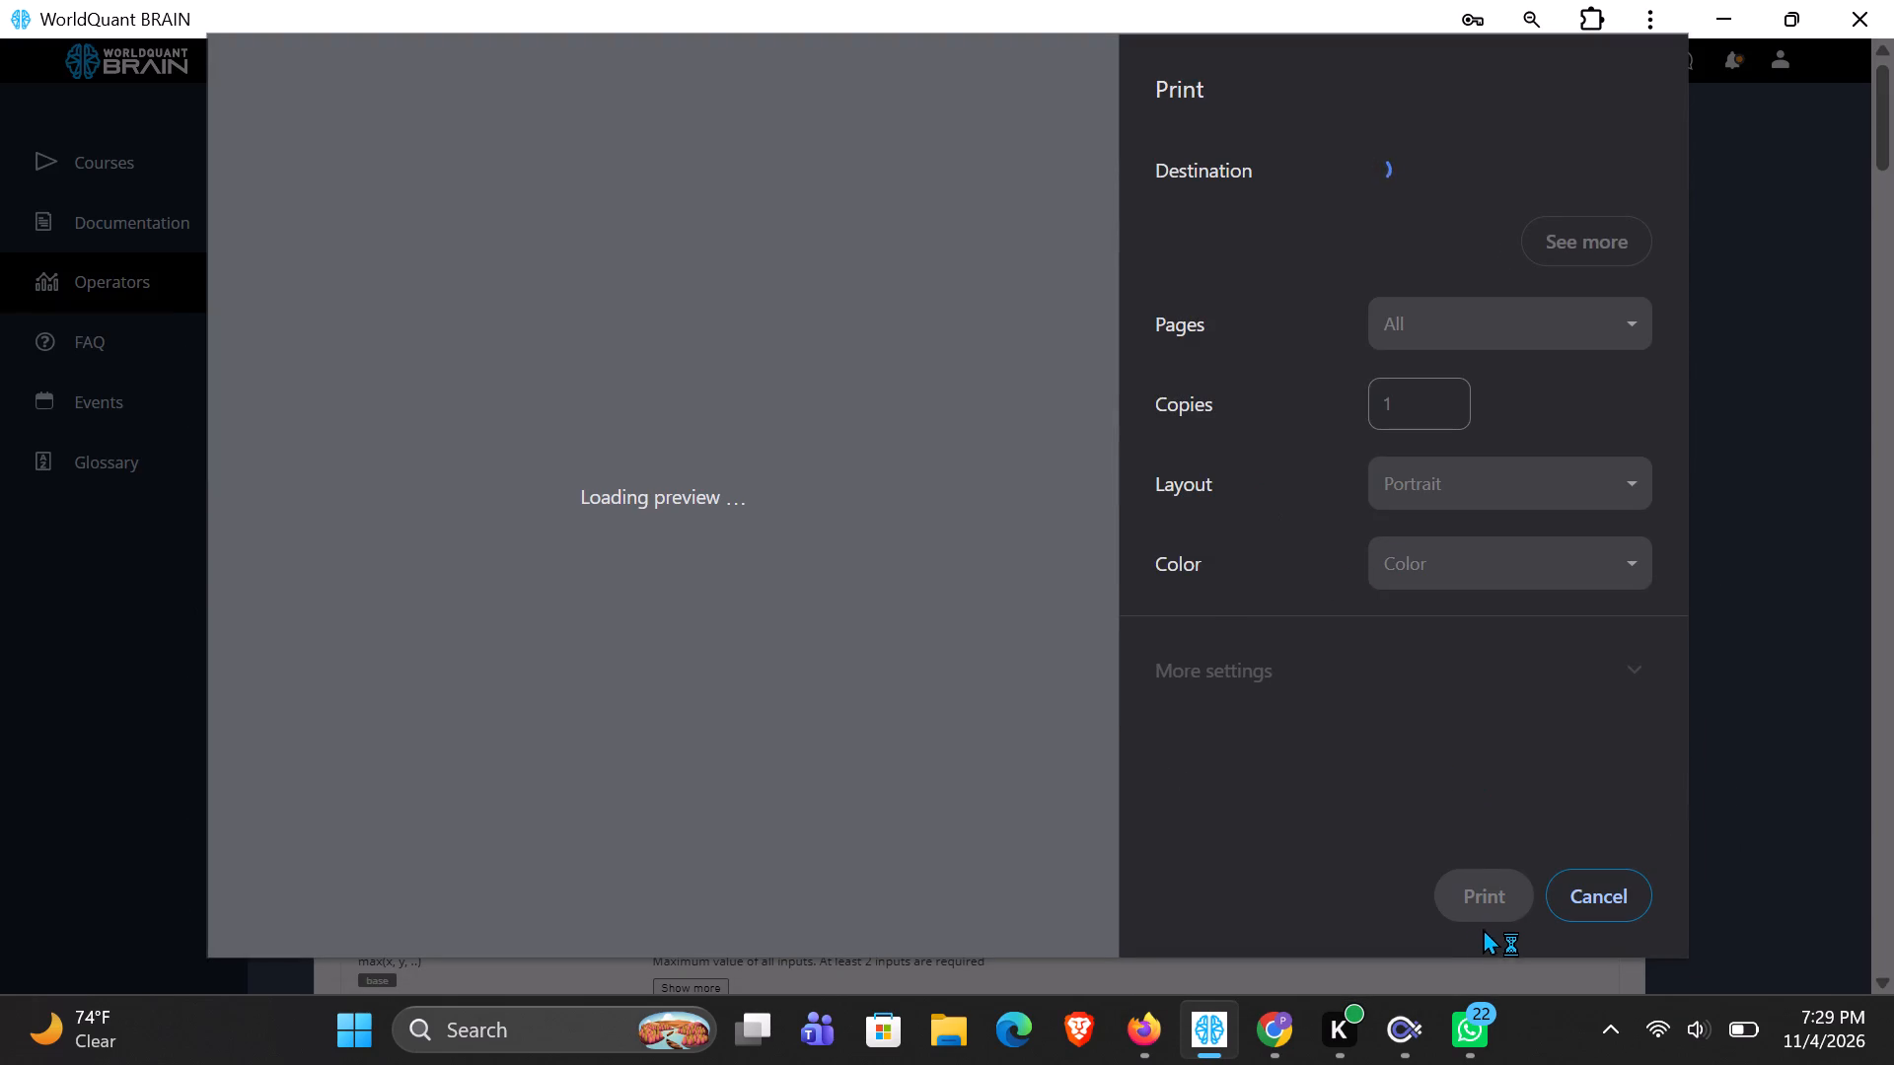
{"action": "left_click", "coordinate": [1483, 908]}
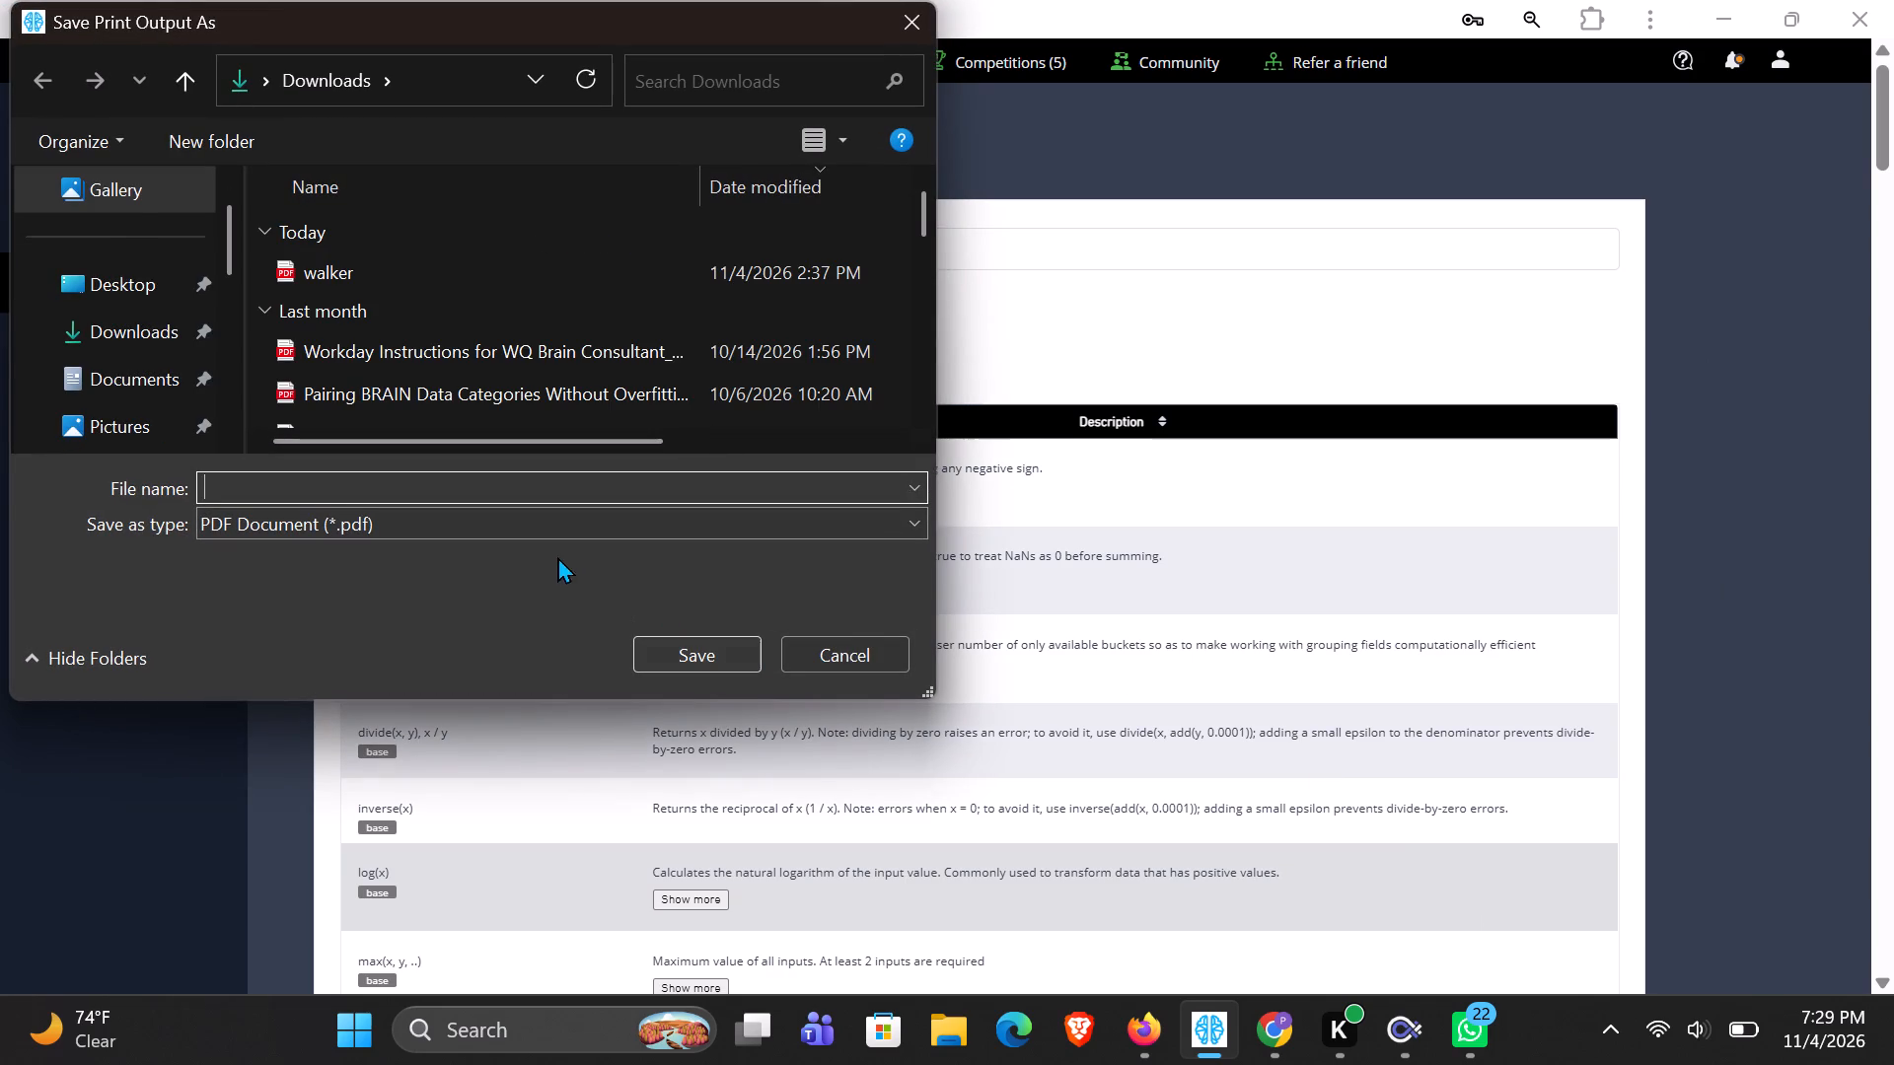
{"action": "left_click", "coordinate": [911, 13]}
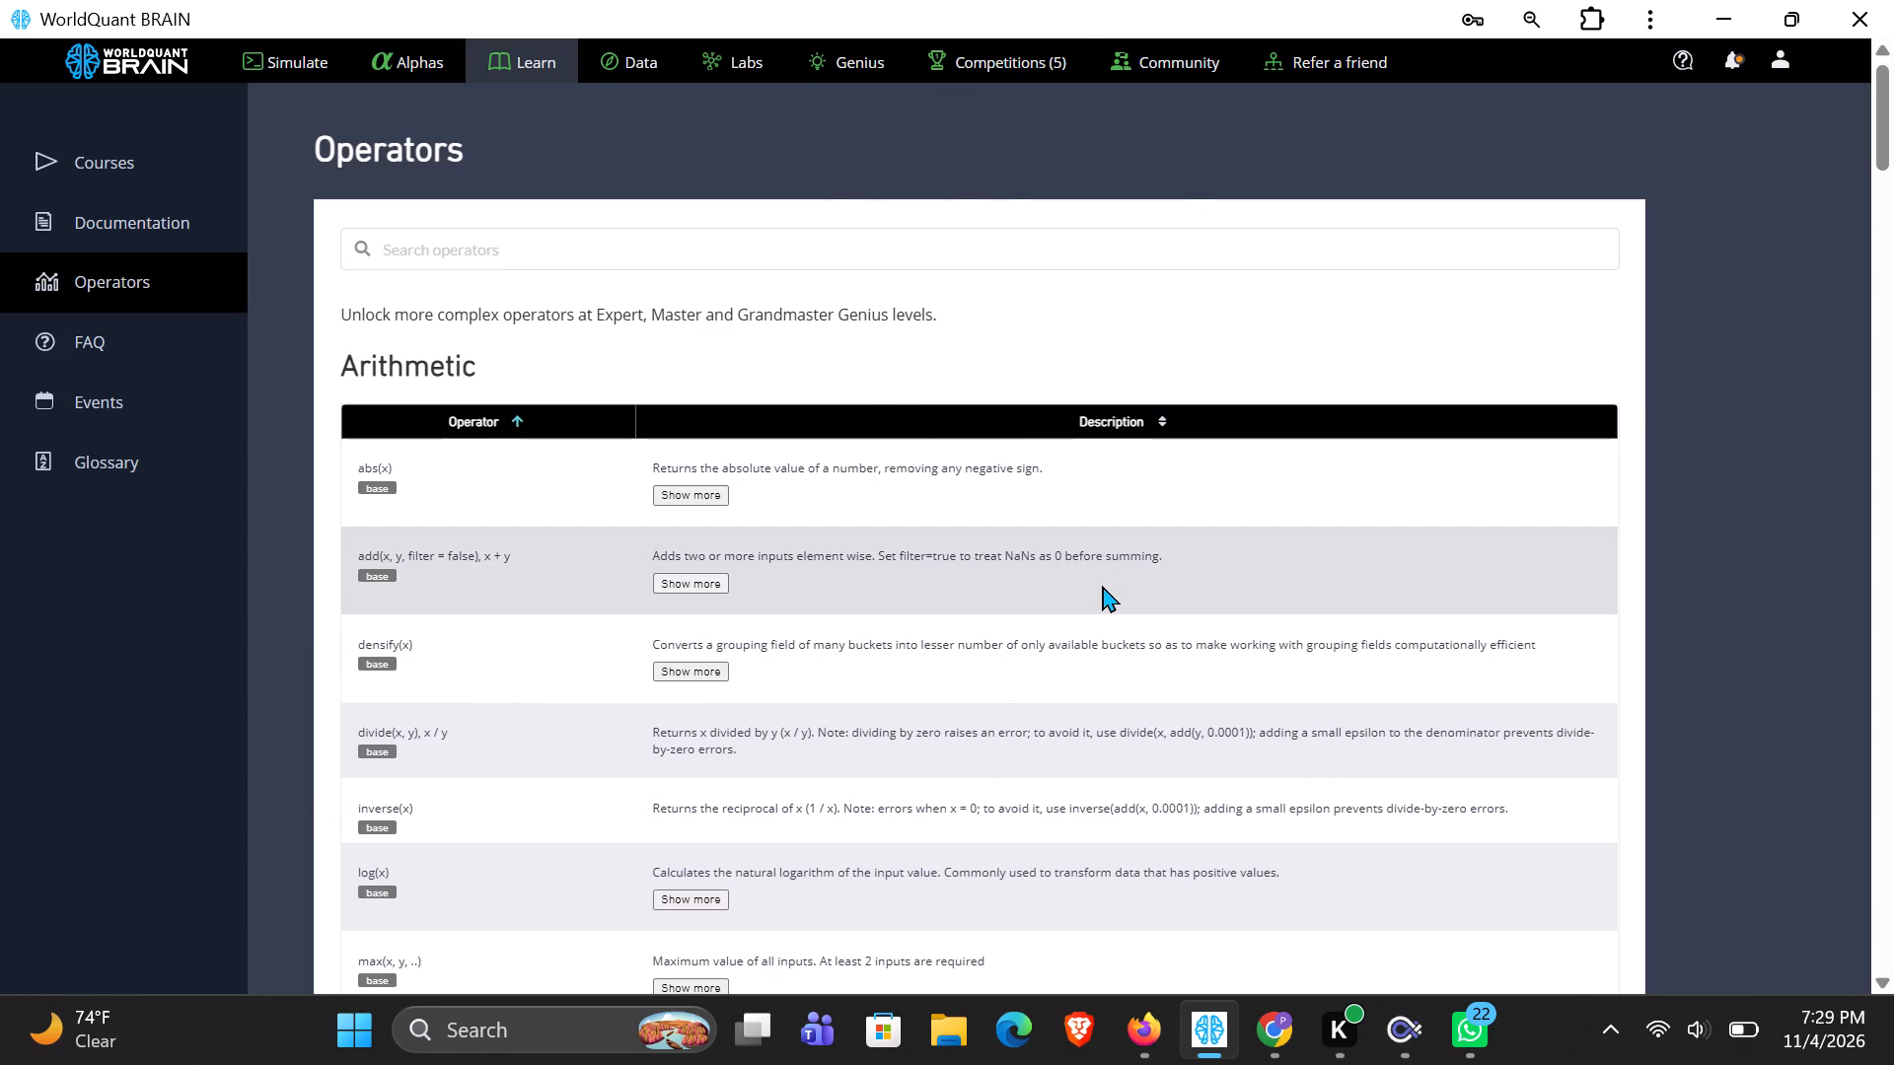
Save the Operators page to Downloads as a complete webpage named WorldQuant BRAIN.
{"action": "right_click", "coordinate": [1102, 585]}
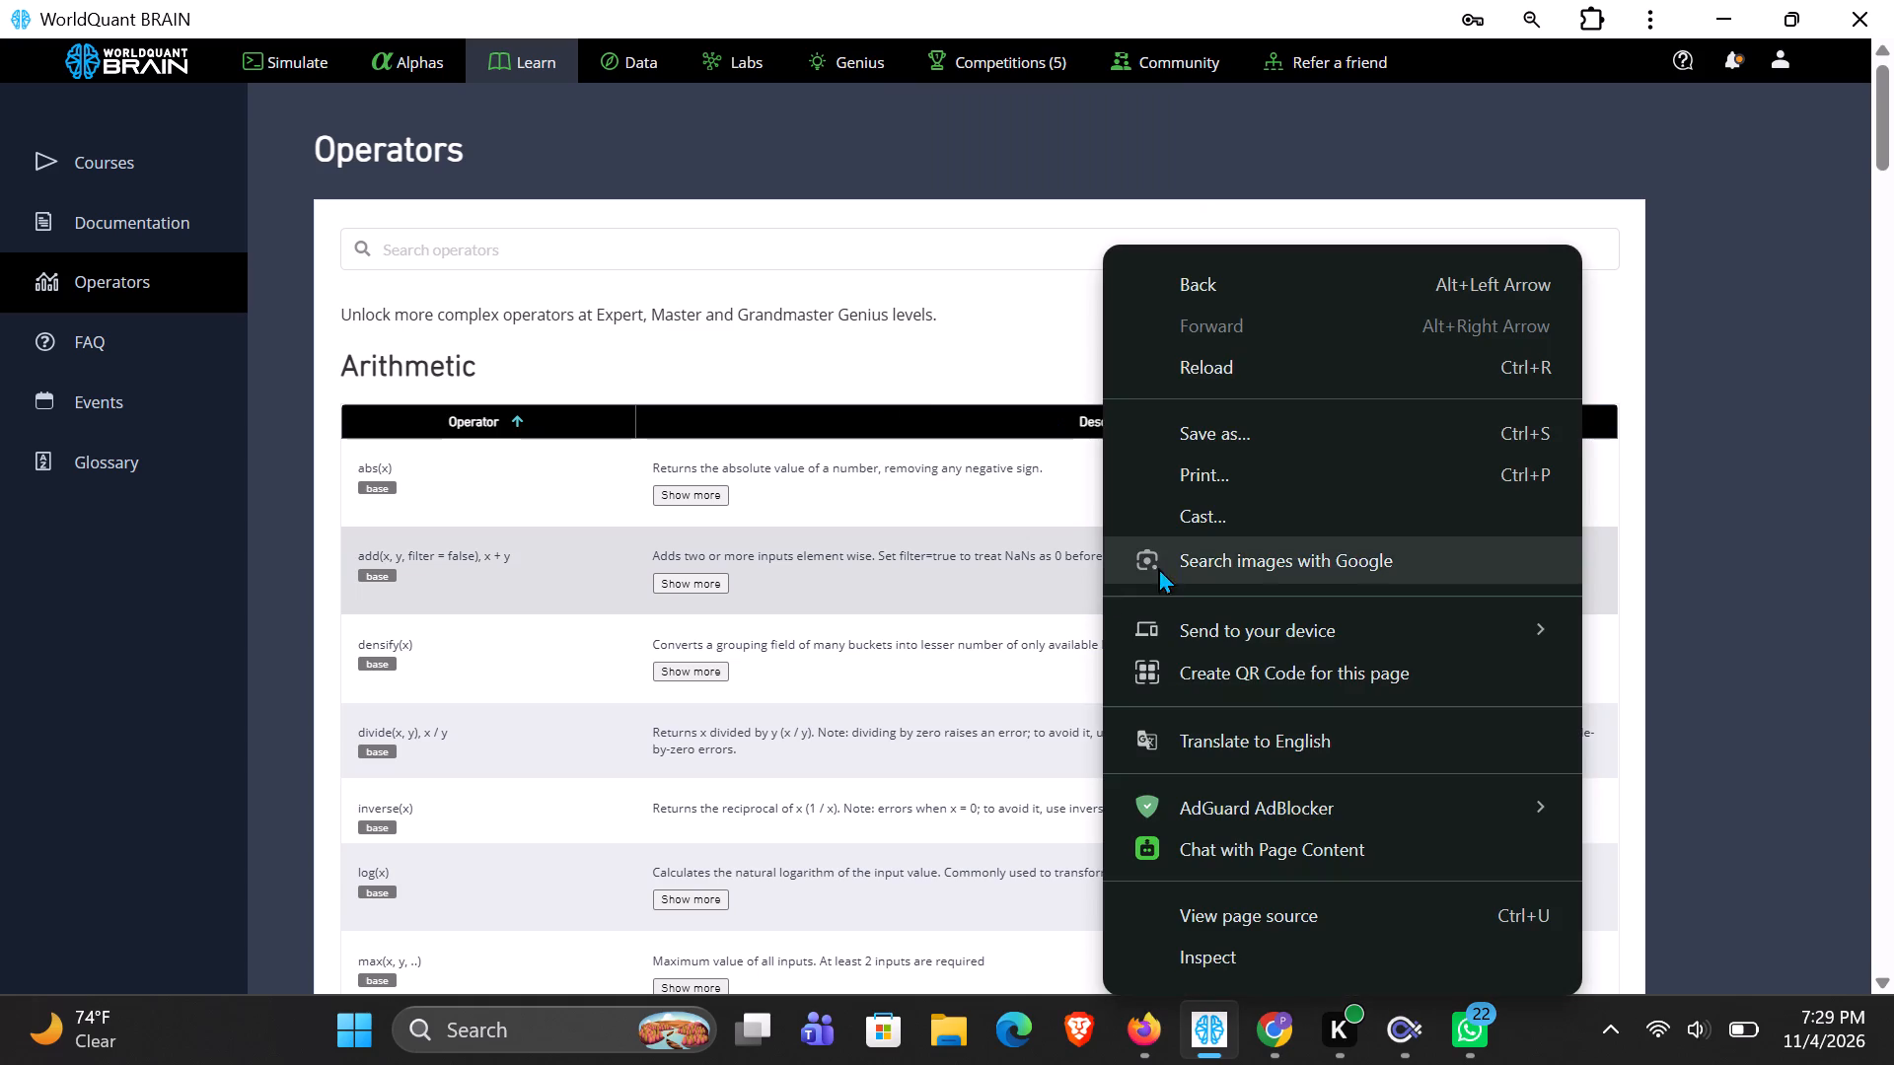
{"action": "left_click", "coordinate": [1278, 441]}
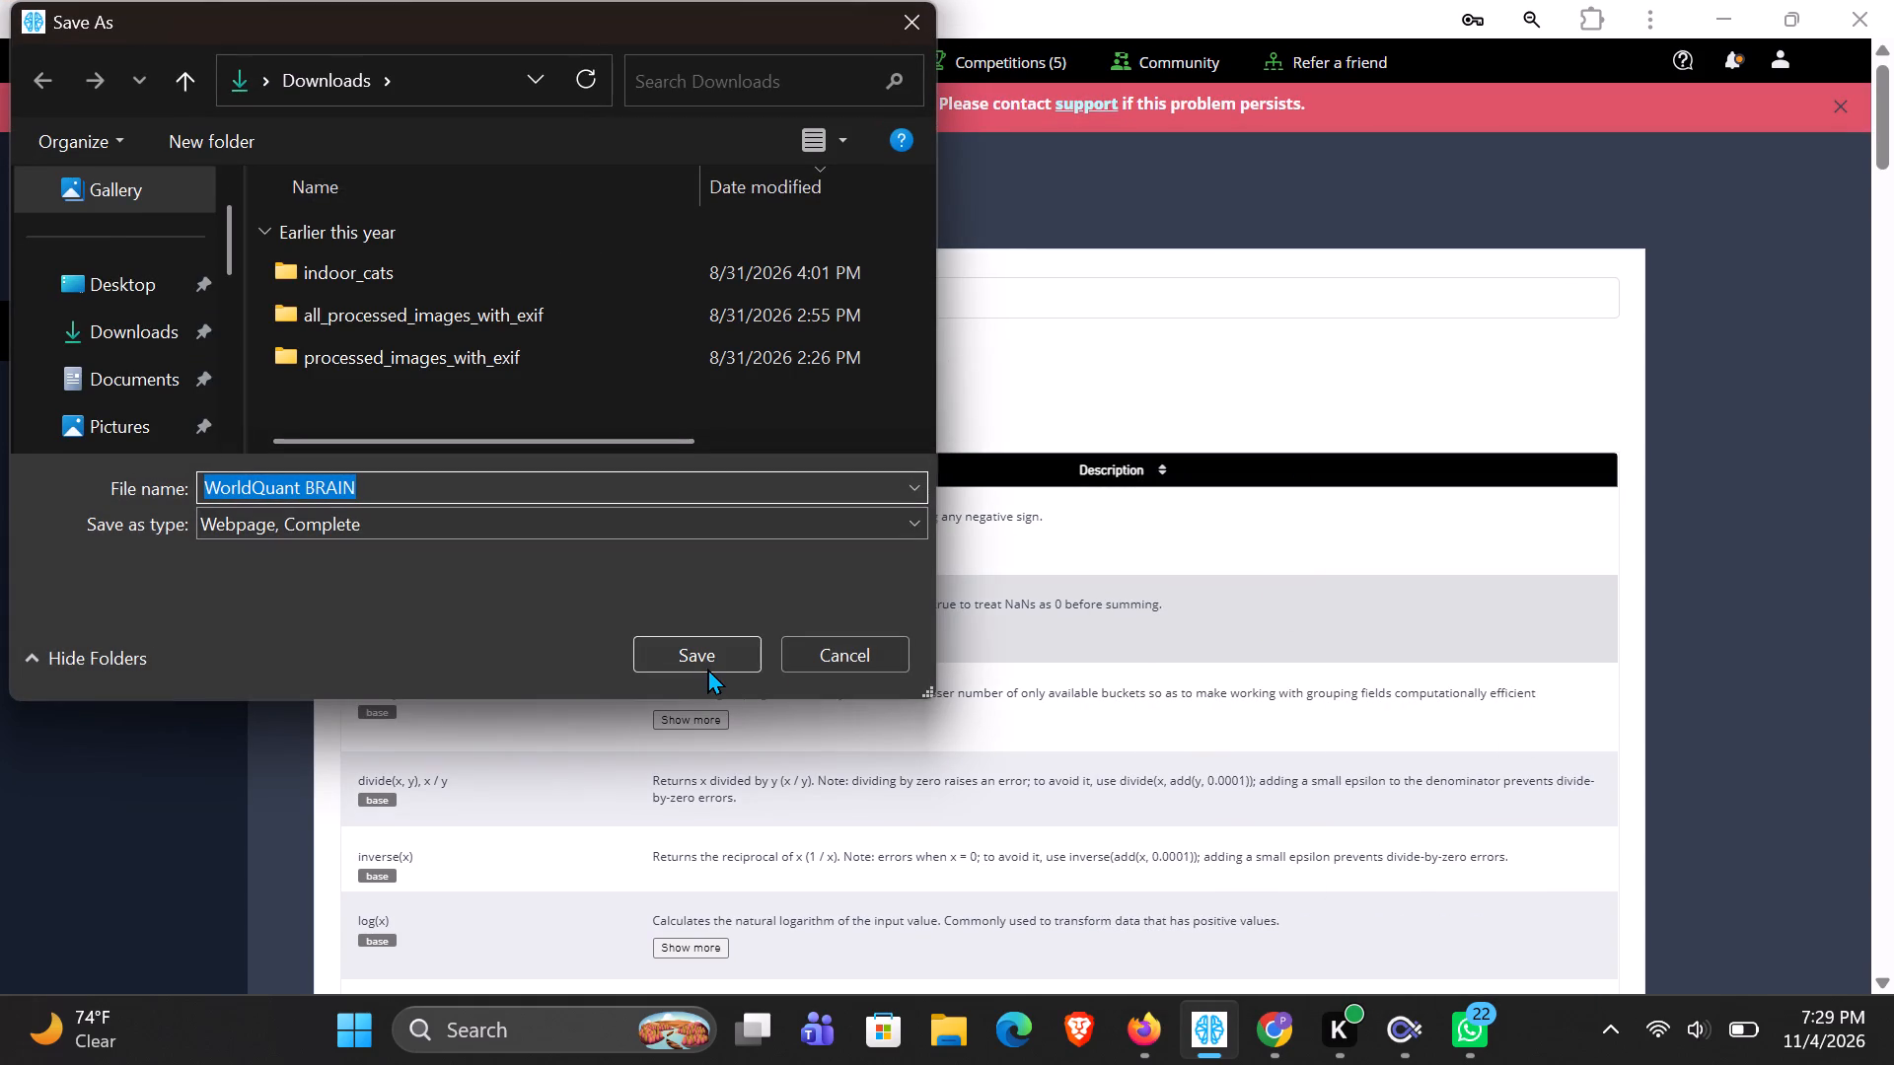
{"action": "left_click", "coordinate": [707, 664]}
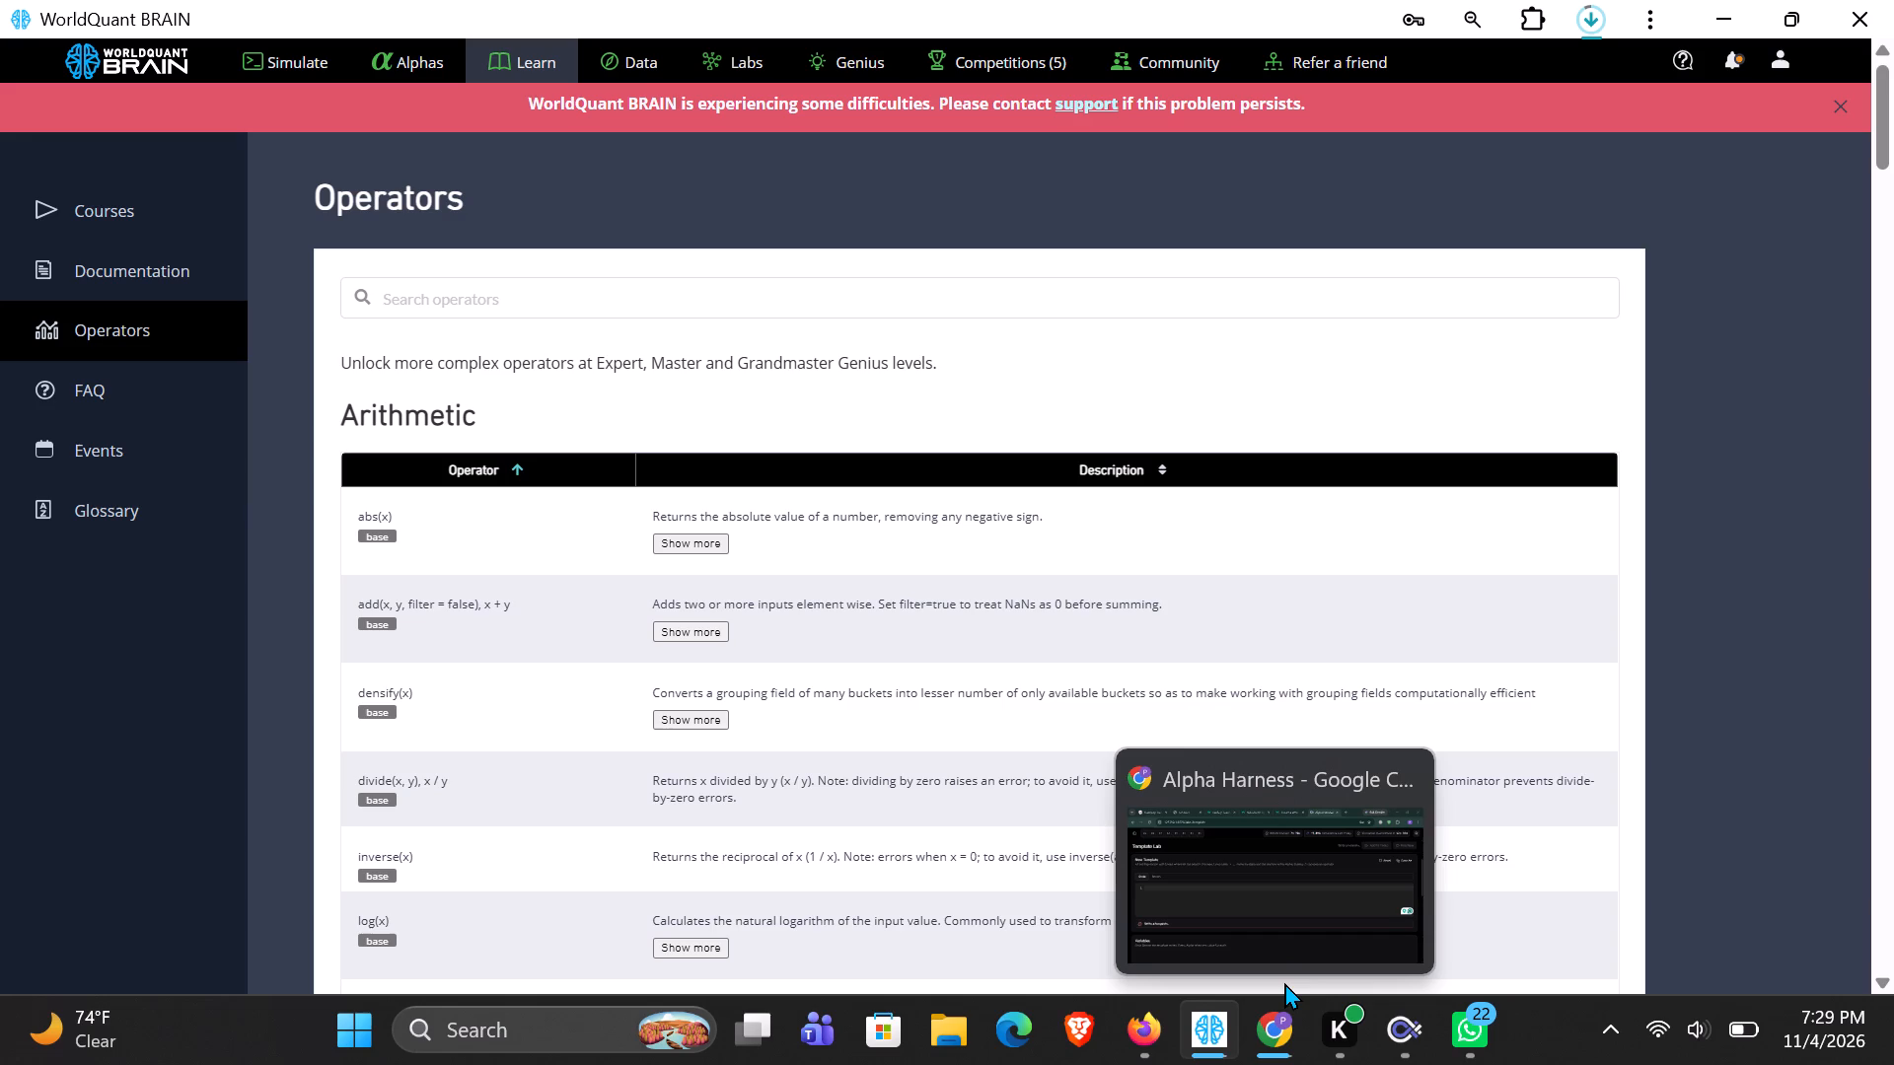
{"action": "left_click", "coordinate": [1284, 1045]}
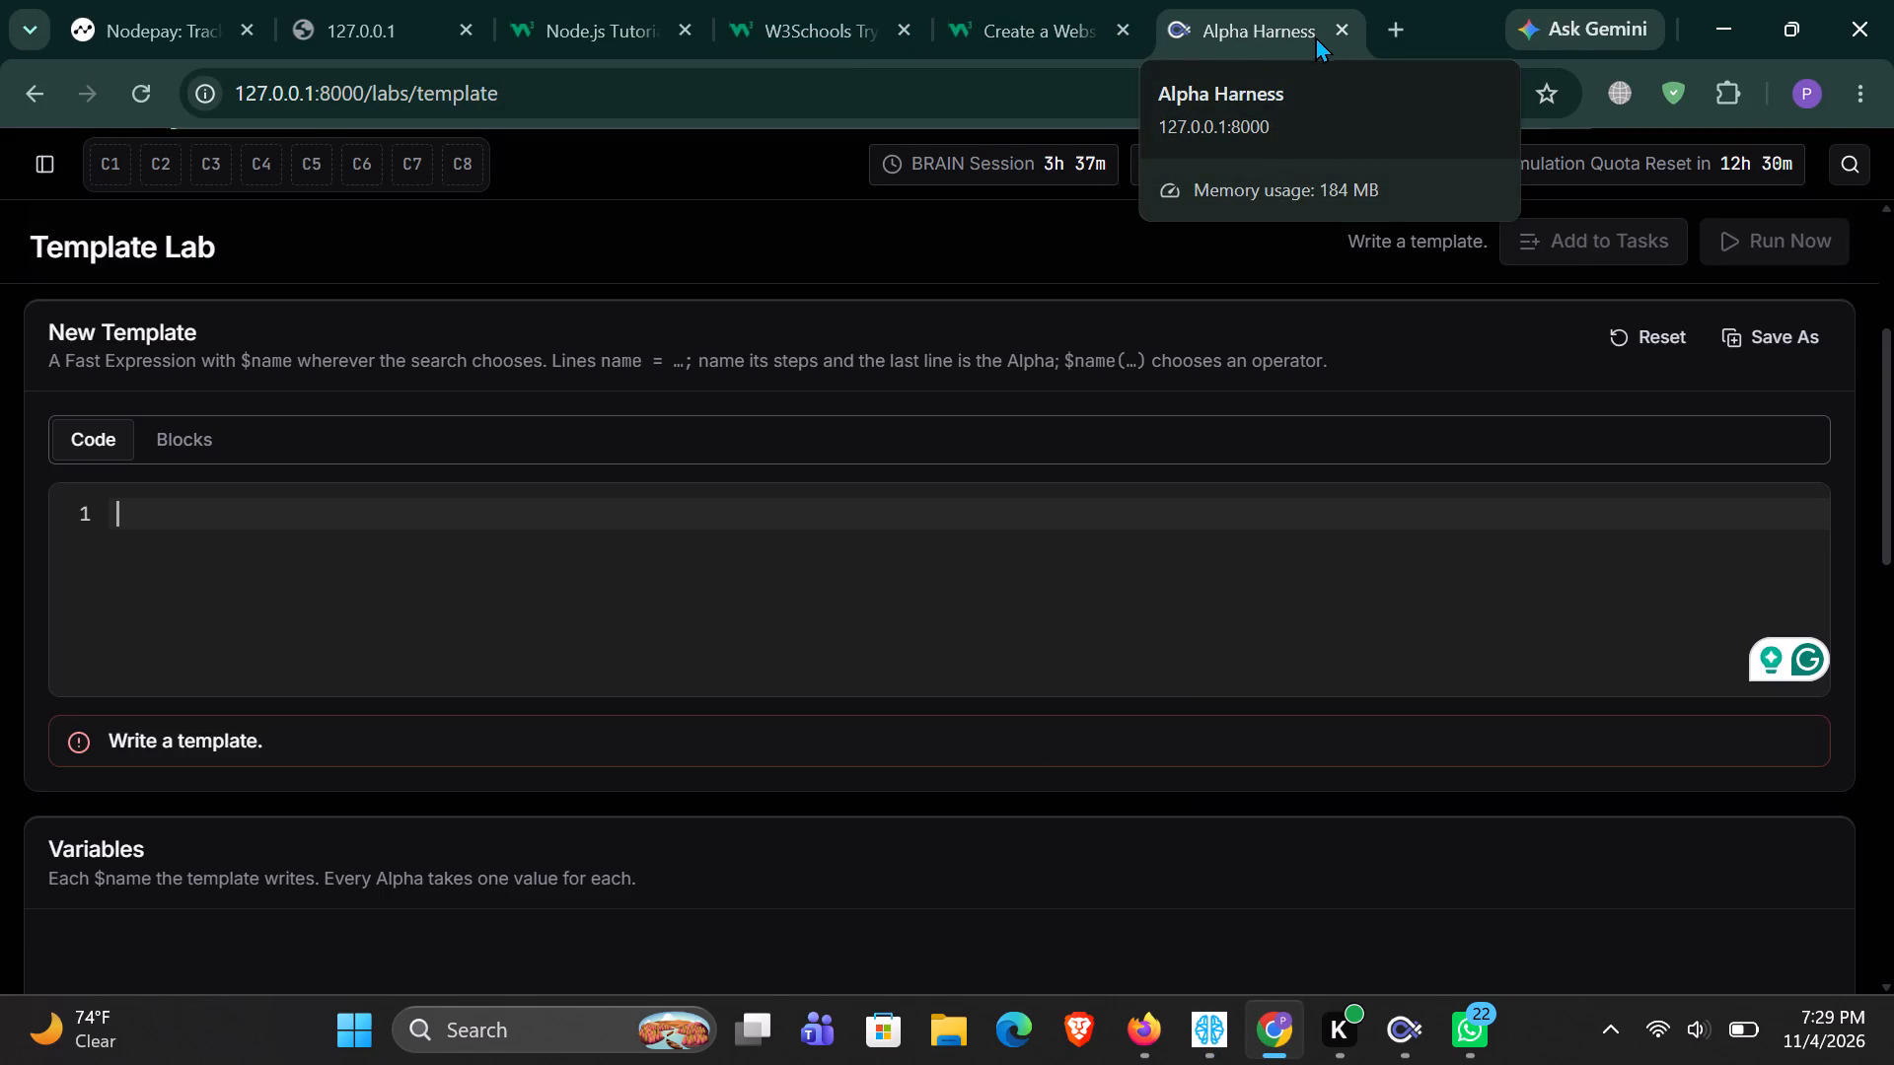